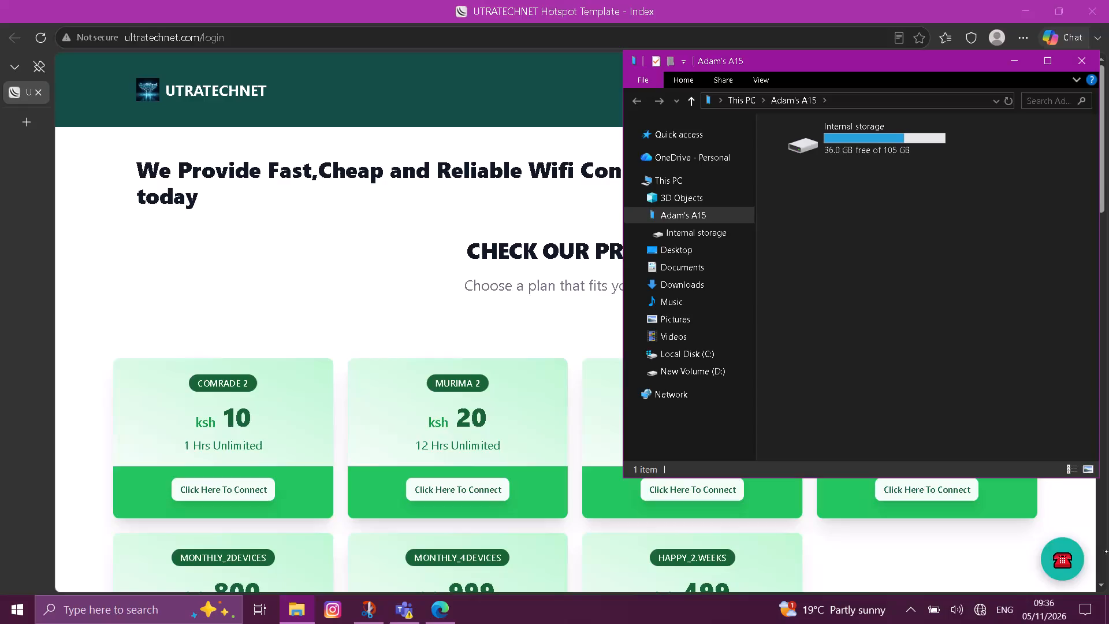
Open the PDF named S from the Alarms folder in the connected A15 phone's internal storage, with the file window maximized.
left_click(1058, 64)
left_click(700, 68)
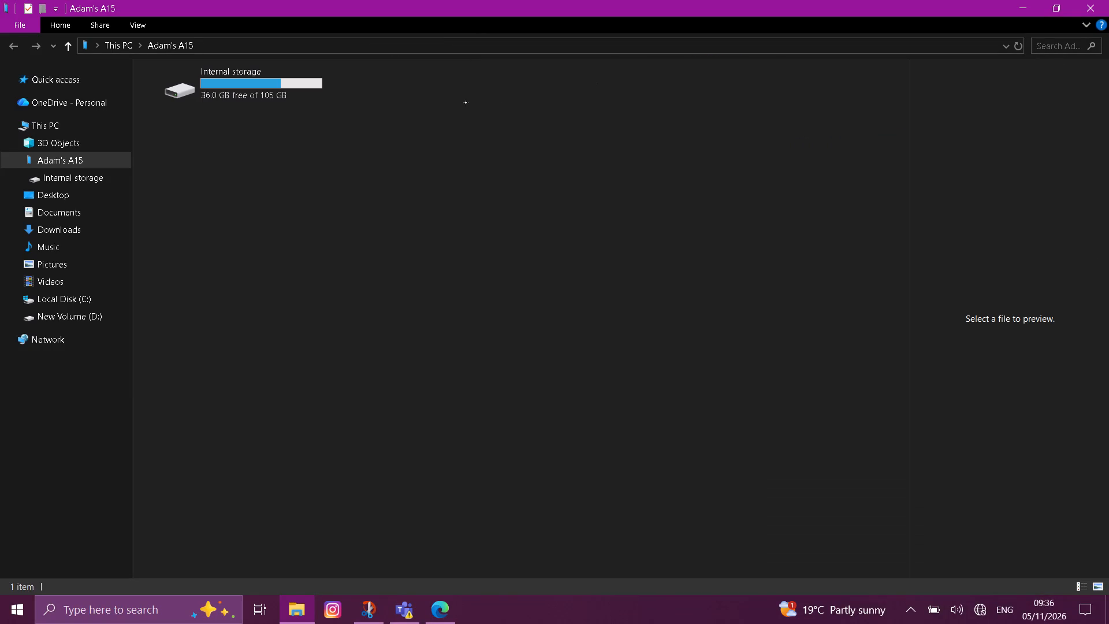
triple_click(312, 79)
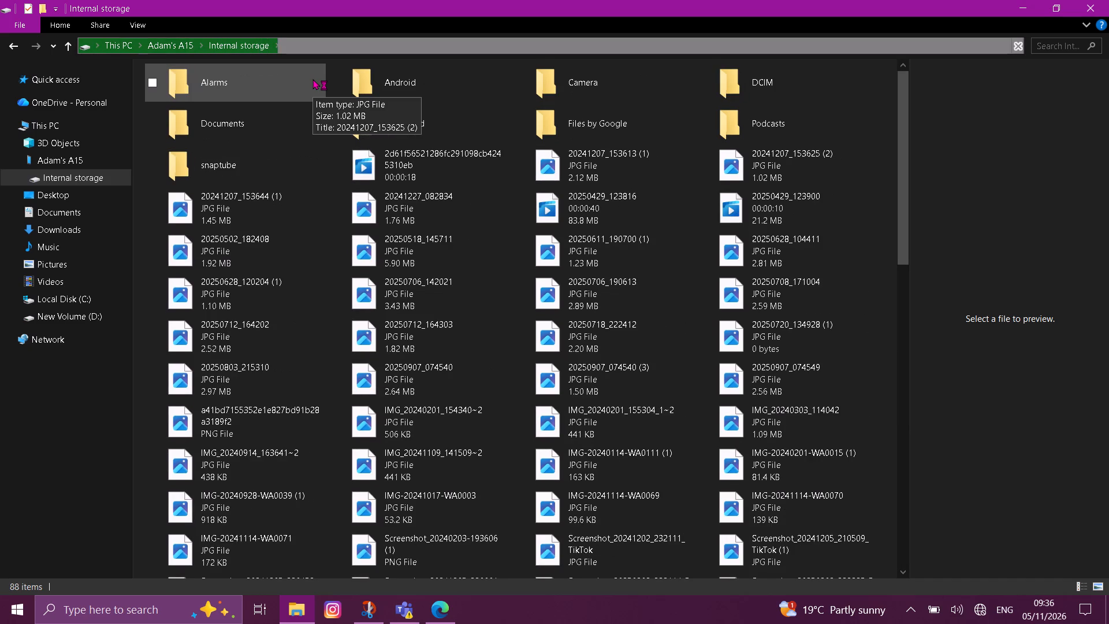
double_click(292, 70)
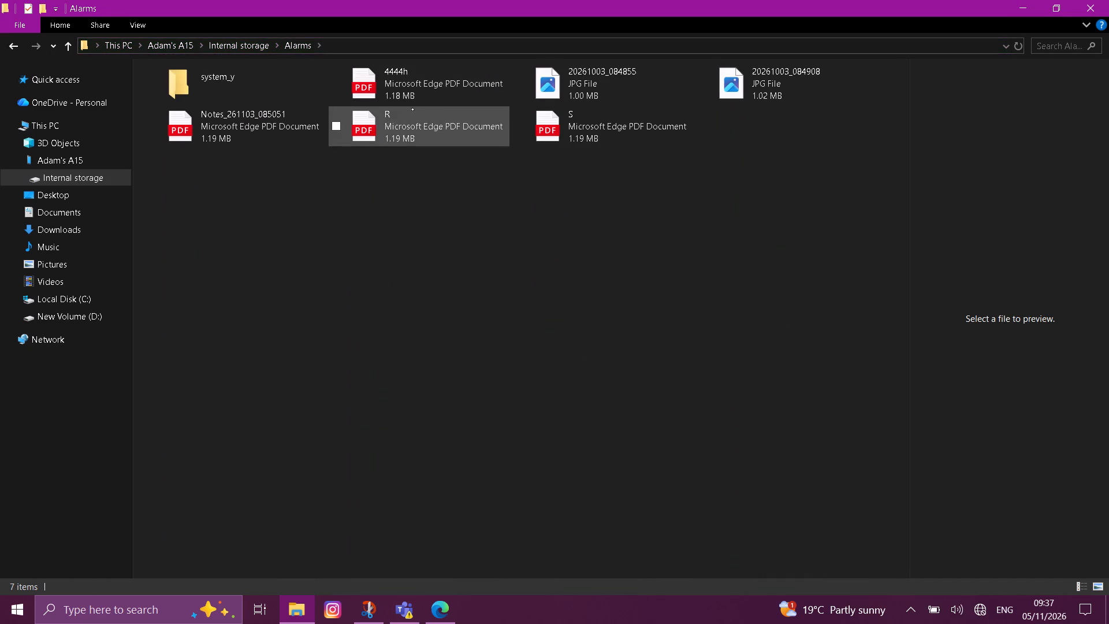
left_click(587, 151)
double_click(589, 136)
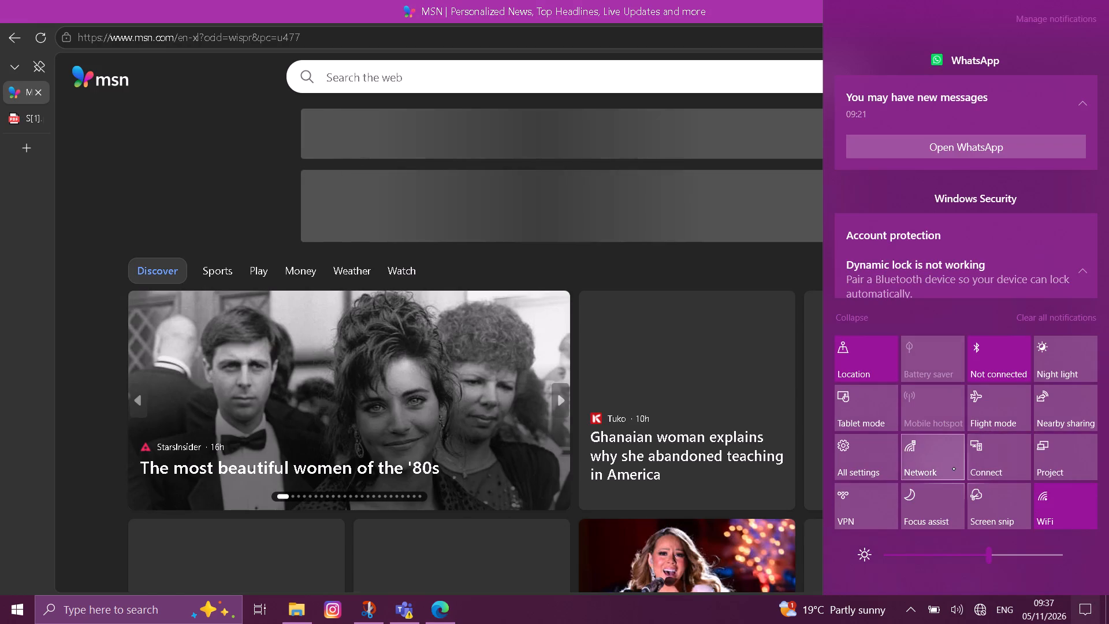
Connect the computer to the secured BATISTUTA Wi-Fi network with automatic connection enabled.
left_click(954, 469)
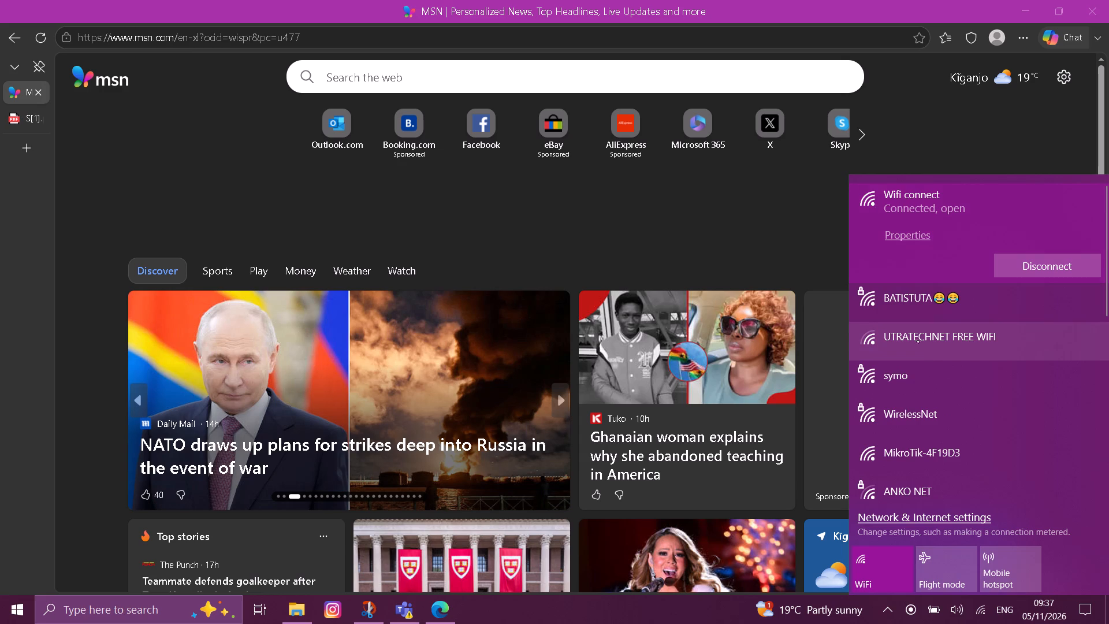
left_click(907, 294)
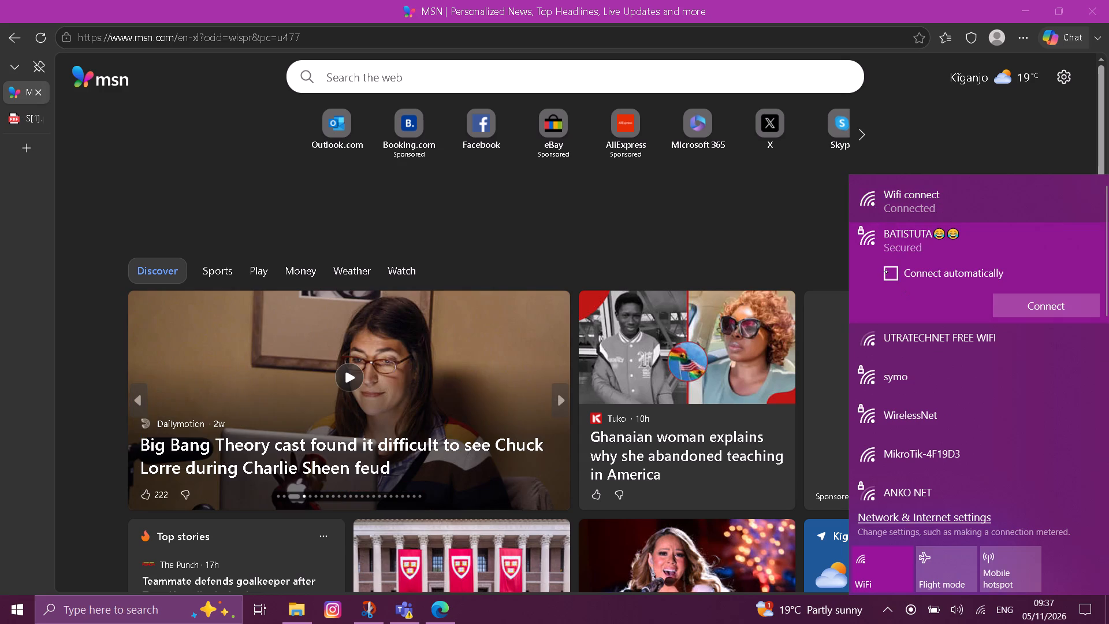
left_click(886, 271)
left_click(1006, 304)
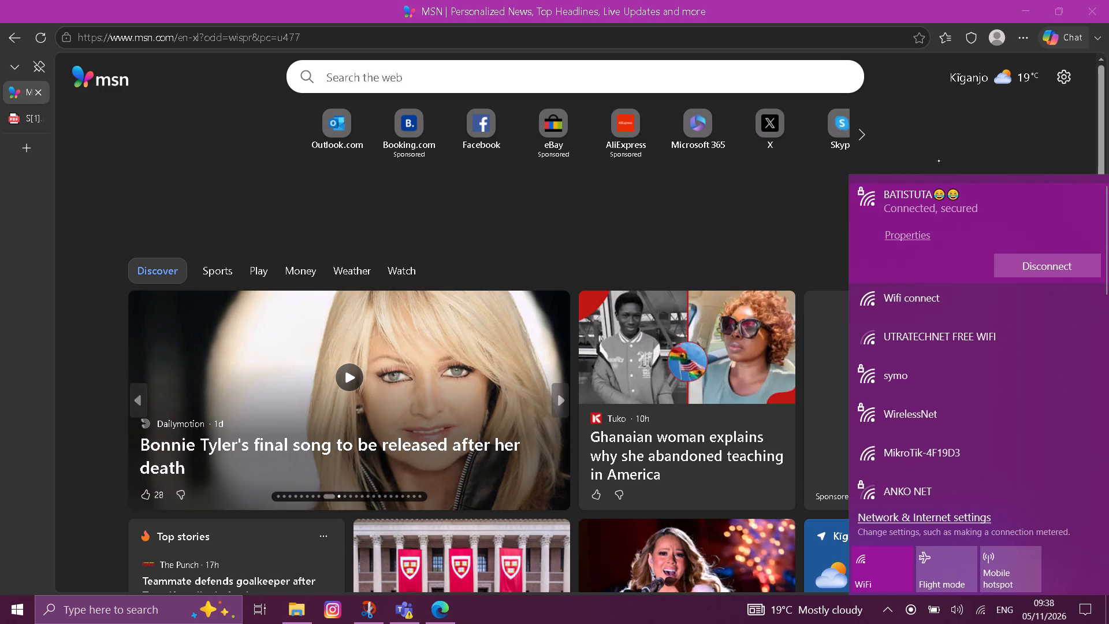
Close the open browser, Alarms folder and Microsoft Teams windows to clear the desktop.
left_click(1100, 2)
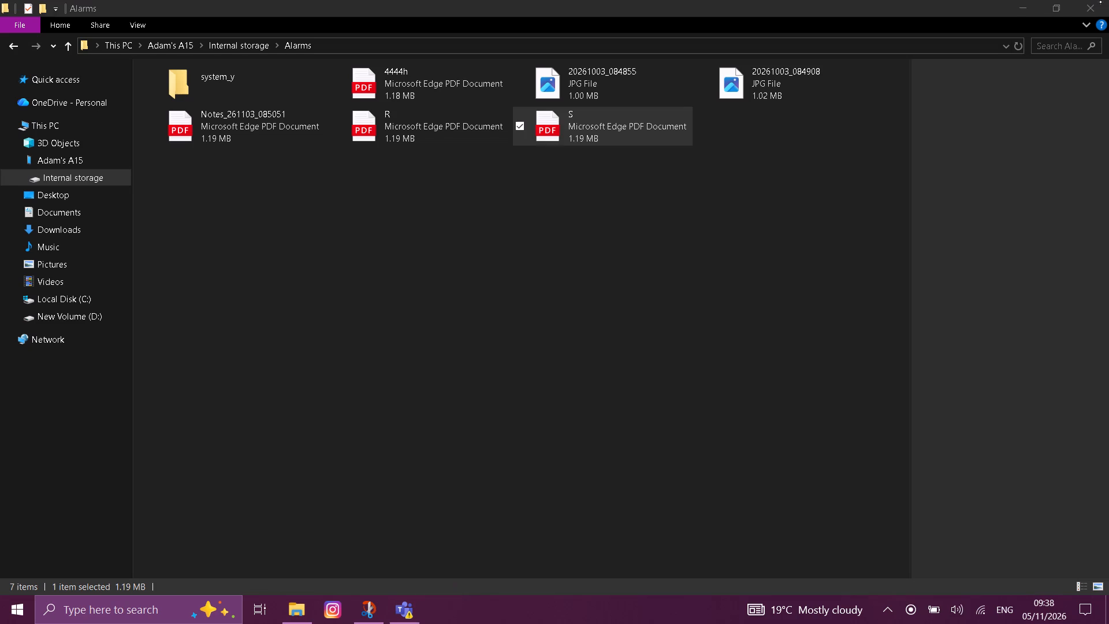
left_click(1090, 7)
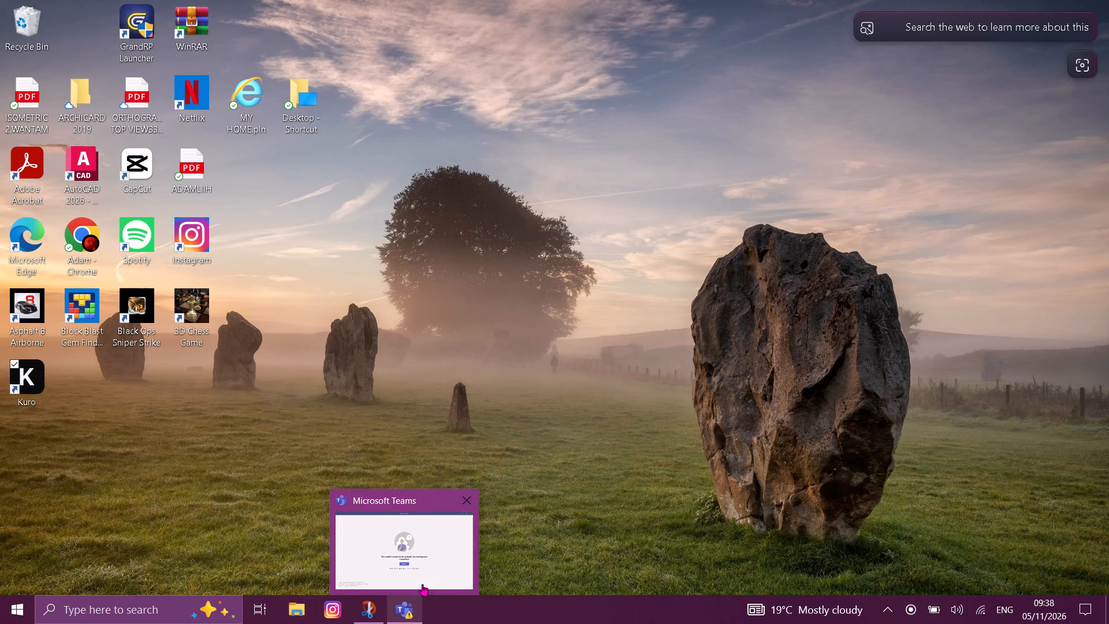
left_click(474, 504)
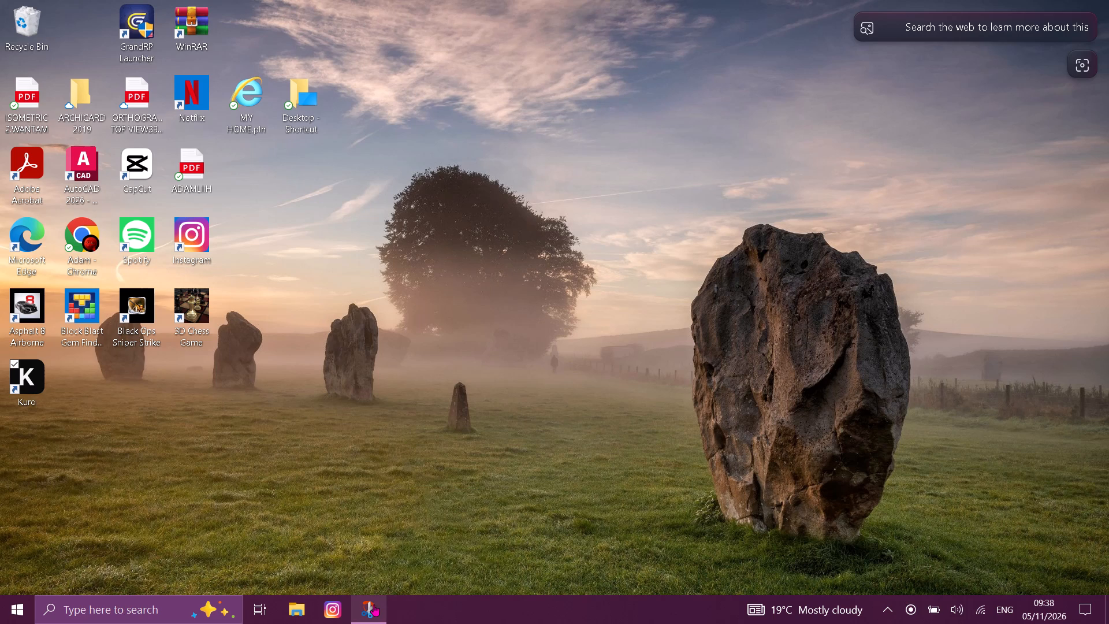
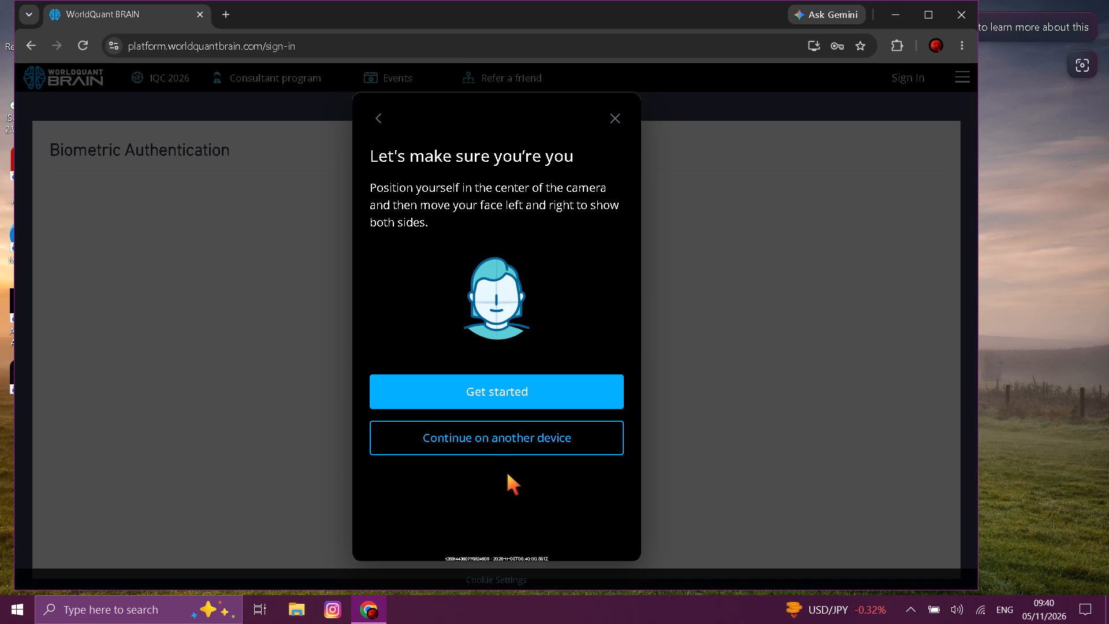
Start the camera-based face verification on this device for the WorldQuant BRAIN sign-in.
left_click(467, 381)
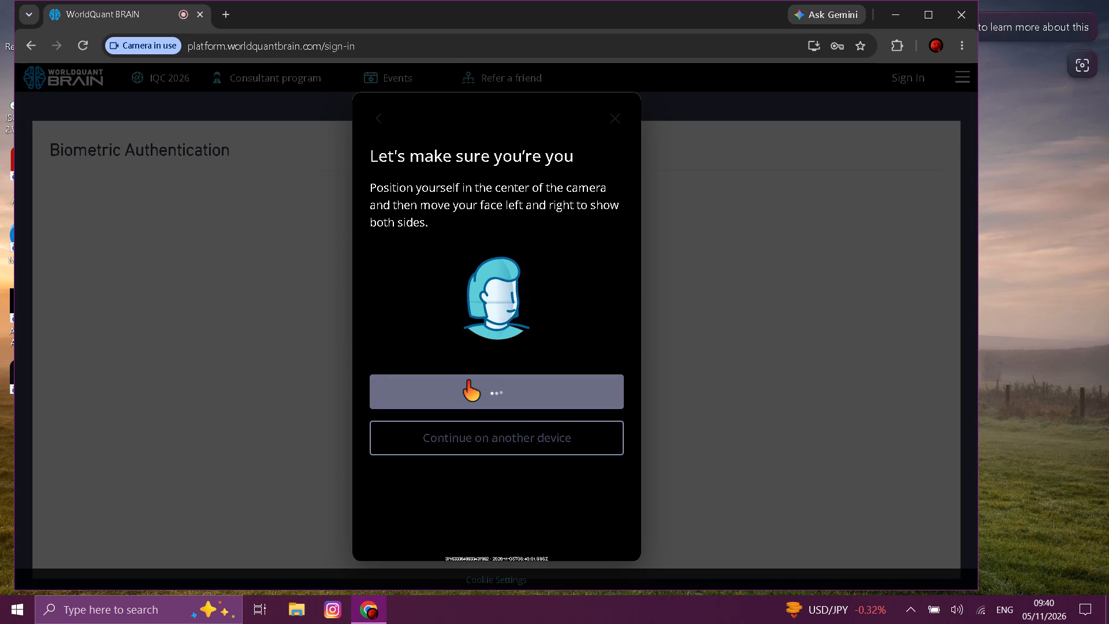
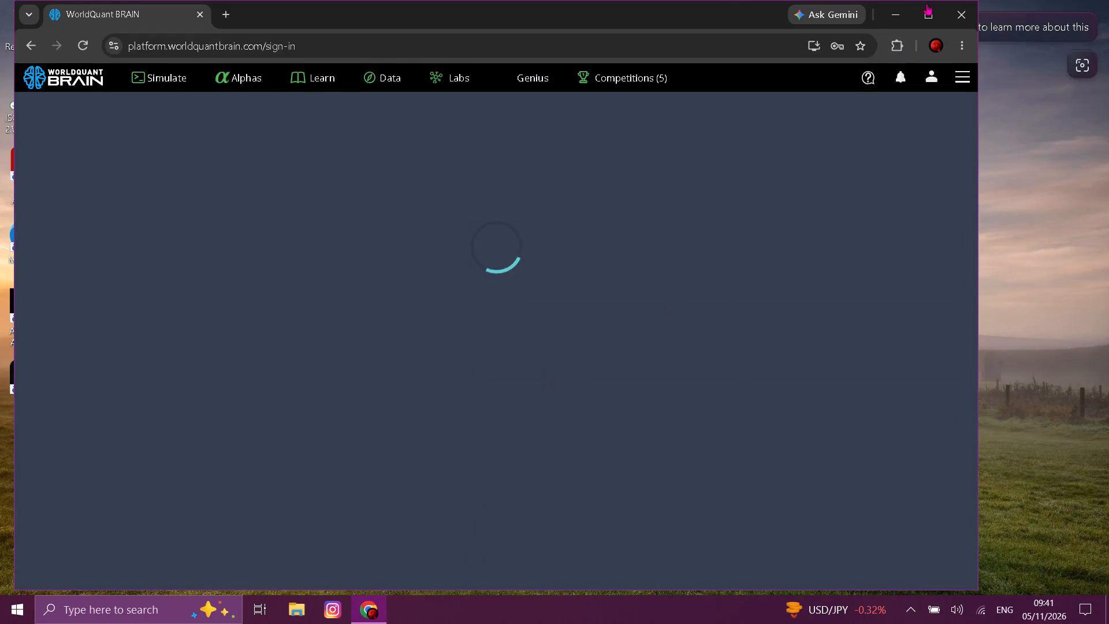
Maximize the browser window and open the Genius page of WorldQuant BRAIN.
left_click(928, 6)
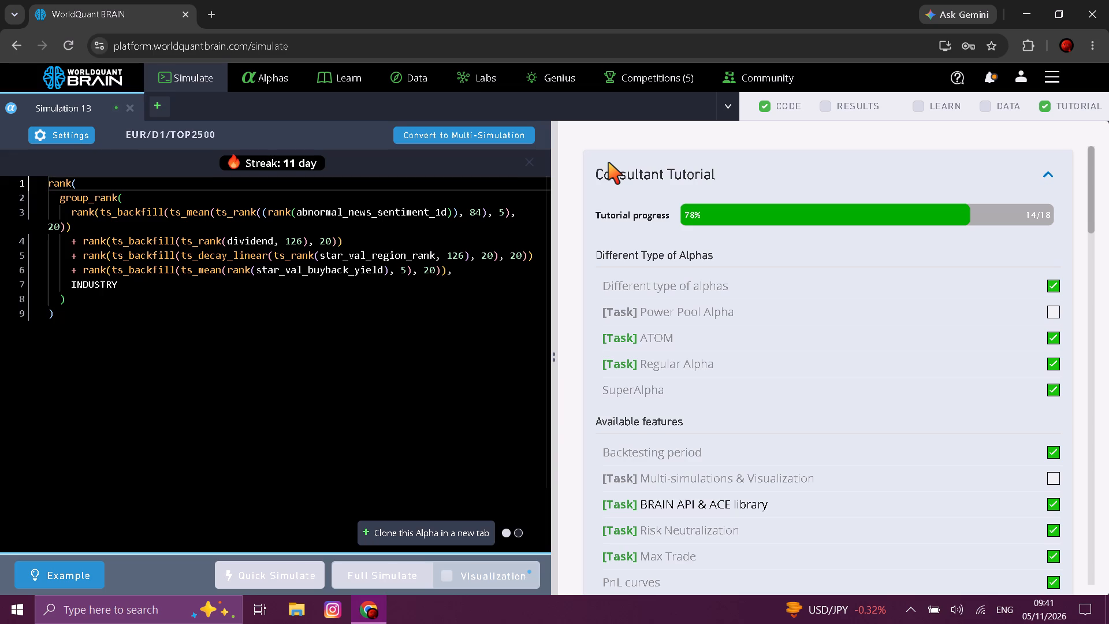
left_click(549, 79)
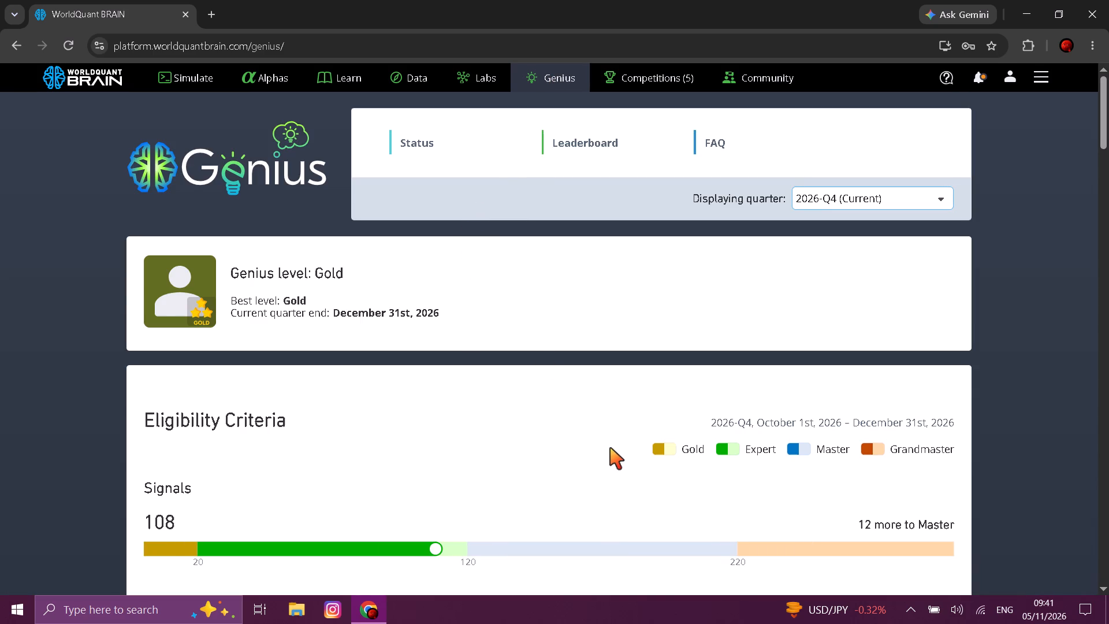
Examine the 2026-Q4 eligibility criteria and tie breaker criteria on the Genius page.
scroll(598, 403, "down", 9)
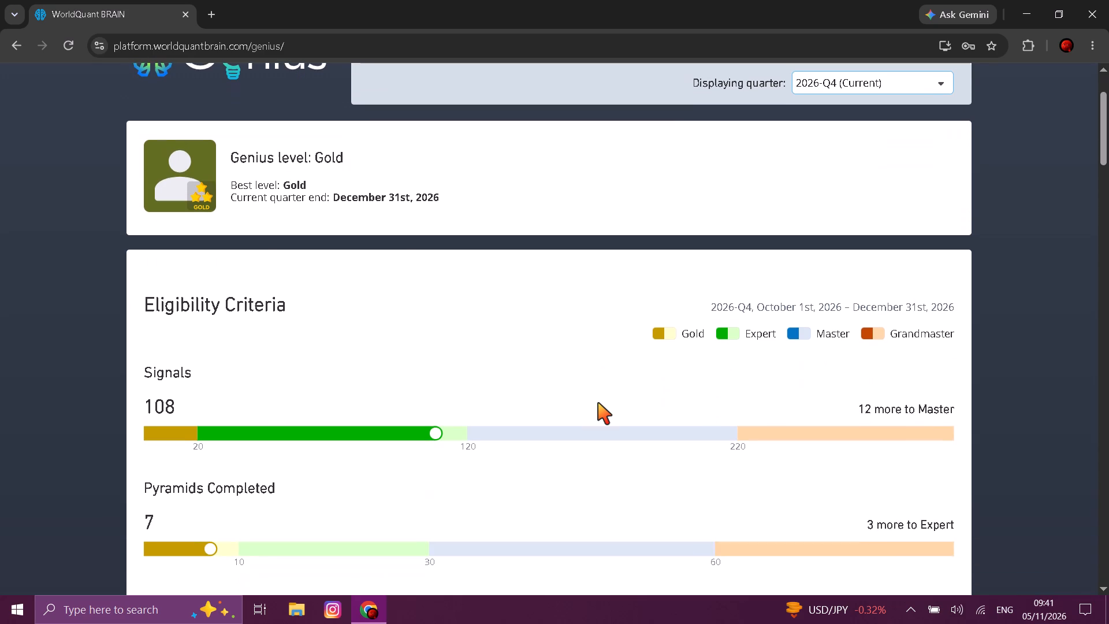
scroll(598, 403, "down", 2)
scroll(598, 403, "up", 2)
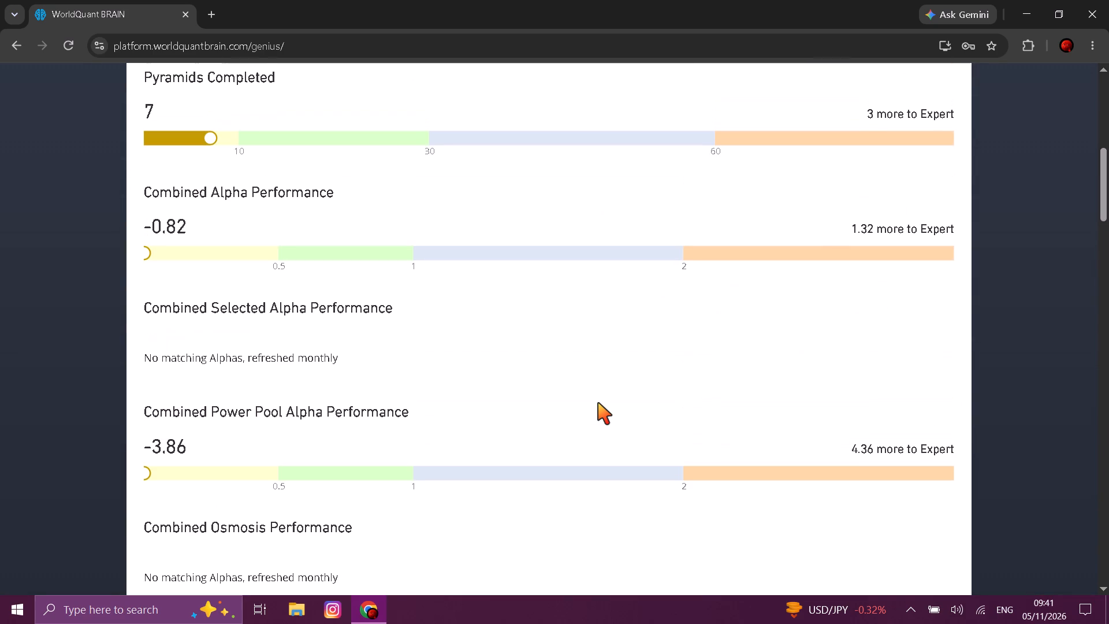
scroll(598, 403, "up", 2)
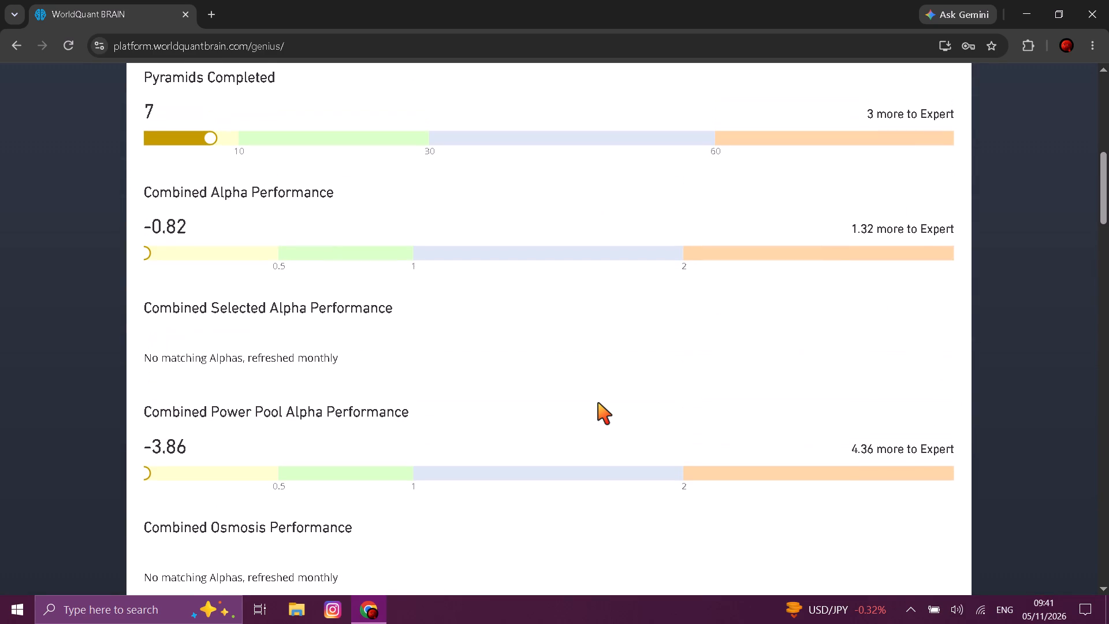
scroll(598, 403, "up", 1)
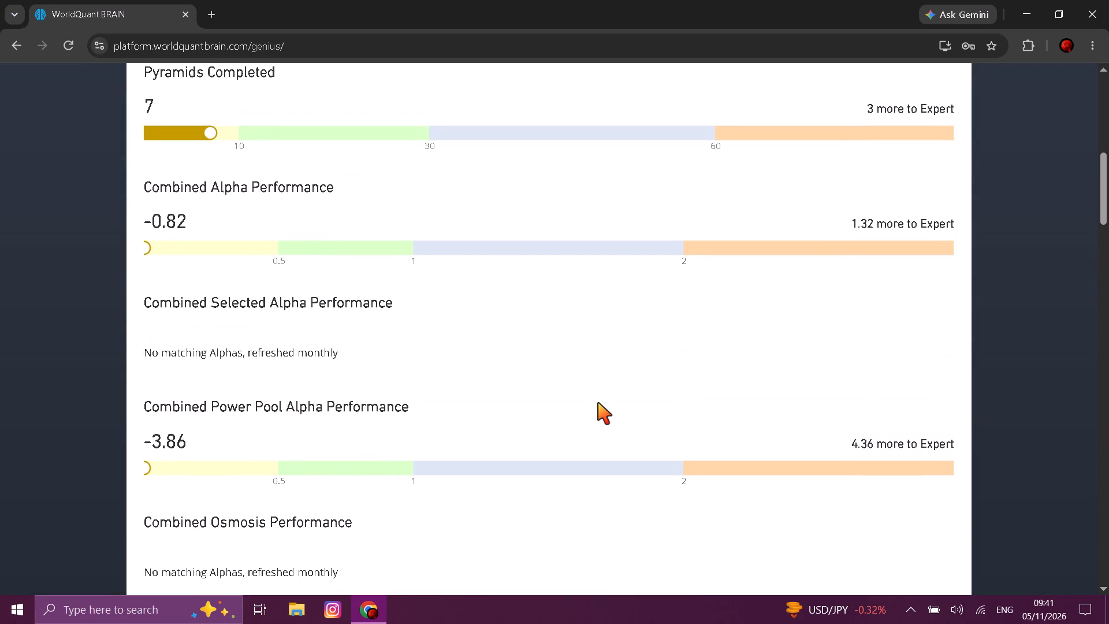
scroll(598, 403, "up", 2)
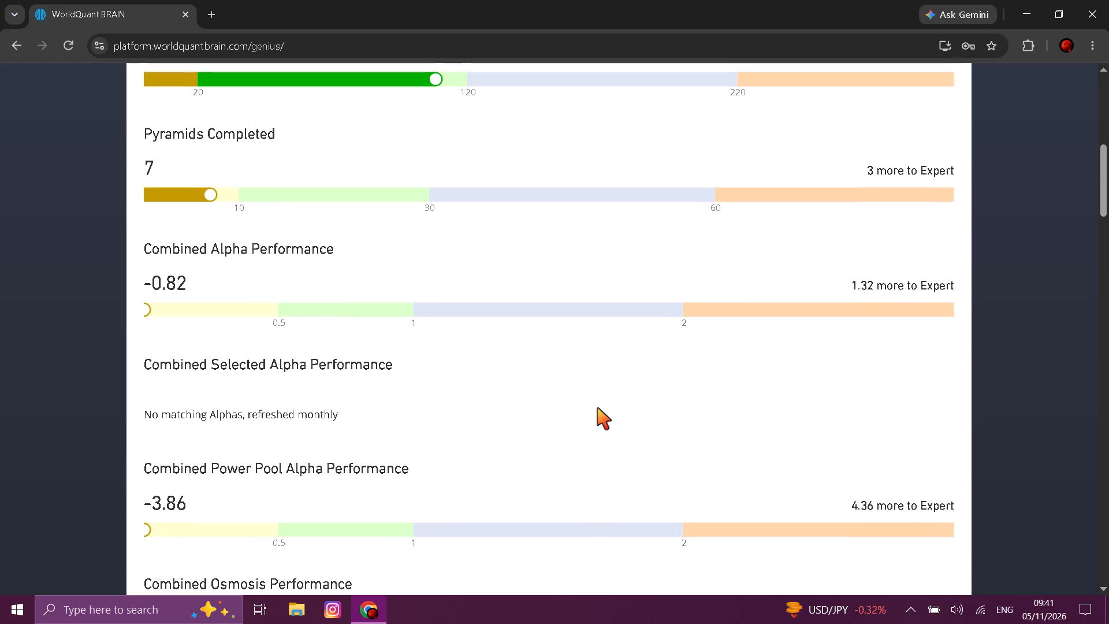
scroll(597, 408, "up", 1)
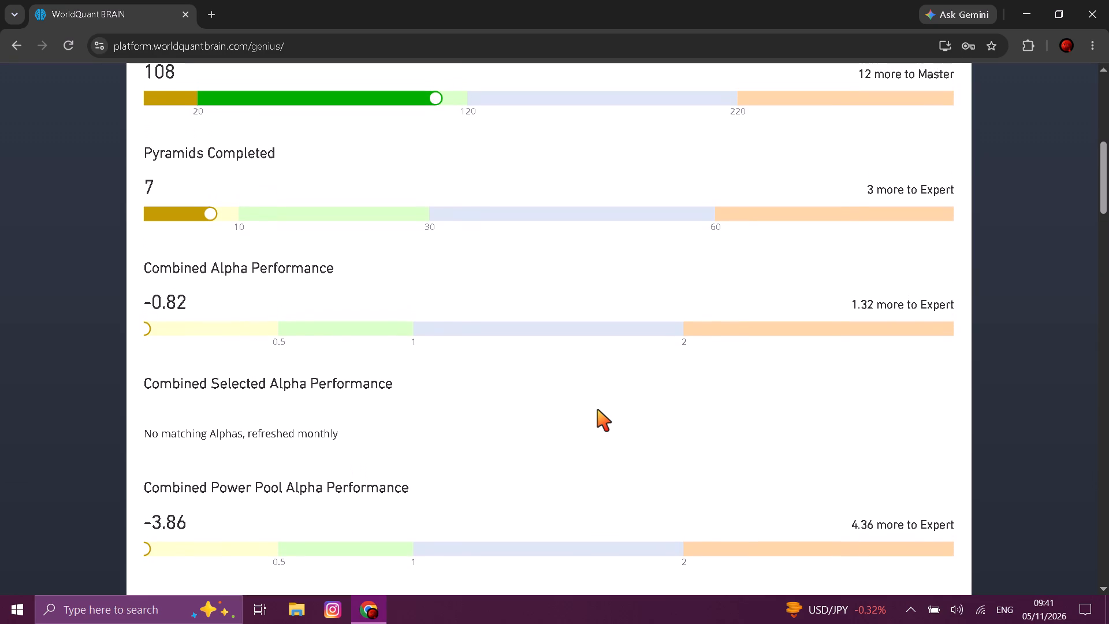
scroll(597, 410, "down", 4)
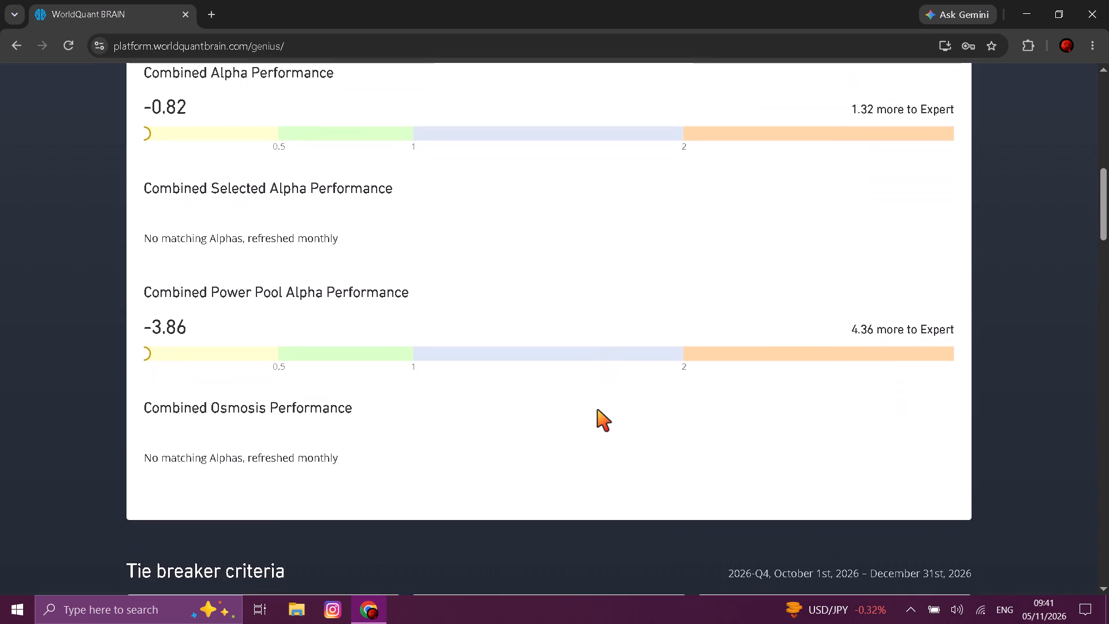
scroll(597, 410, "up", 1)
scroll(598, 411, "down", 1)
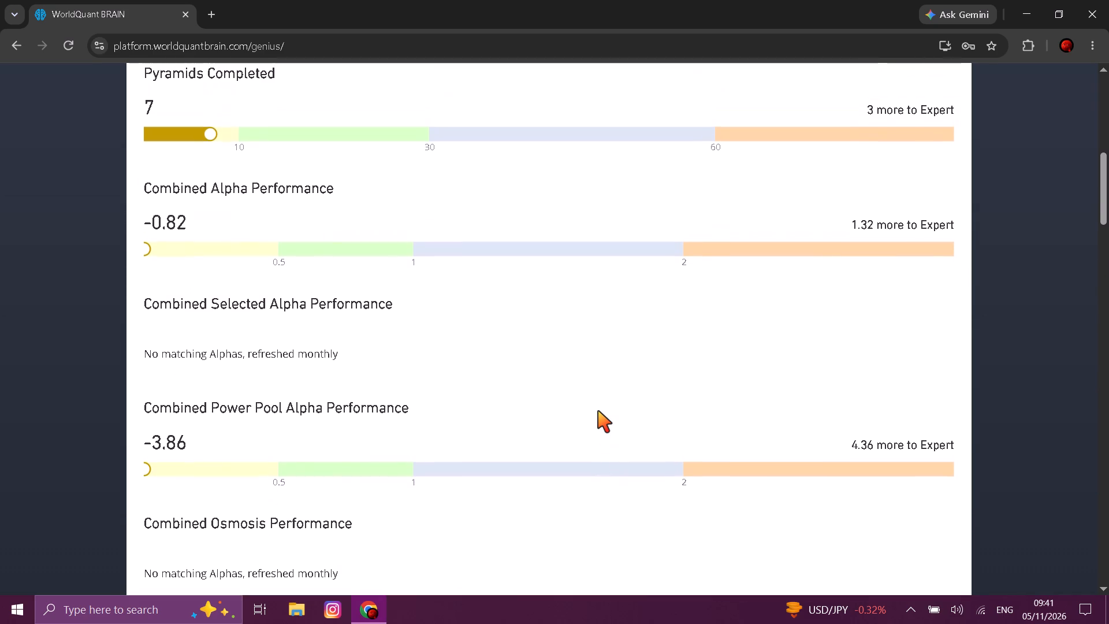
scroll(598, 411, "down", 3)
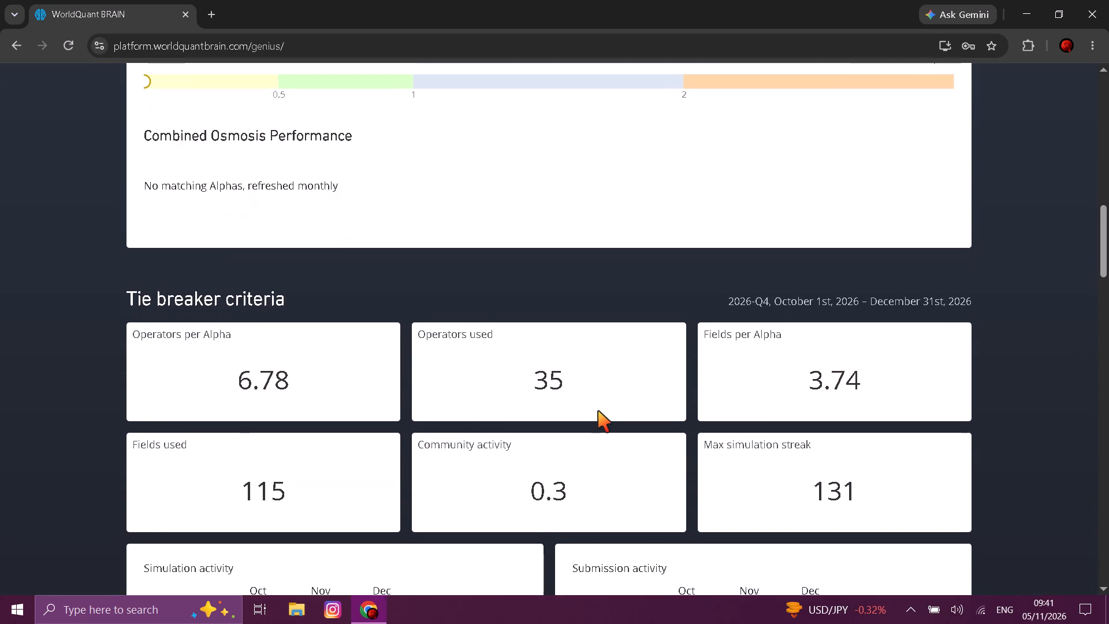
scroll(598, 411, "down", 1)
scroll(598, 411, "up", 13)
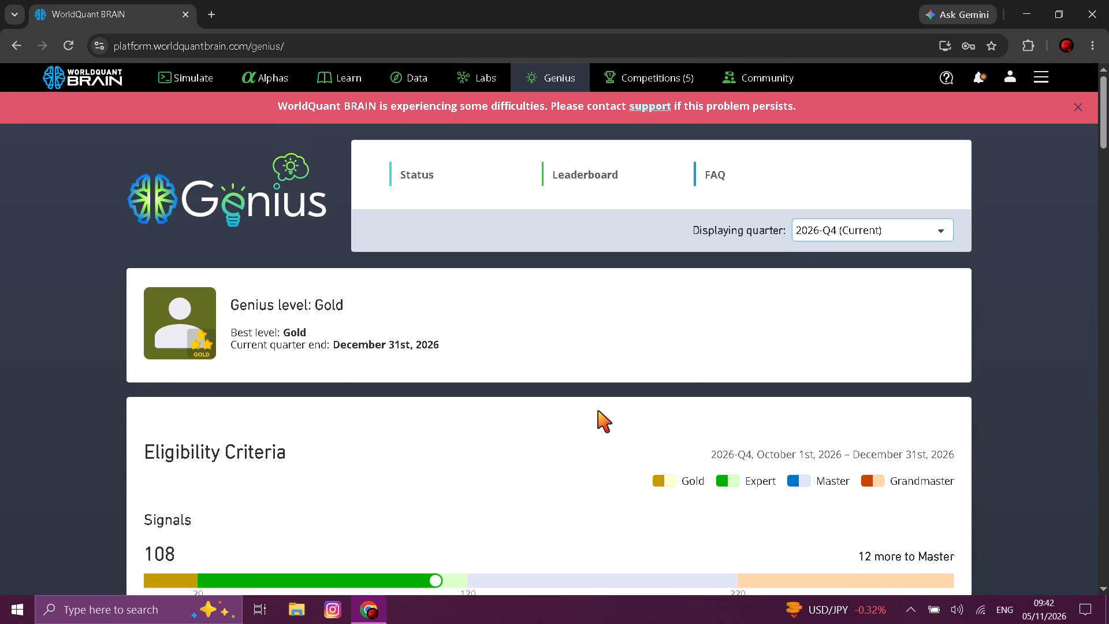
scroll(598, 411, "up", 2)
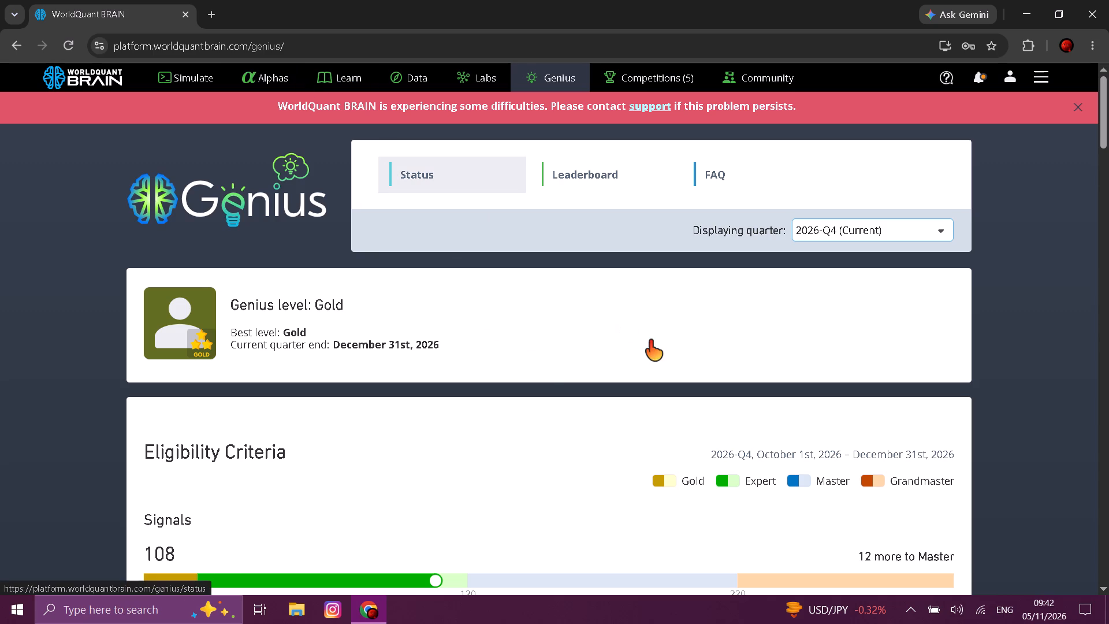
Open the News datasets for region EUR, delay 1 from the pyramid theme multipliers table on the Genius page.
scroll(649, 340, "down", 15)
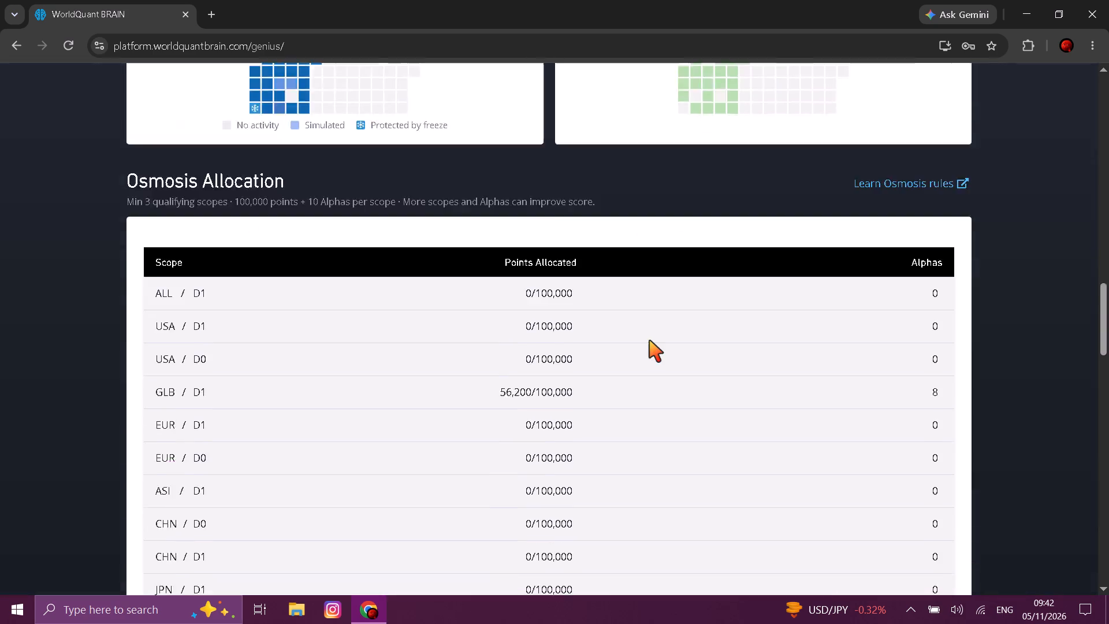
scroll(649, 340, "down", 9)
scroll(649, 340, "up", 1)
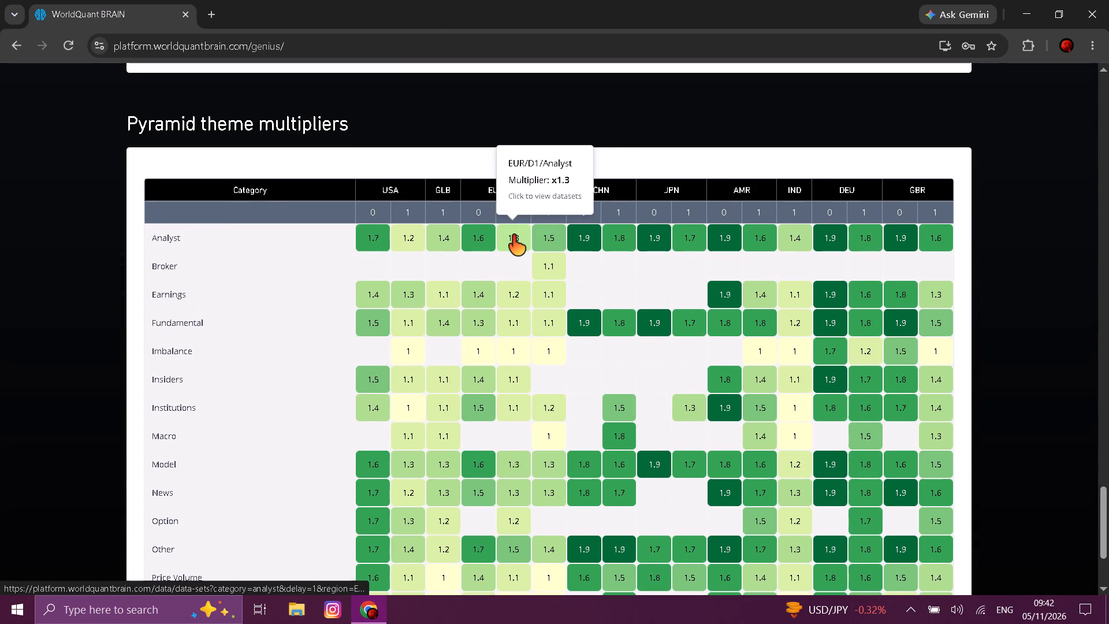
scroll(550, 474, "down", 3)
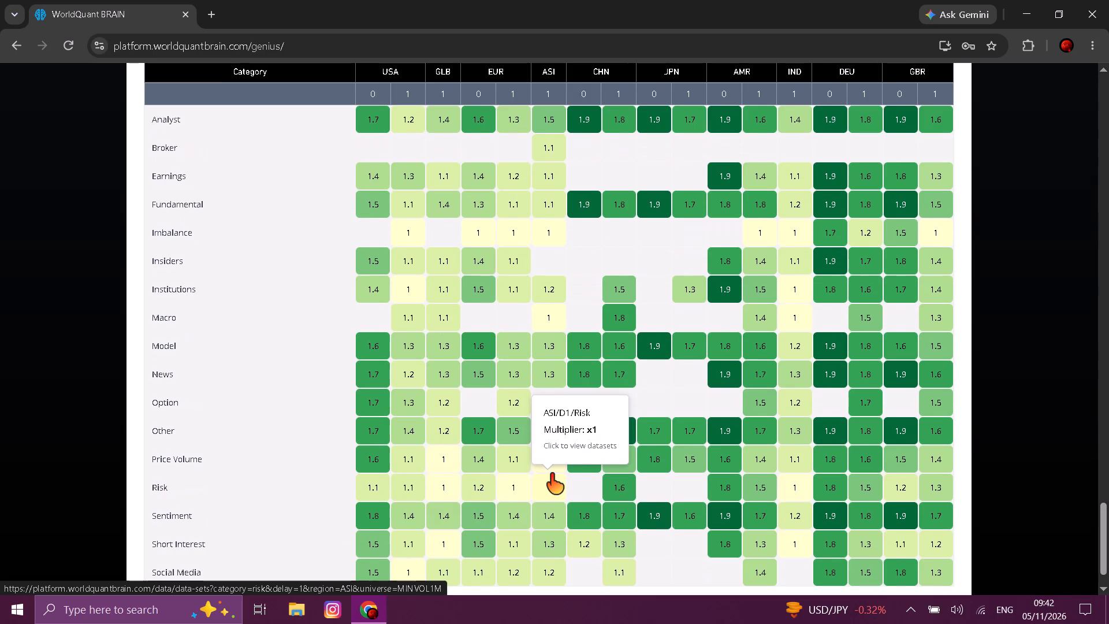
left_click(510, 370)
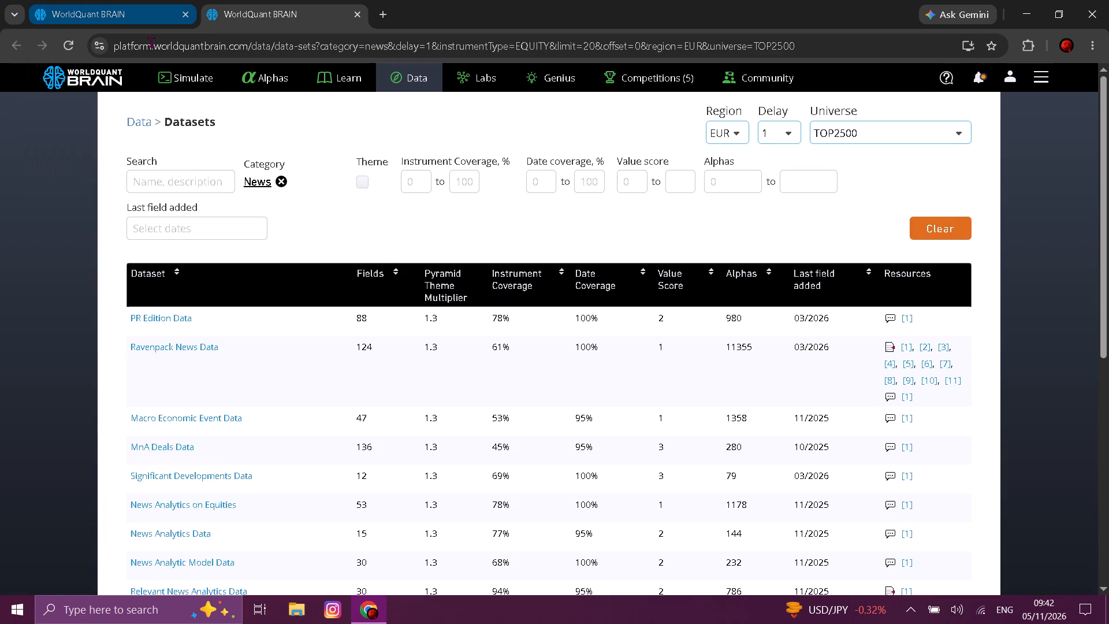
Open the PR Edition Data dataset and copy the field name nws17_ssc from page 5 of its field list.
left_click(313, 311)
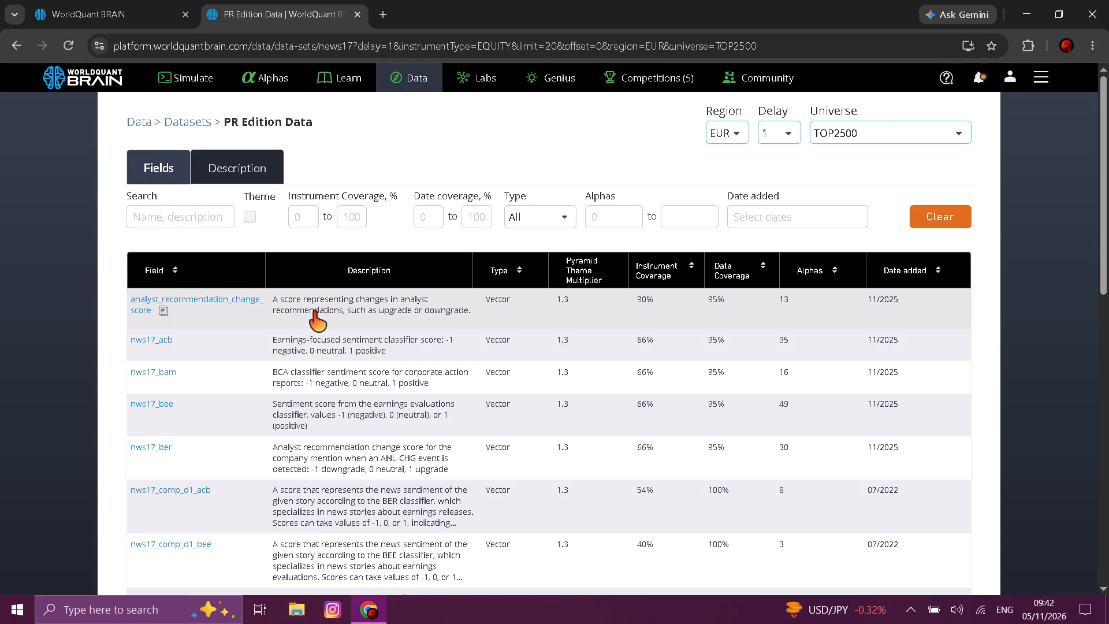
scroll(395, 365, "down", 4)
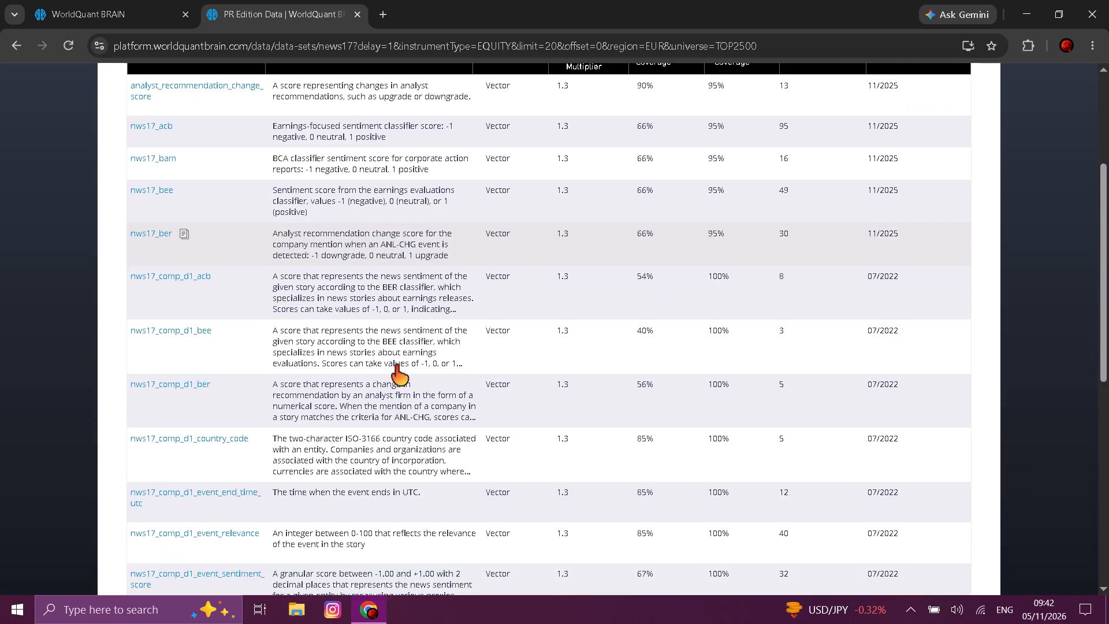
scroll(395, 365, "down", 3)
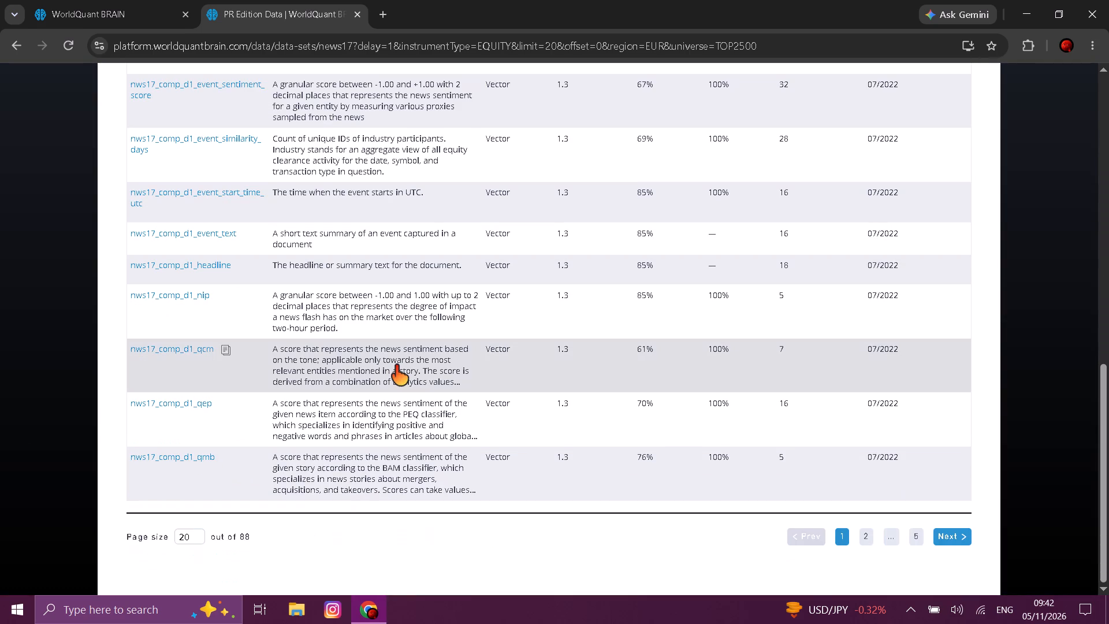
left_click(917, 536)
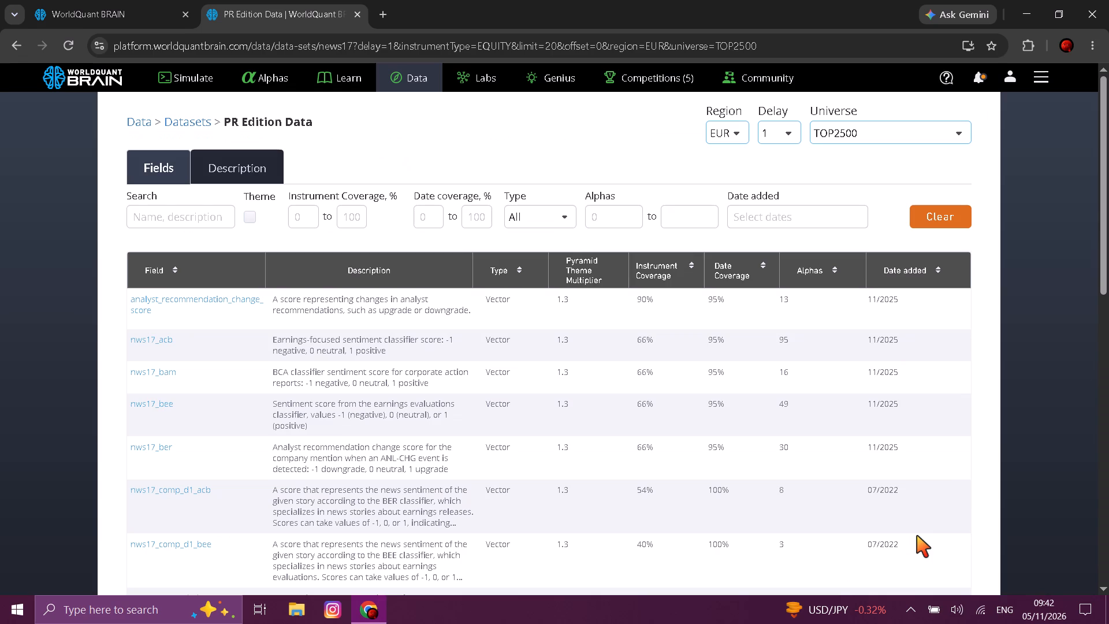
scroll(917, 536, "down", 2)
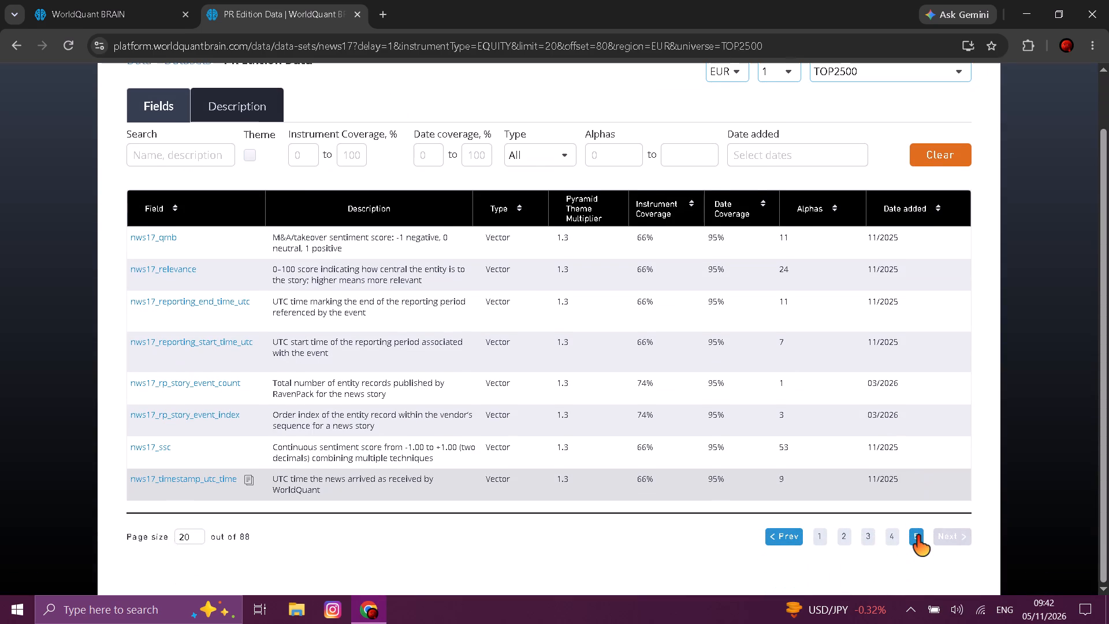
scroll(917, 536, "down", 2)
left_click(179, 451)
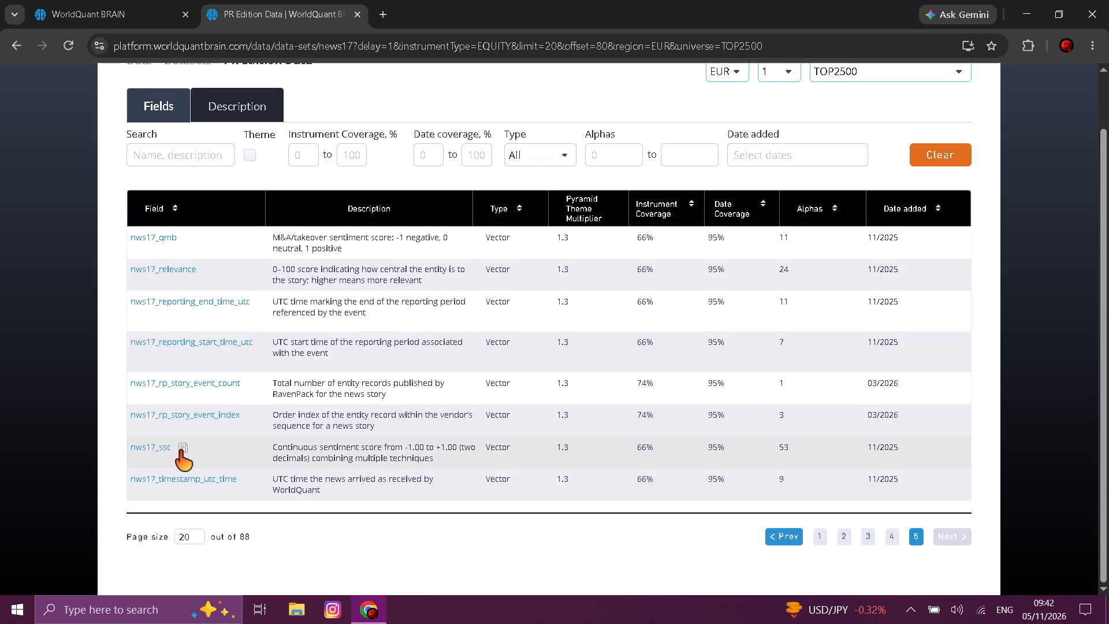
Return to the Simulation 13 code and replace abnormal_news_sentiment_1d in line 3 with the copied field nws17_ssc.
left_click(84, 16)
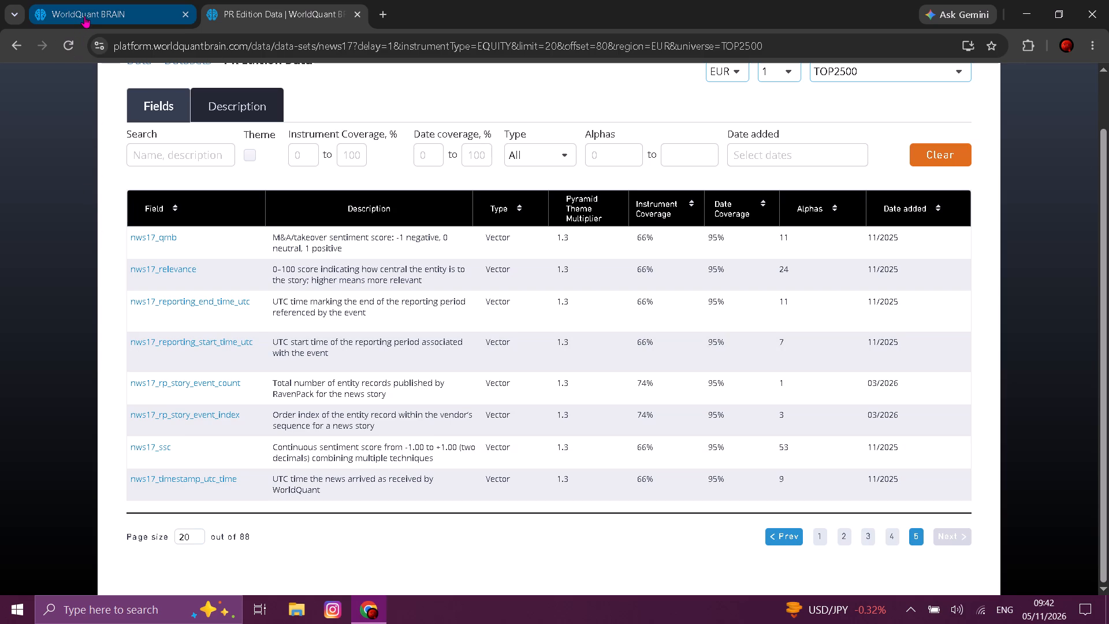
left_click(85, 16)
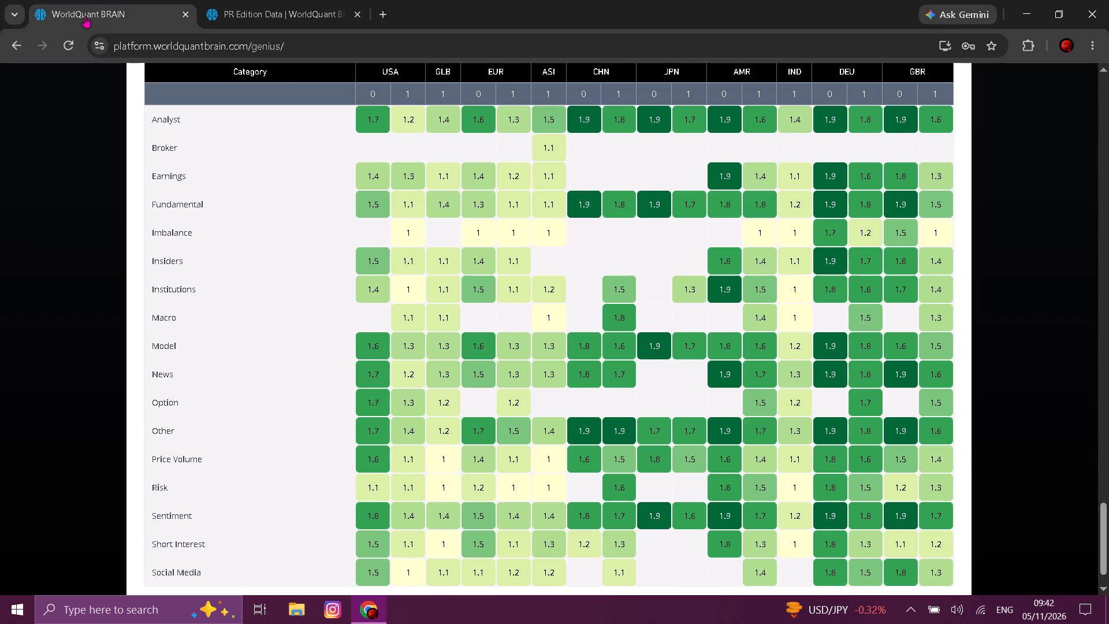
scroll(254, 188, "up", 11)
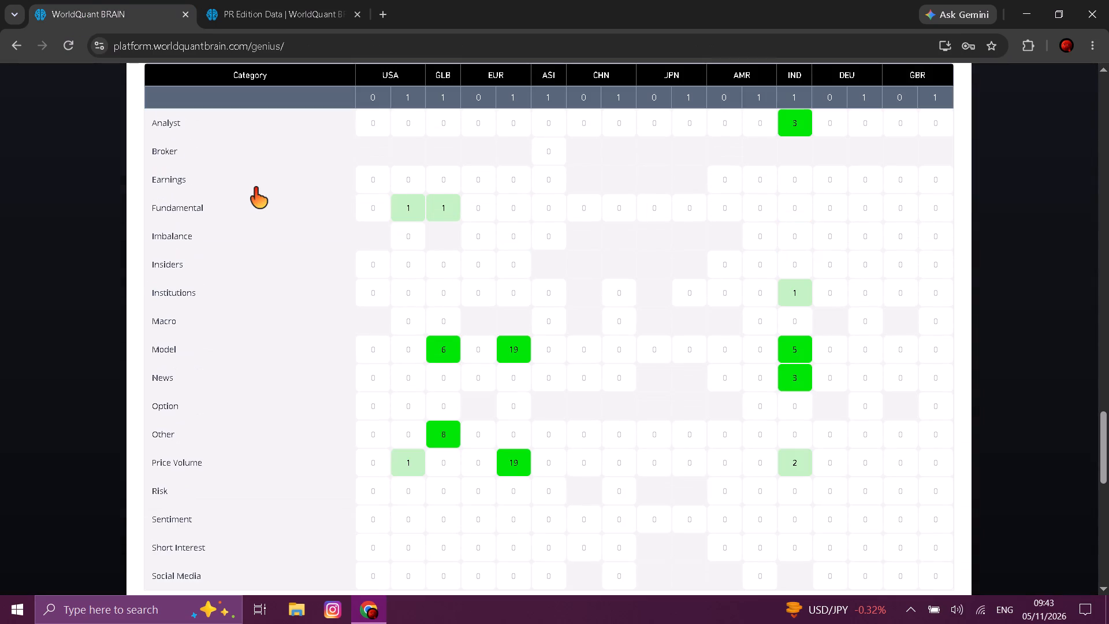
scroll(254, 188, "up", 6)
scroll(270, 250, "up", 4)
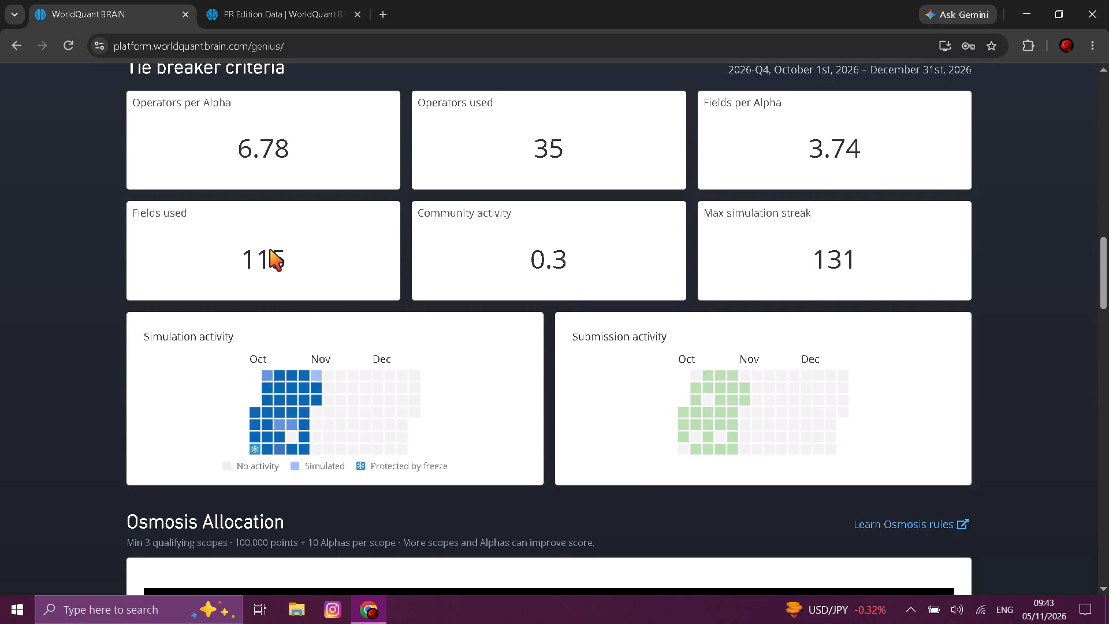
scroll(270, 250, "up", 11)
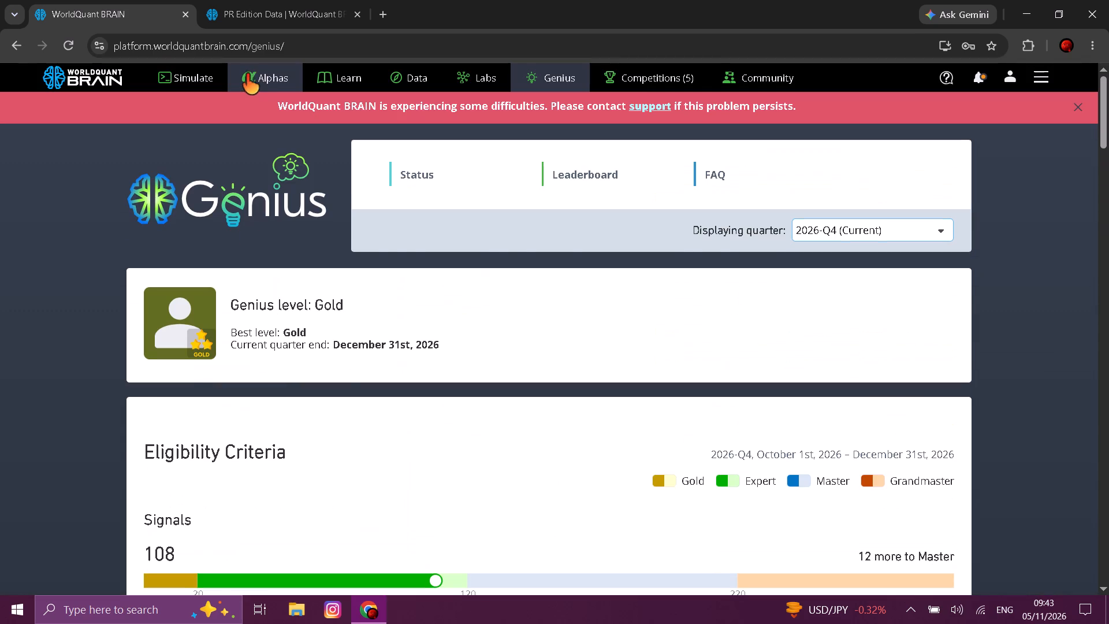
left_click(197, 72)
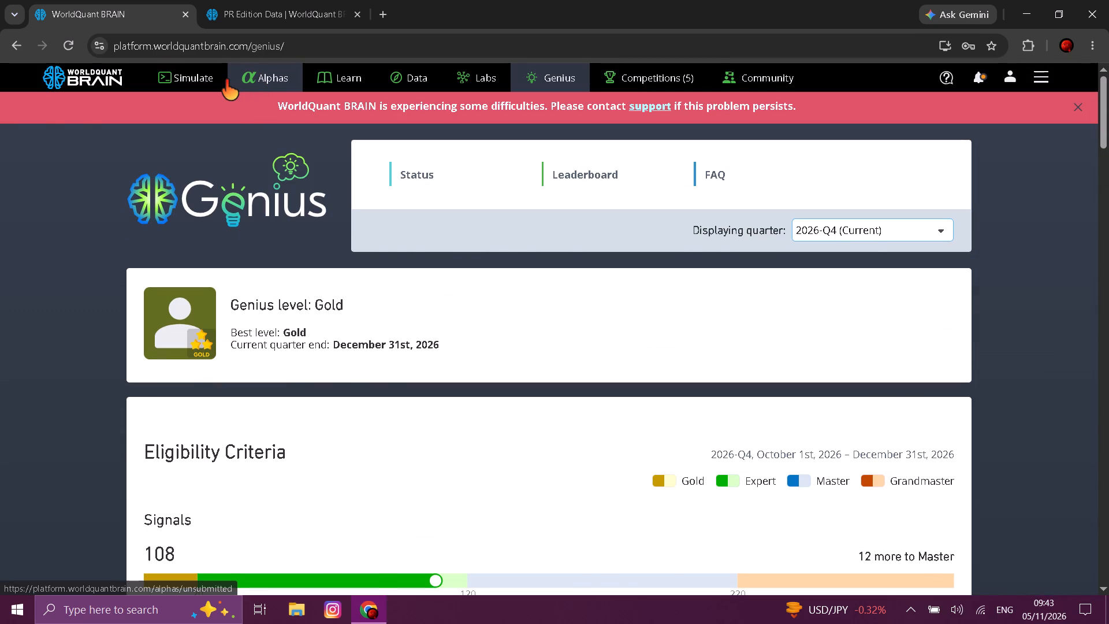
double_click(395, 206)
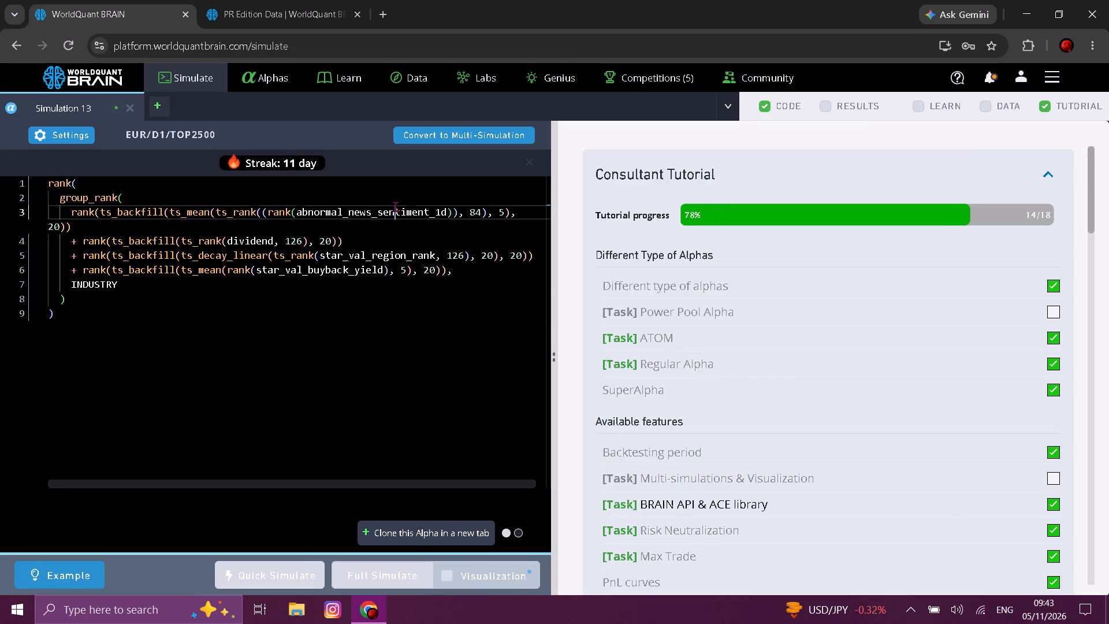
key("ctrl+v")
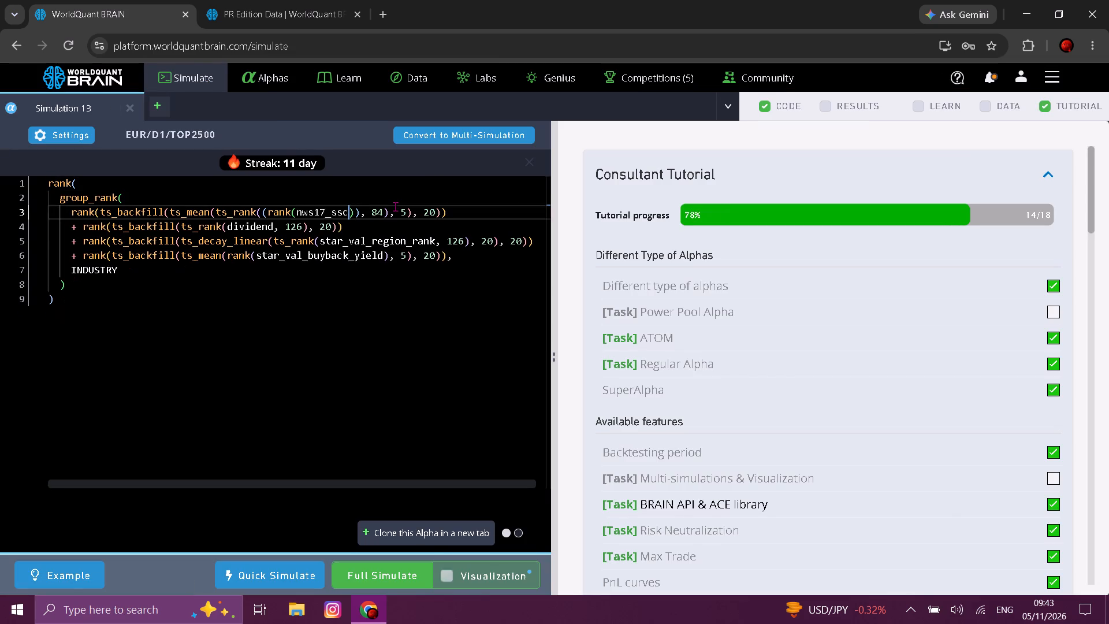
Wrap nws17_ssc in the vec_avg operator inside the innermost rank of line 3.
left_click_drag(395, 206, 288, 216)
double_click(288, 216)
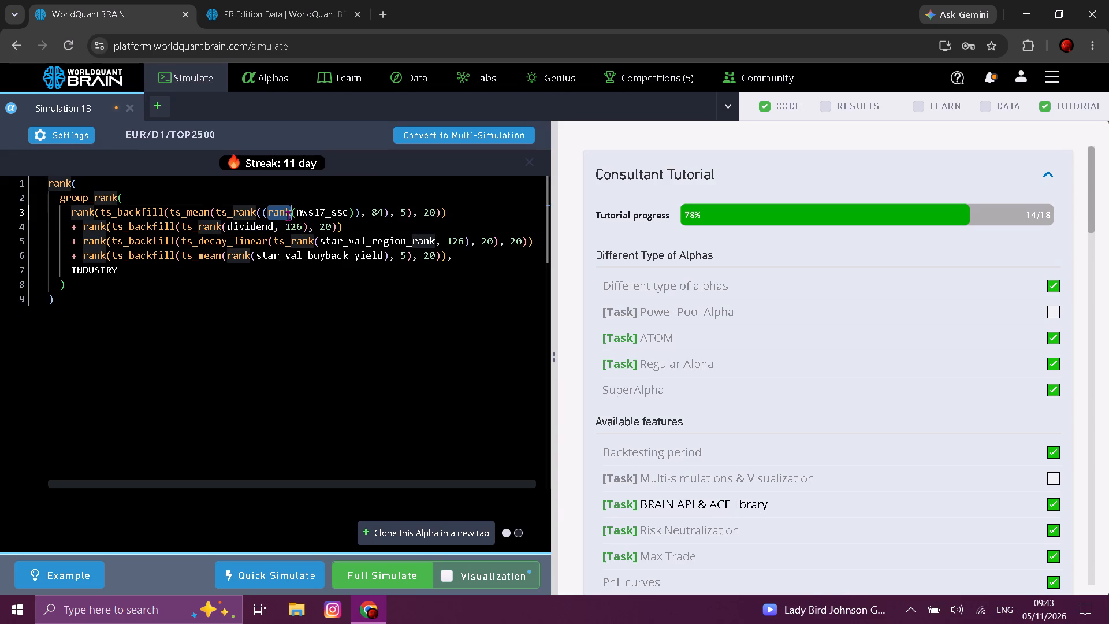
double_click(315, 213)
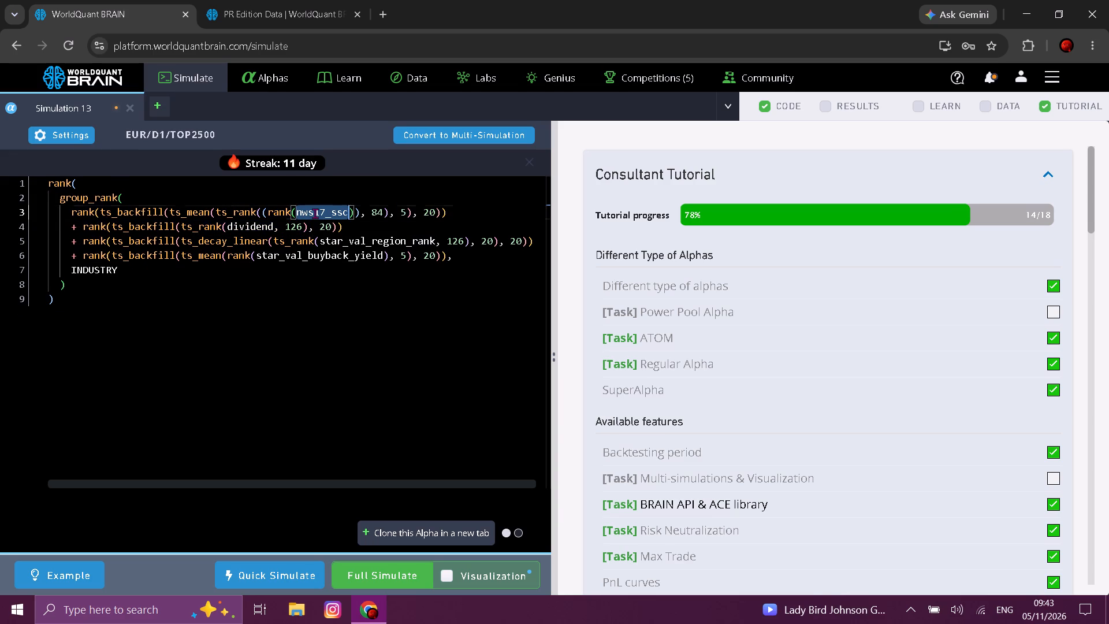
key("BackSpace")
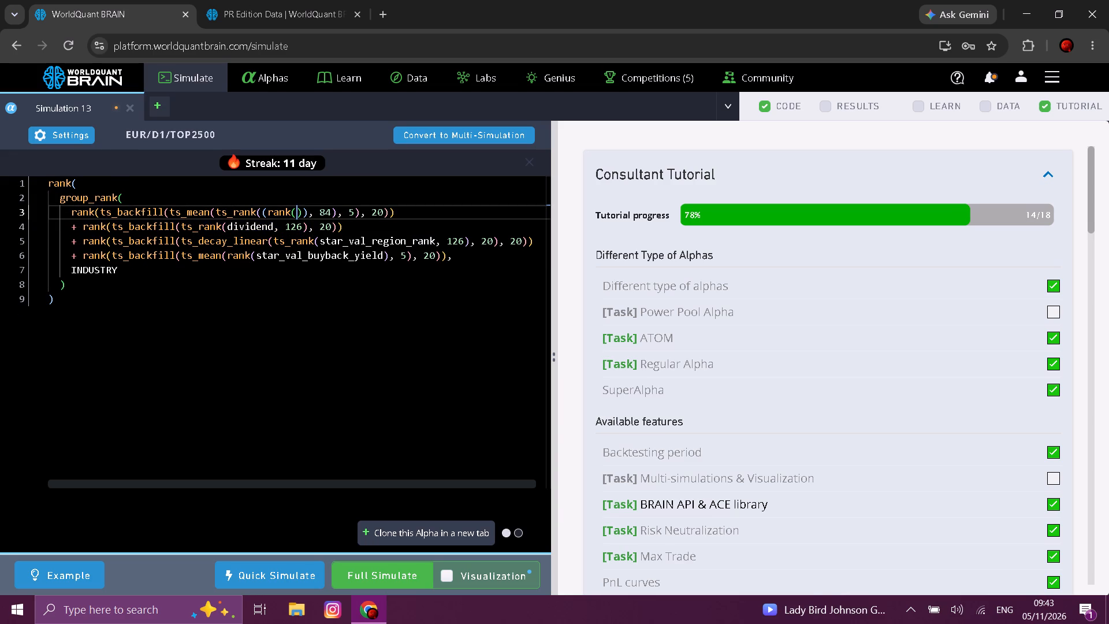
type("ve")
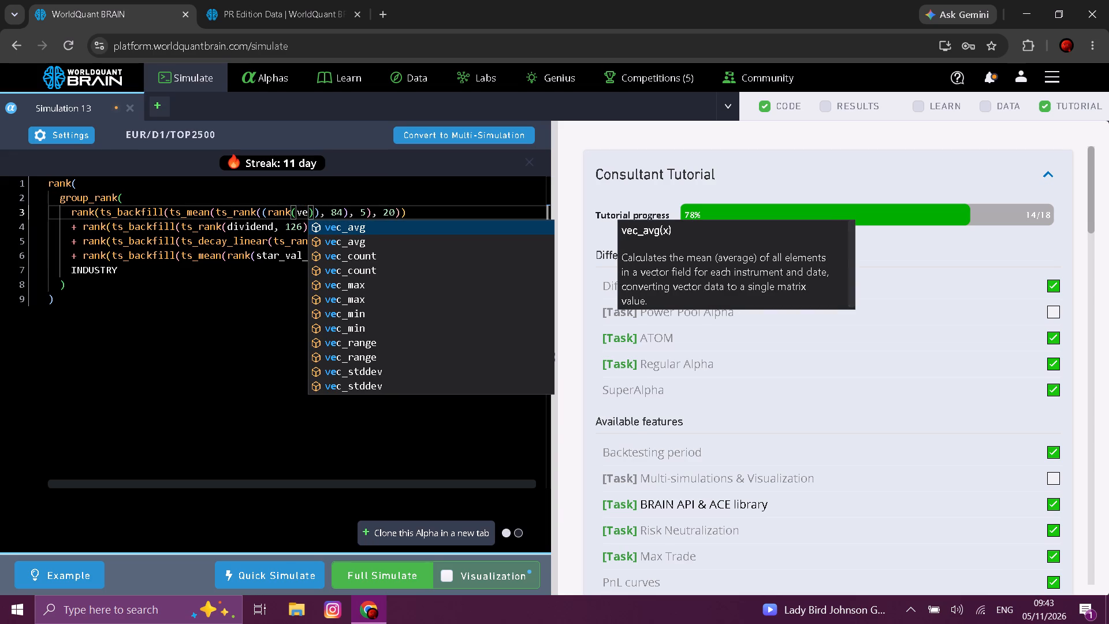
key("c")
left_click(352, 228)
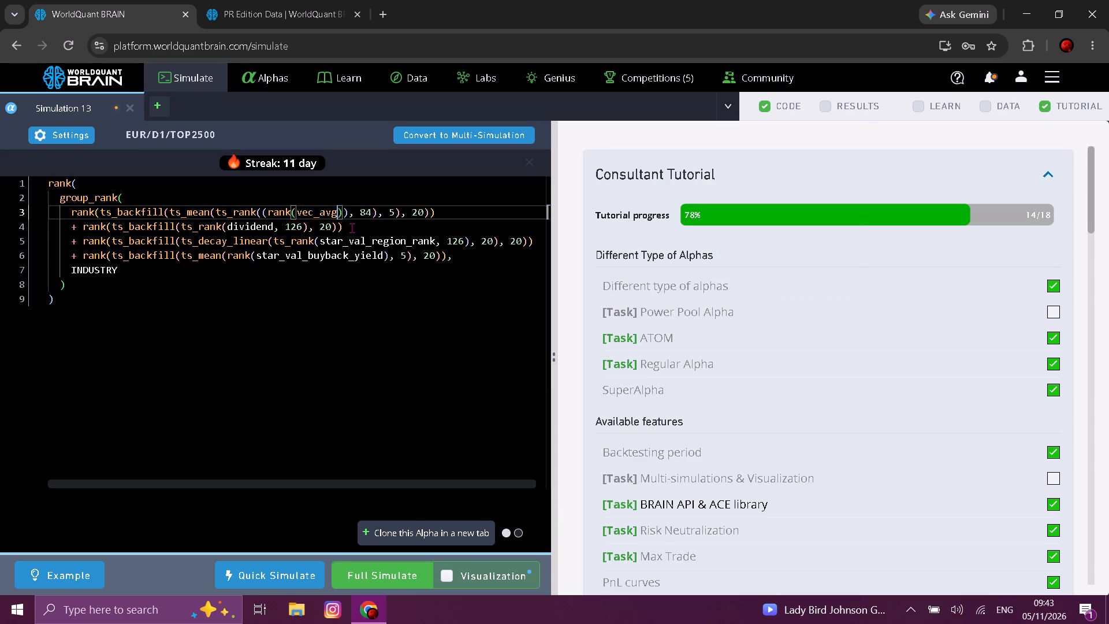
key("shift+parenleft")
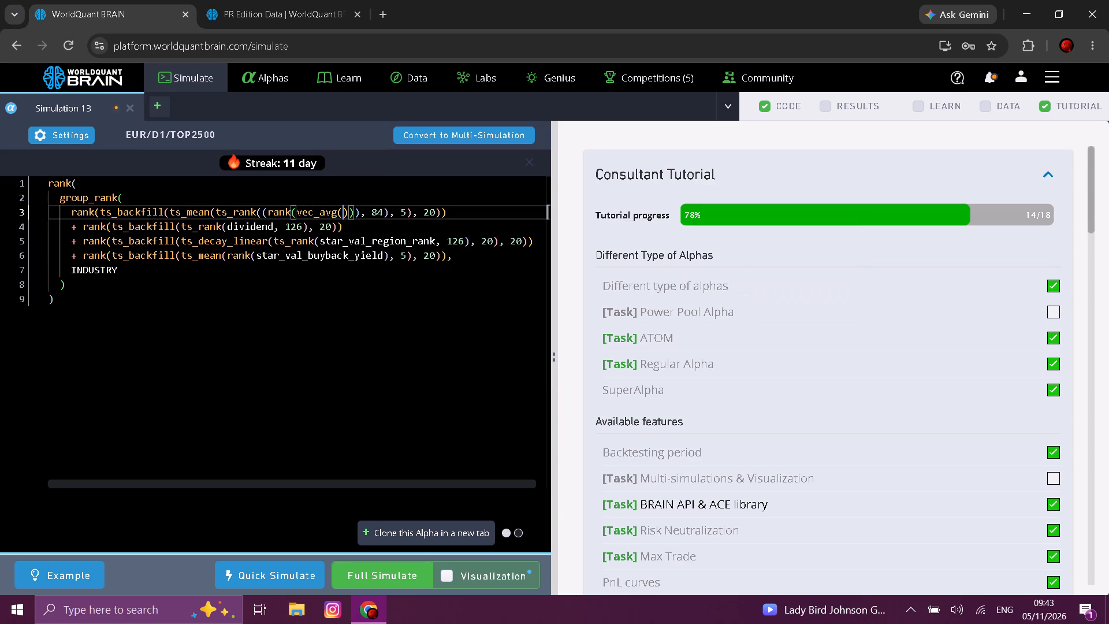
key("ctrl+v")
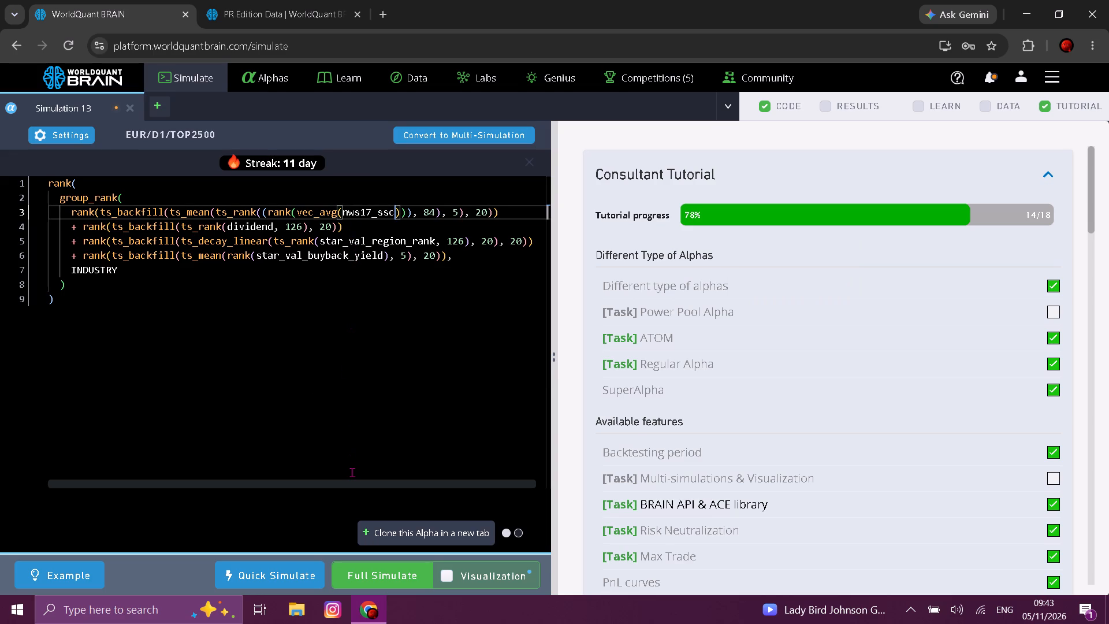
Set the Simulation 13 decay to 7, apply the settings and run a full simulation.
left_click(64, 140)
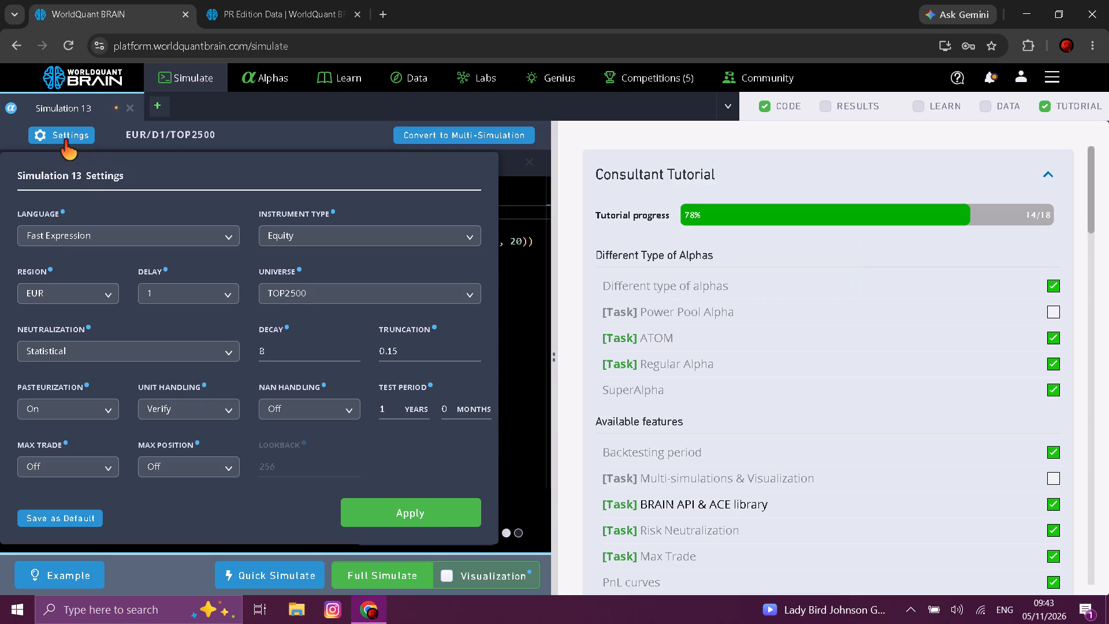
left_click(266, 348)
key("BackSpace")
key("7")
left_click(378, 511)
left_click(364, 575)
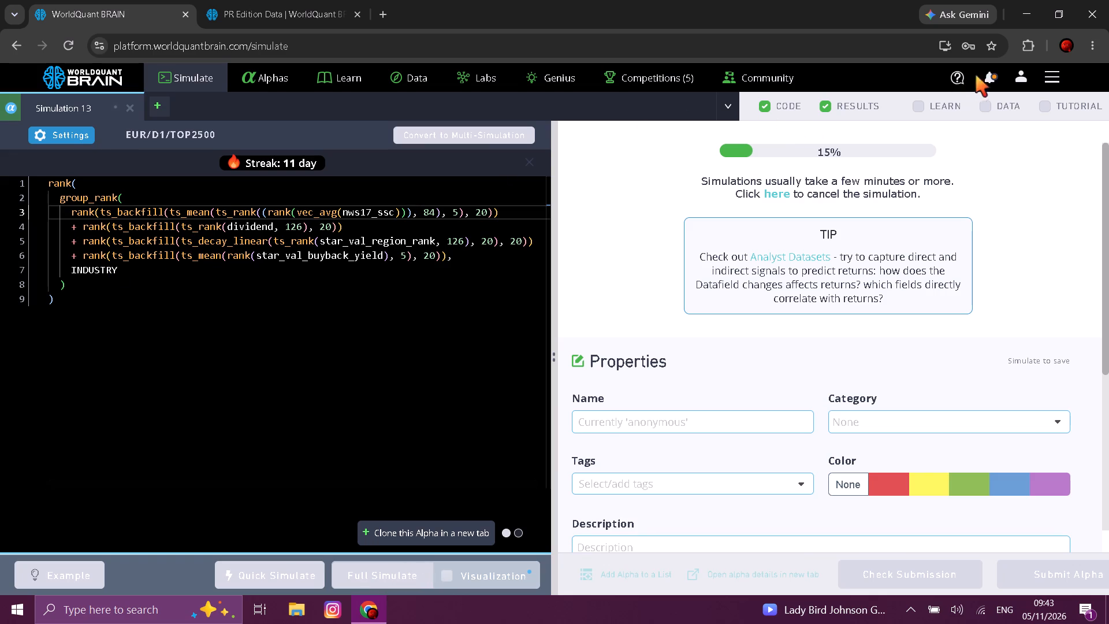
Open the main data search page beside the code and set its region to EUR.
left_click(985, 102)
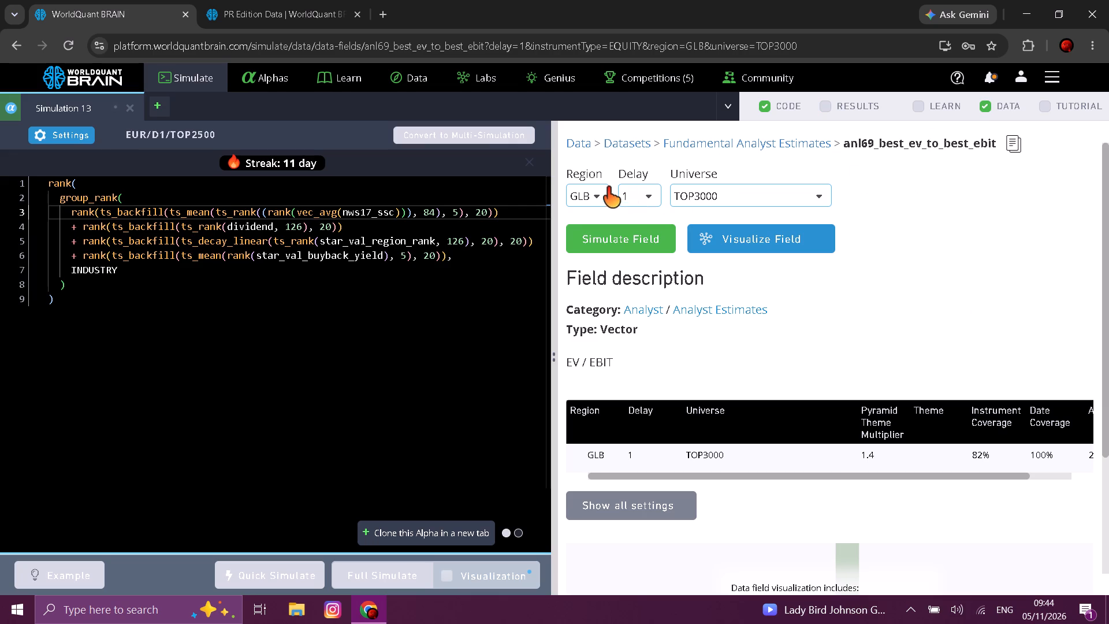
left_click(583, 145)
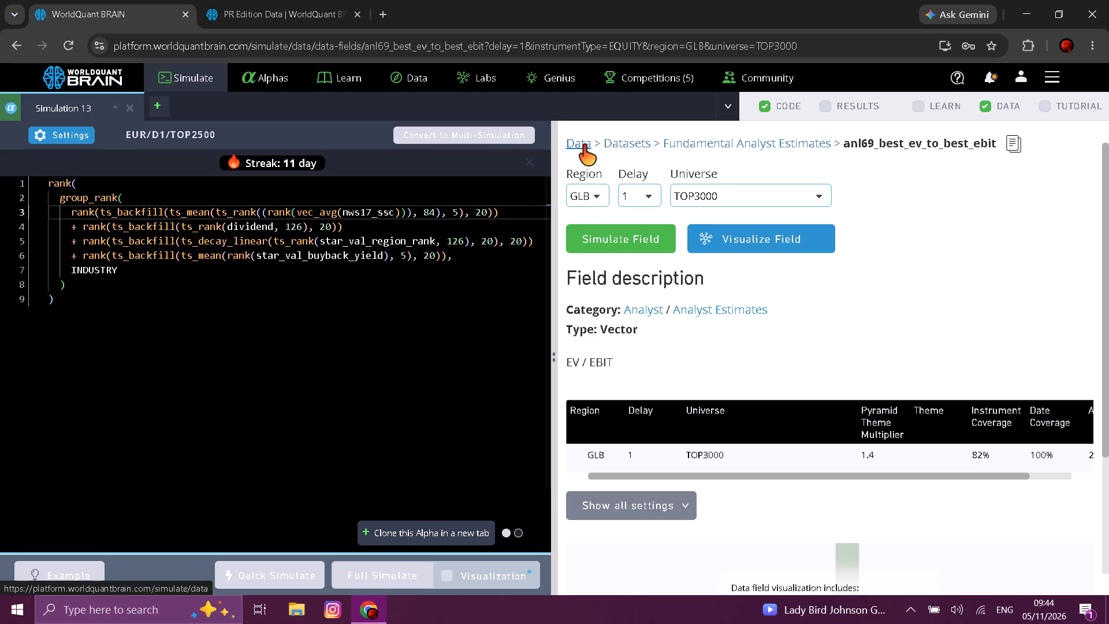
left_click(583, 190)
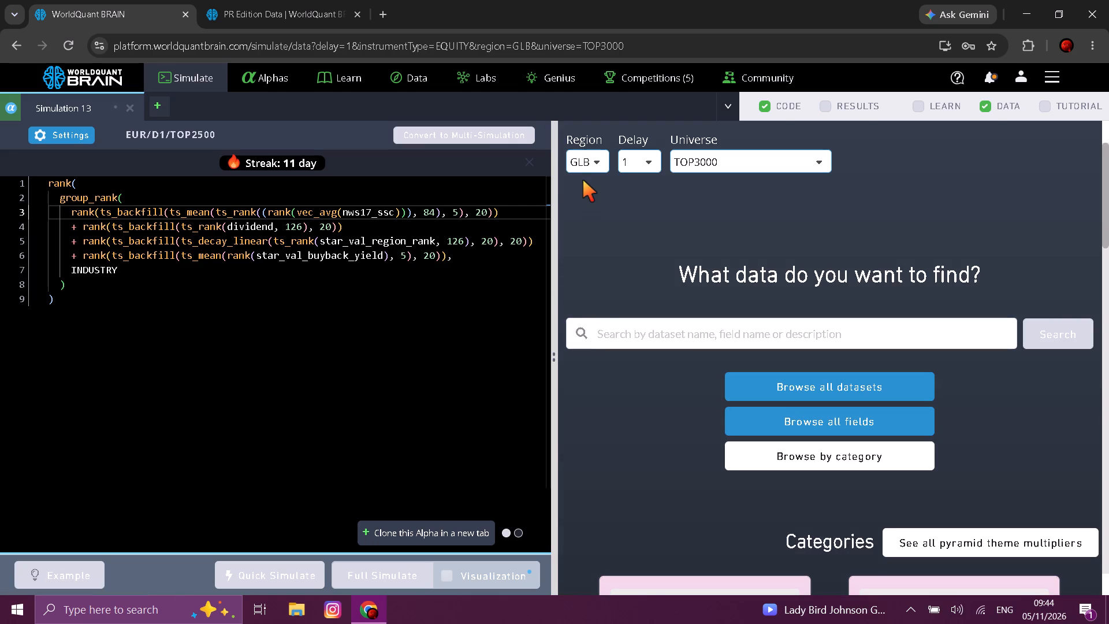
left_click(580, 157)
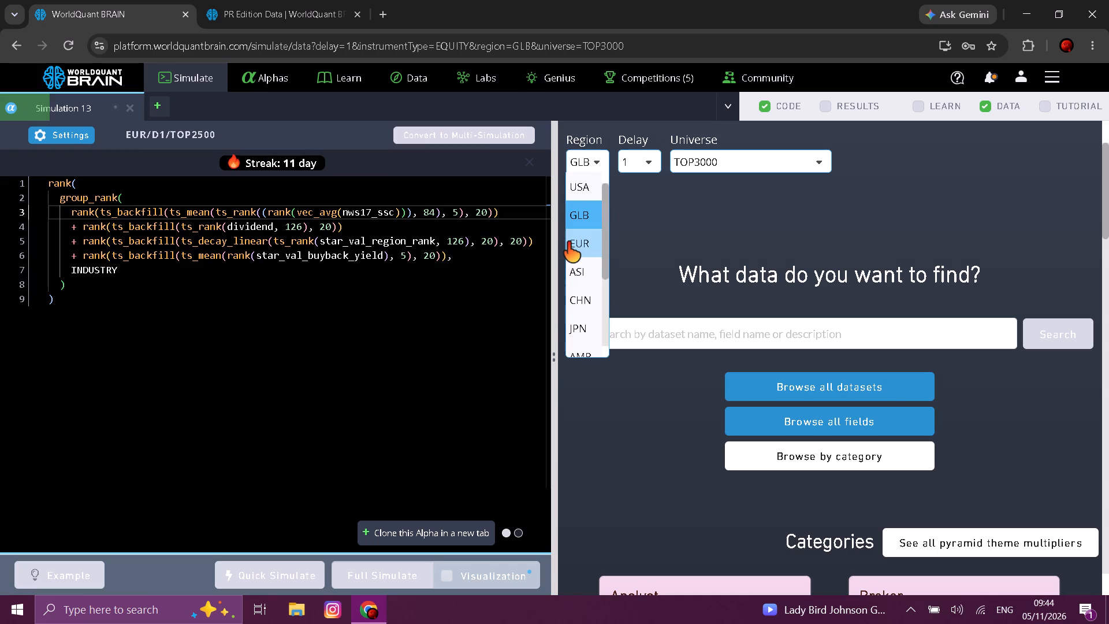
left_click(567, 242)
Search the EUR data for "group" and look through all the matching fields.
left_click(672, 327)
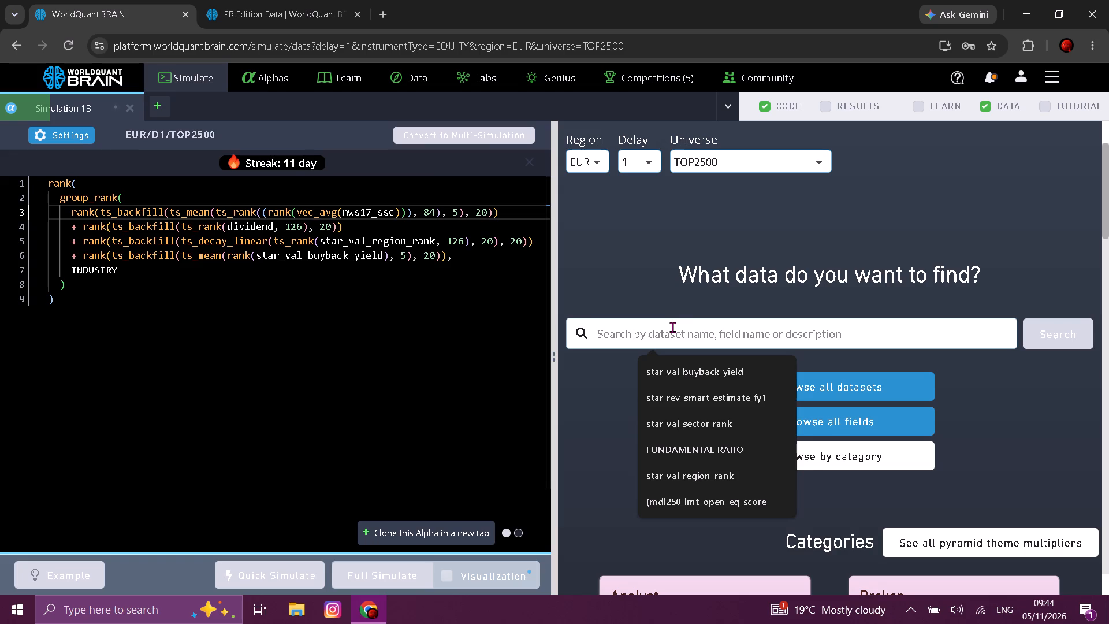
key("g")
type("roup")
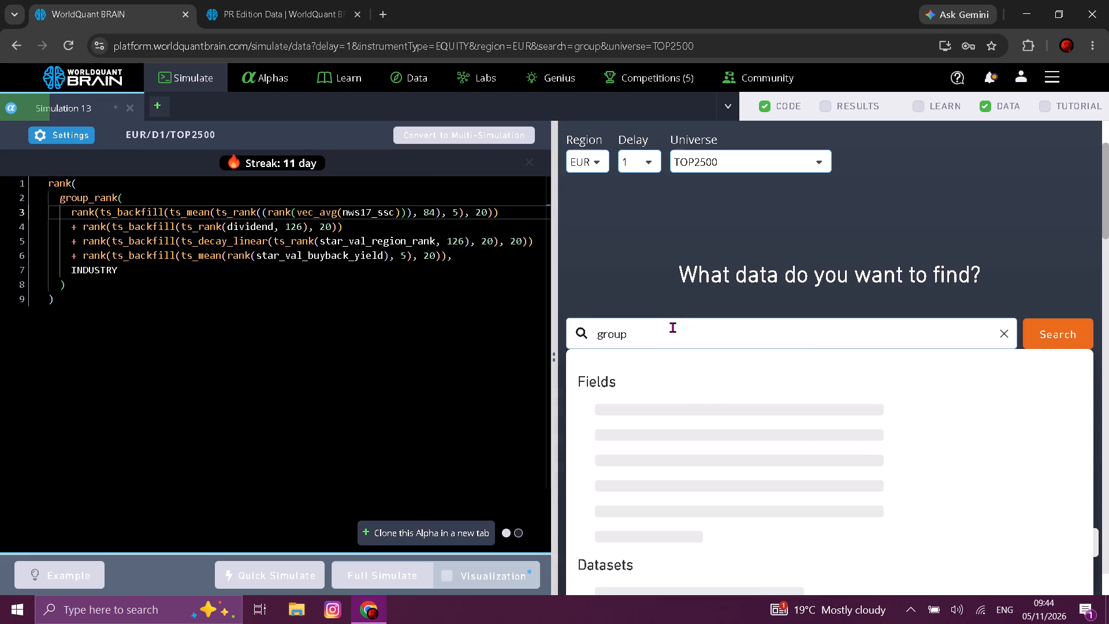
scroll(687, 350, "down", 2)
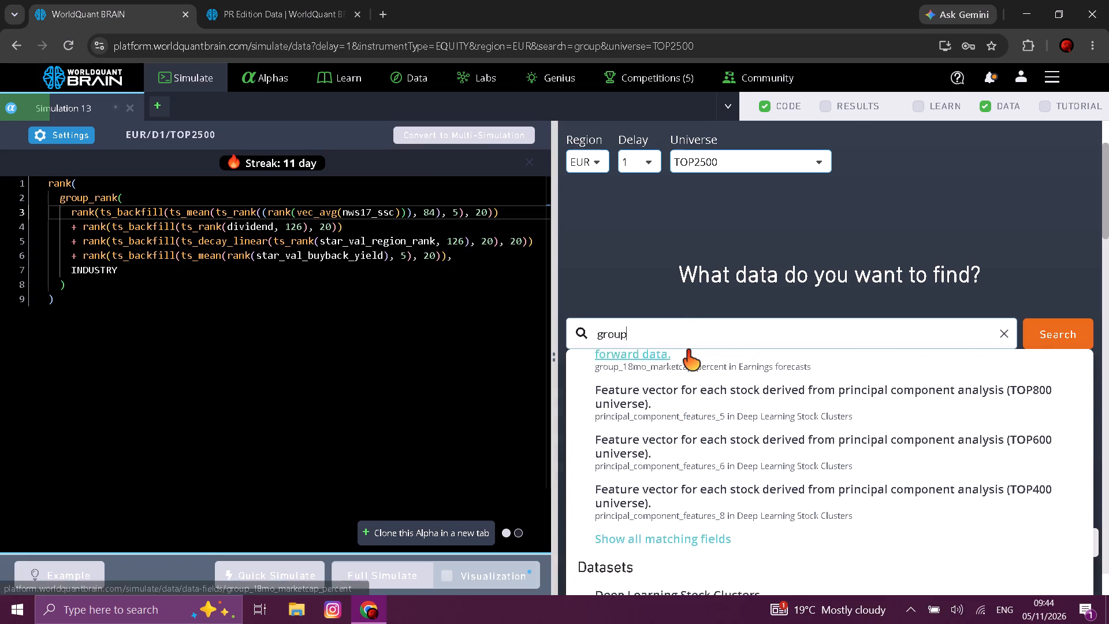
scroll(687, 350, "down", 1)
left_click(680, 509)
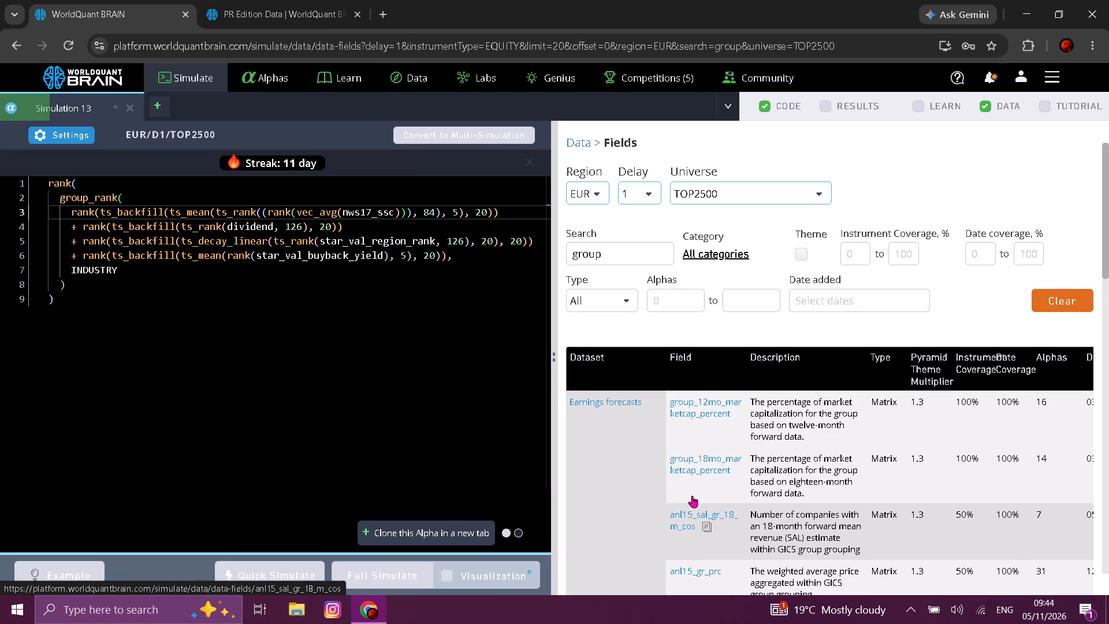
scroll(745, 455, "down", 6)
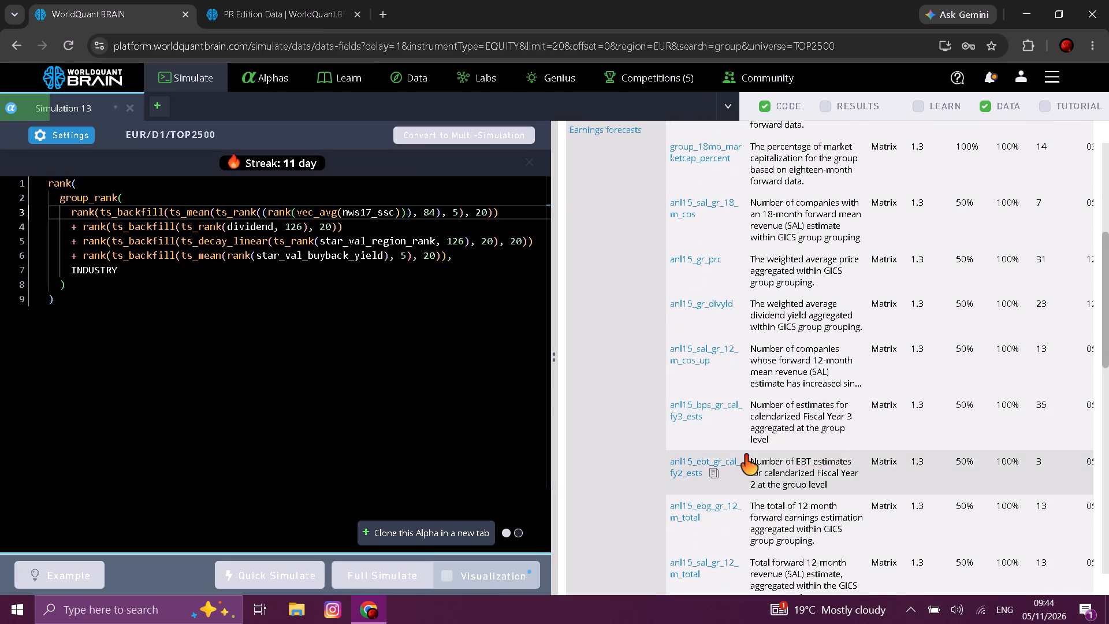
scroll(745, 455, "down", 9)
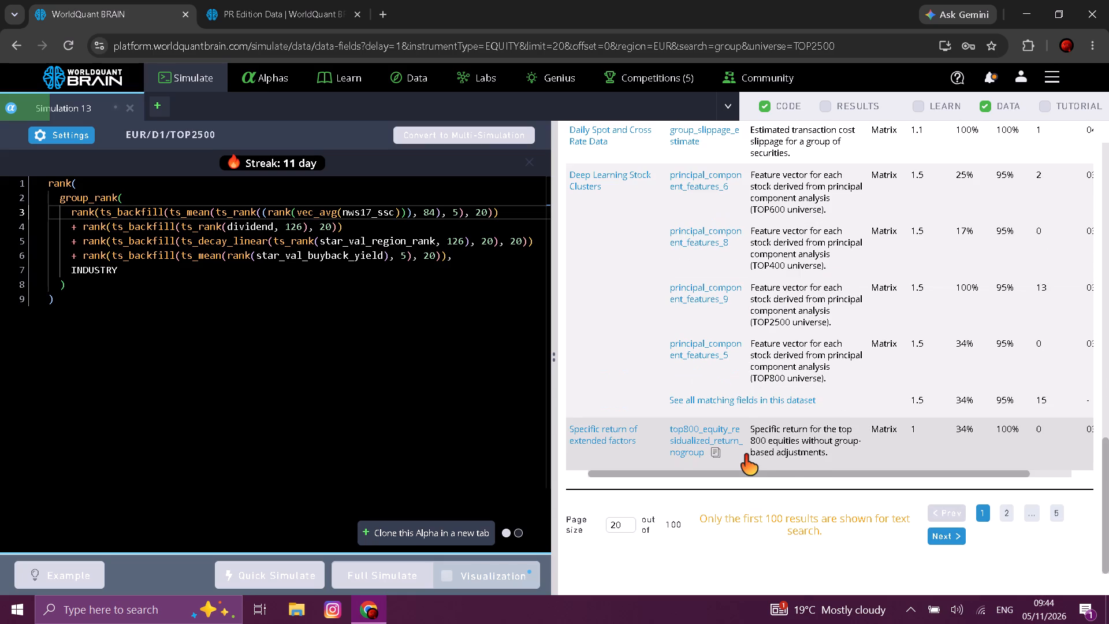
scroll(745, 455, "up", 1)
scroll(676, 379, "up", 10)
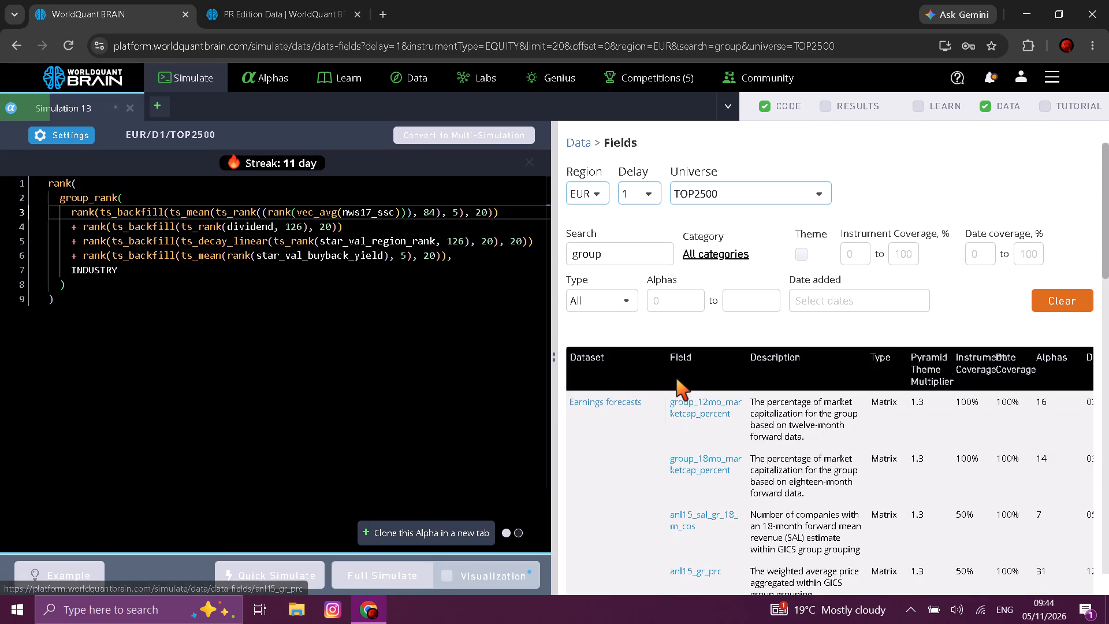
scroll(676, 379, "up", 2)
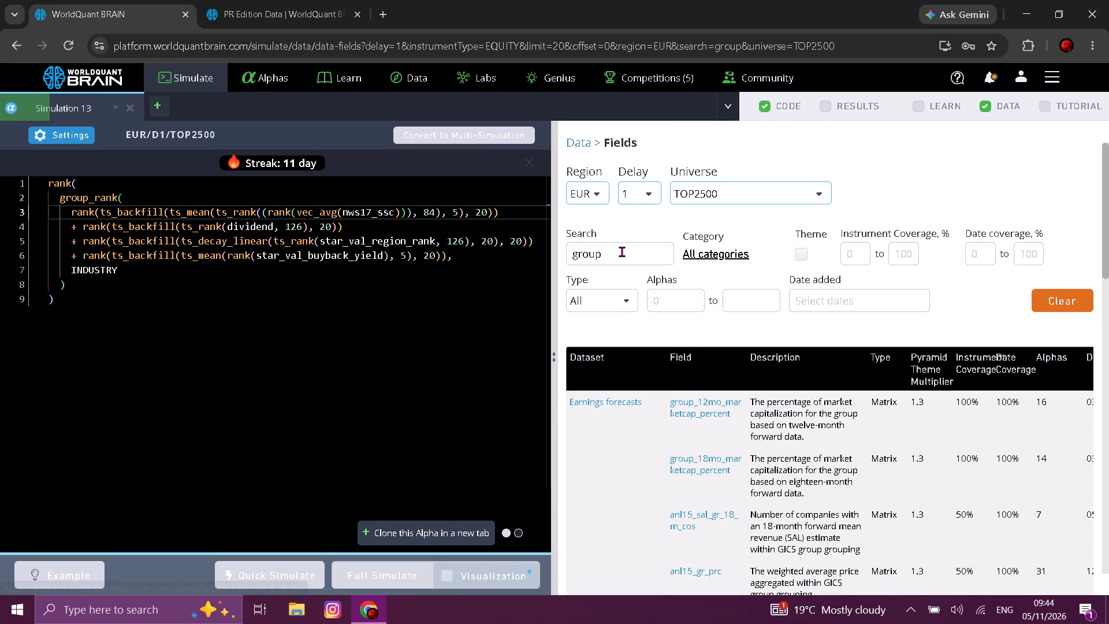
Change the field search to "industry" and look through the matching fields.
left_click(622, 254)
key("BackSpace")
key("BackSpace")
key("BackSpace")
key("BackSpace")
key("BackSpace")
key("BackSpace")
key("BackSpace")
key("BackSpace")
key("BackSpace")
key("BackSpace")
key("BackSpace")
key("BackSpace")
key("BackSpace")
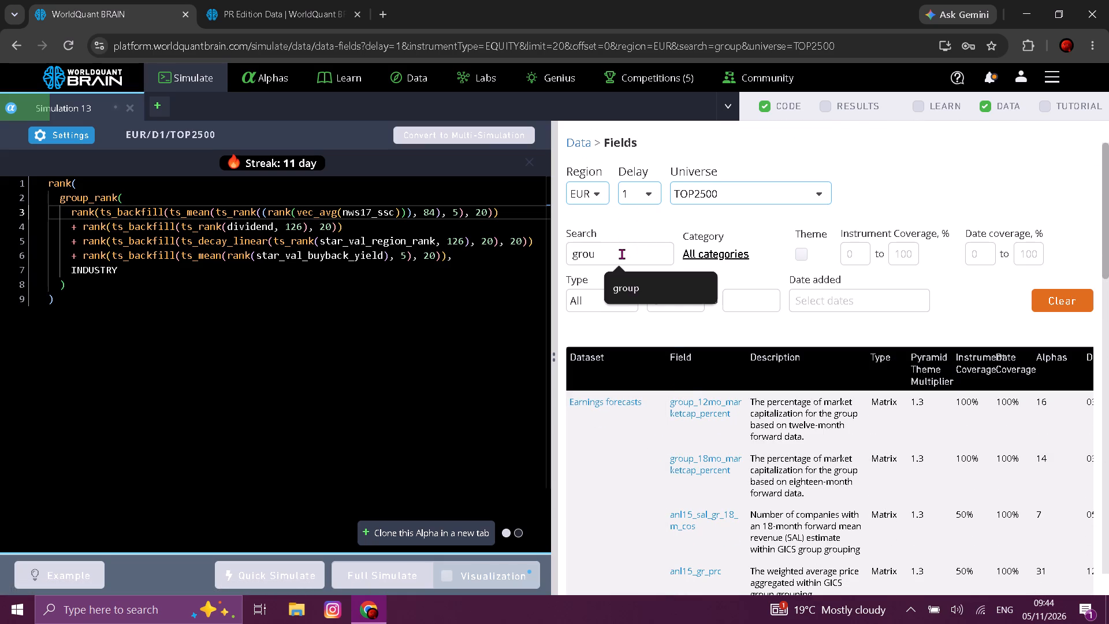
type("indy")
key("BackSpace")
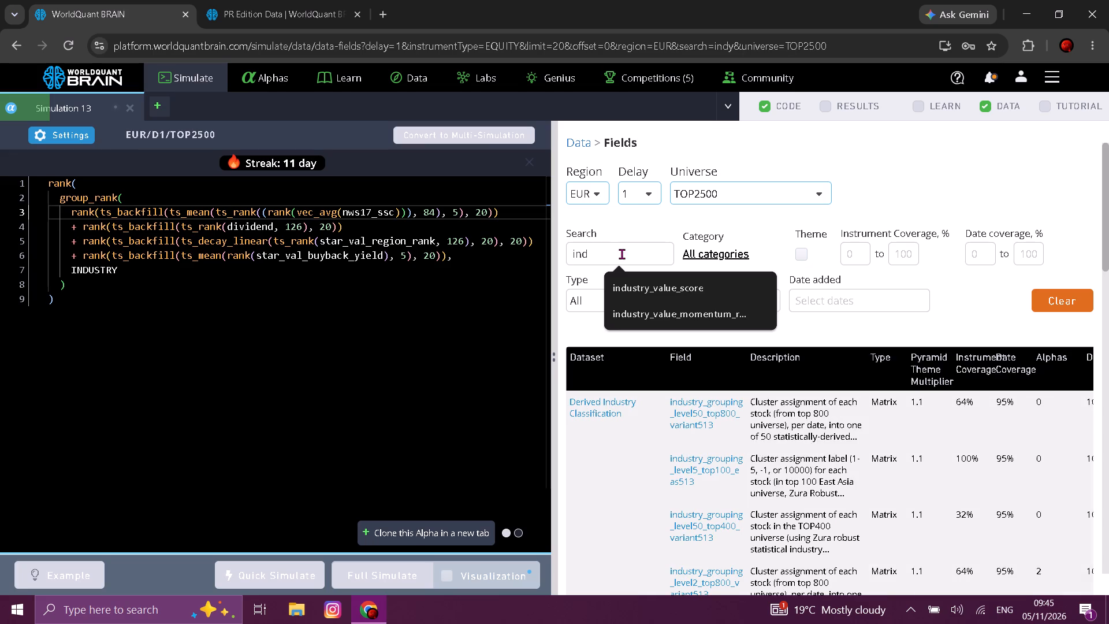
key("u")
type("stry")
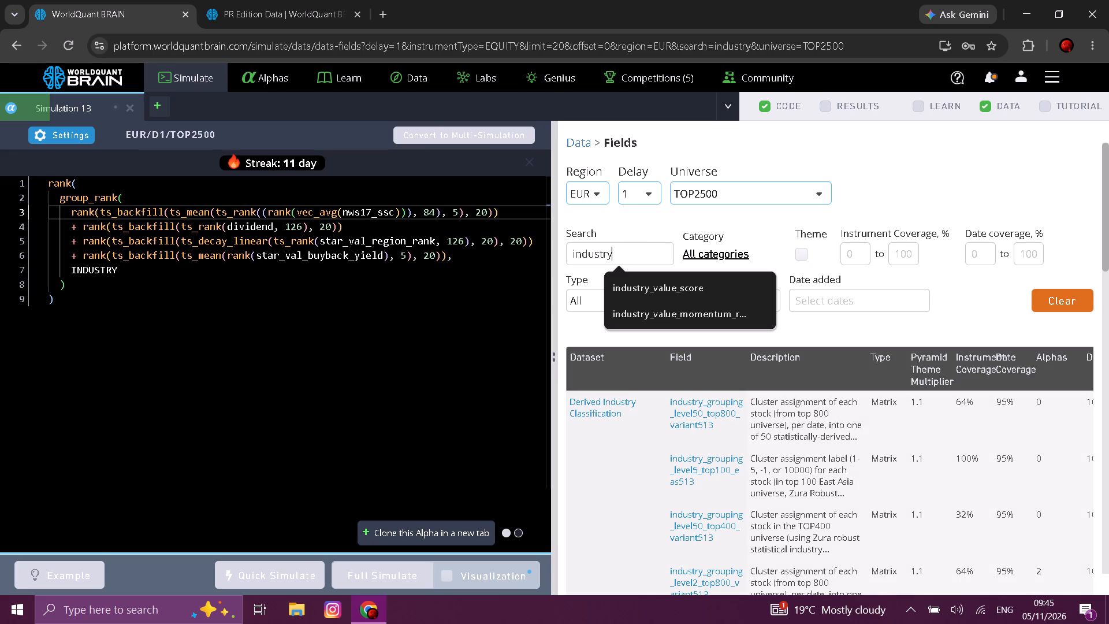
key("Return")
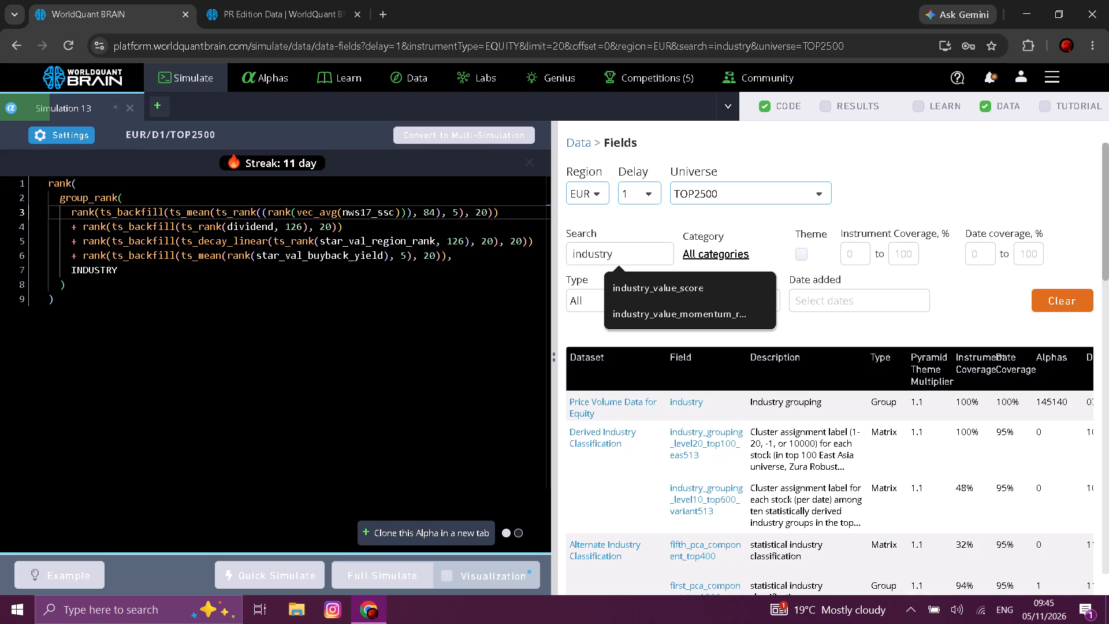
scroll(822, 470, "down", 1)
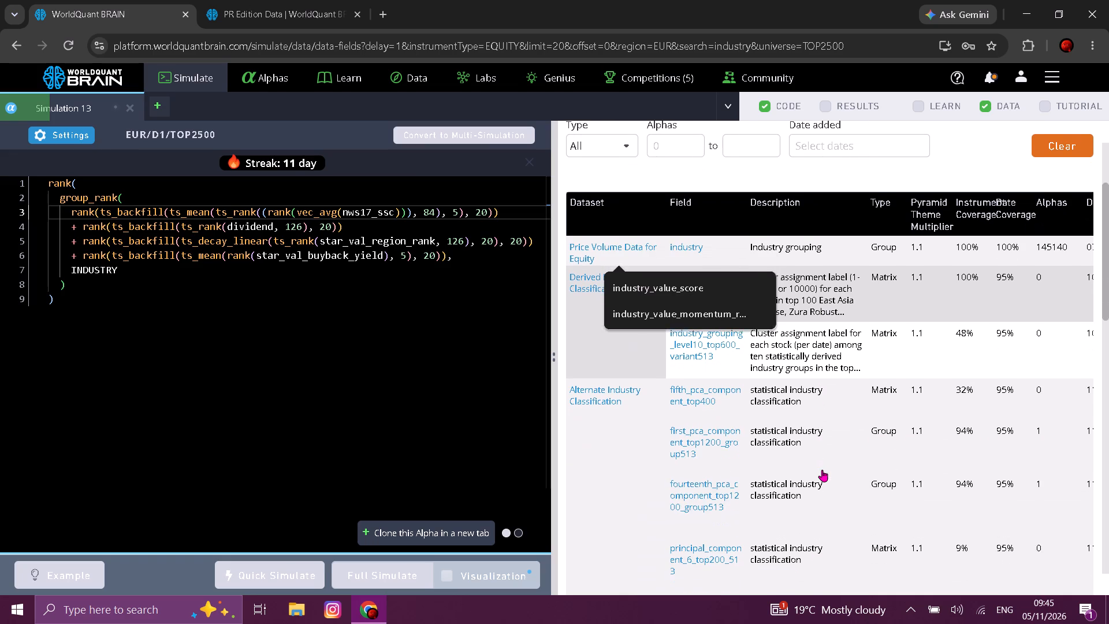
scroll(822, 470, "down", 1)
Open the Price Volume Data for Equity dataset and copy the field name exchange from its field list.
left_click(605, 243)
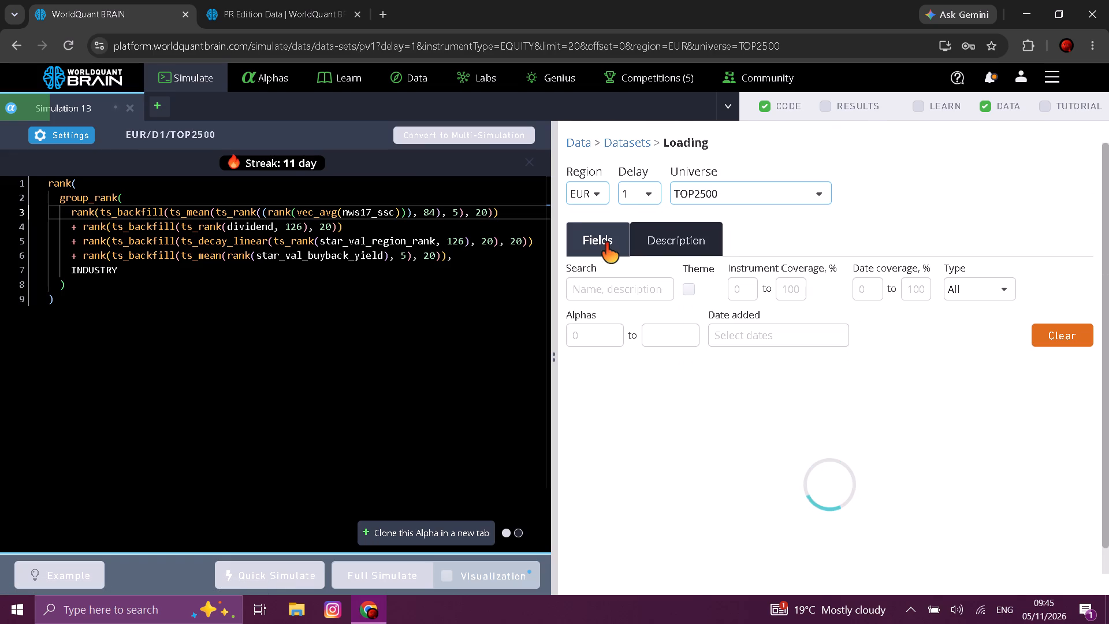
scroll(730, 441, "down", 4)
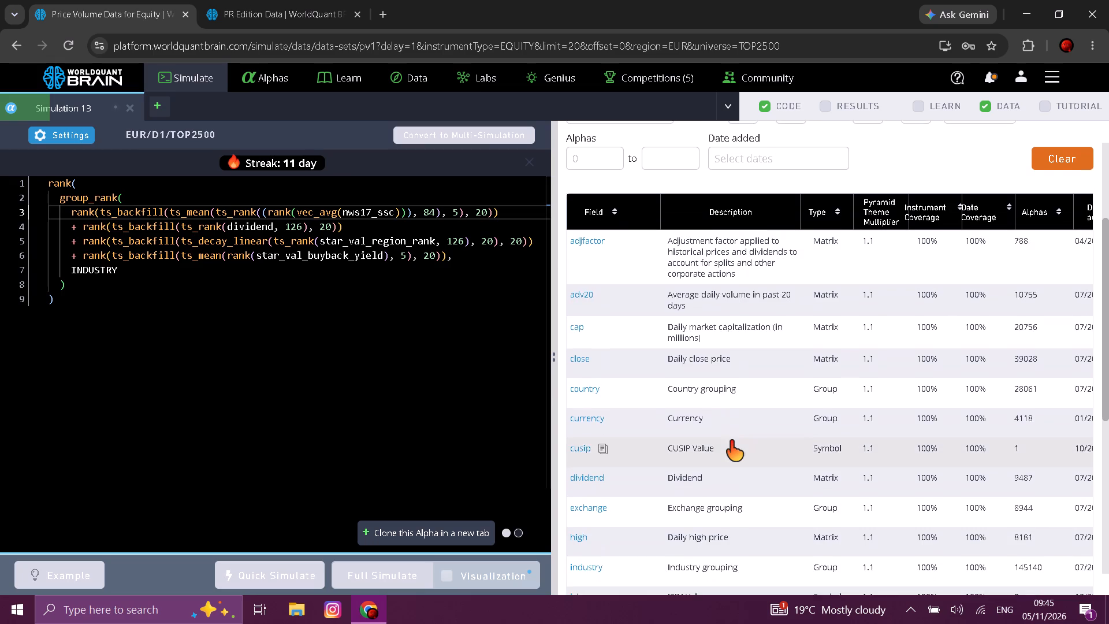
scroll(730, 441, "down", 1)
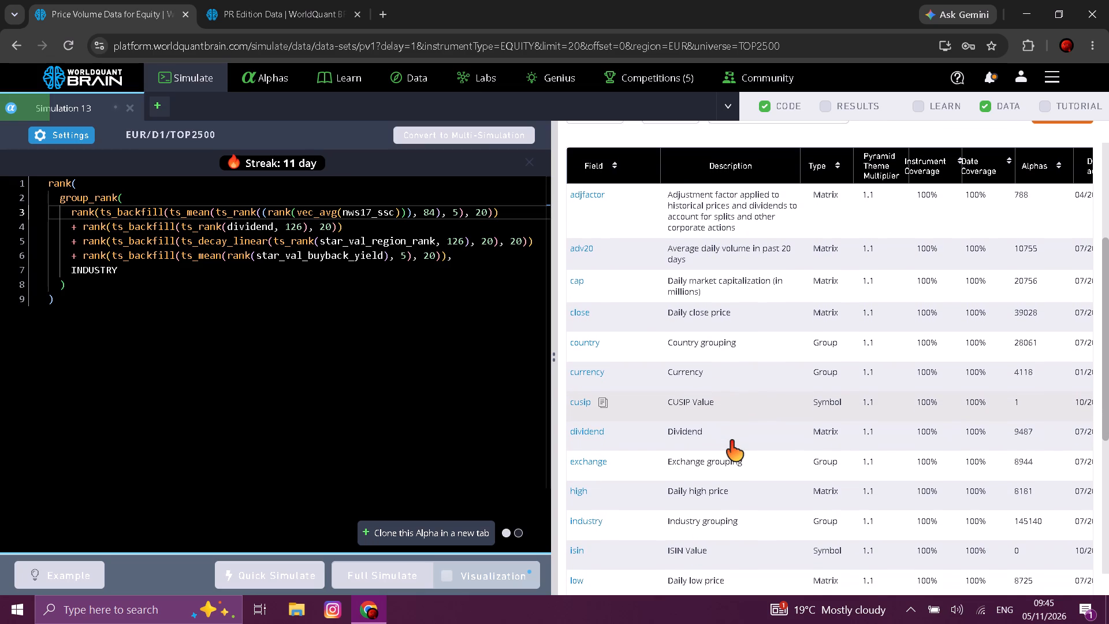
scroll(730, 441, "down", 2)
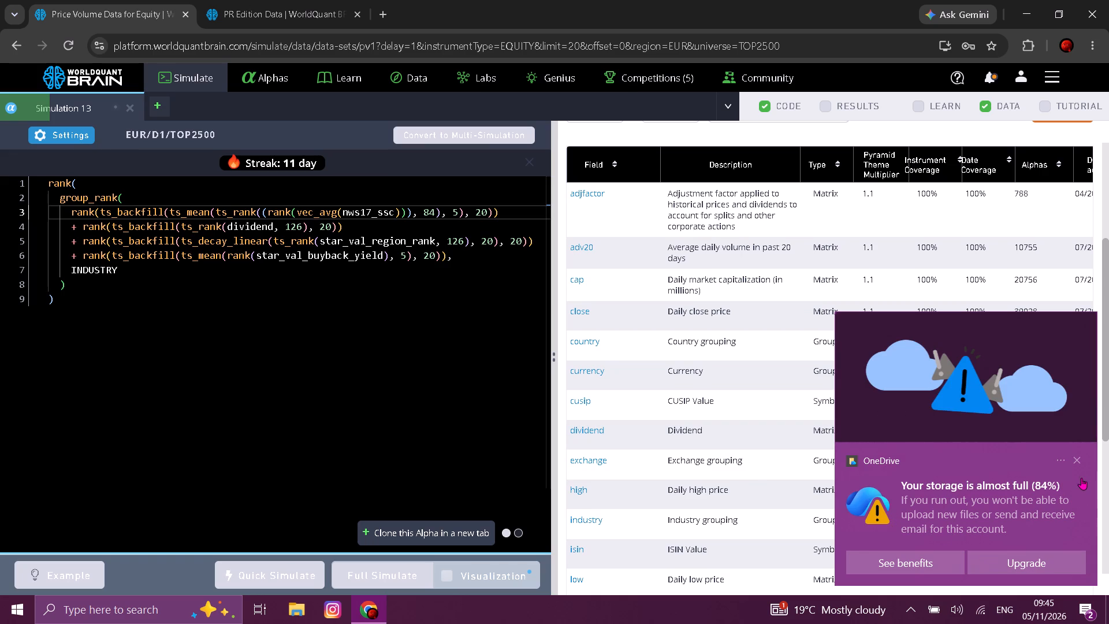
left_click(1080, 459)
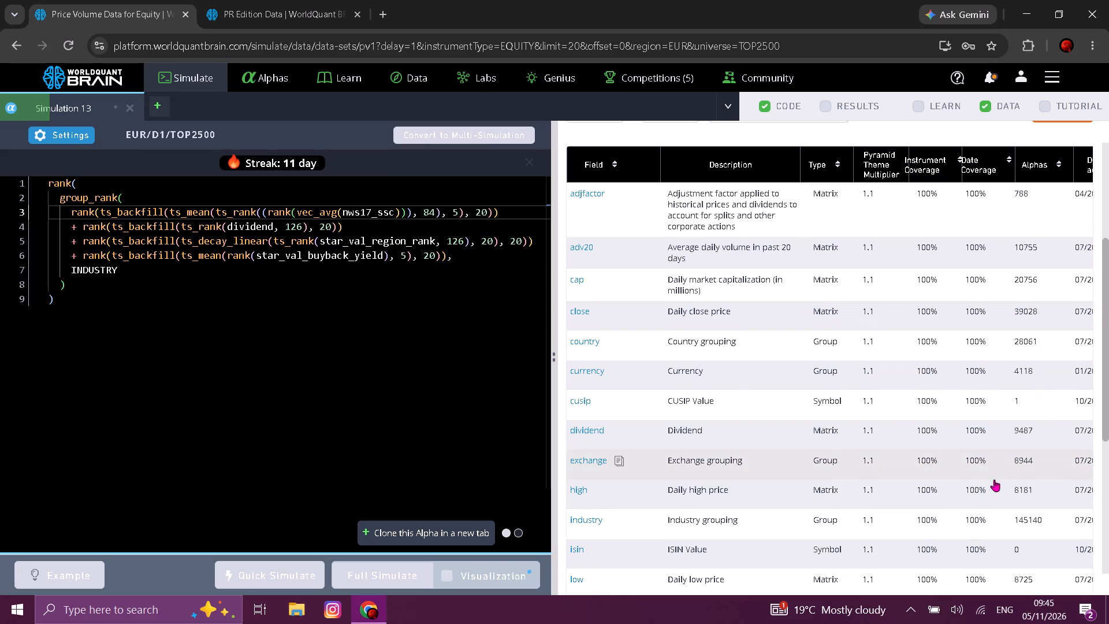
scroll(970, 484, "down", 1)
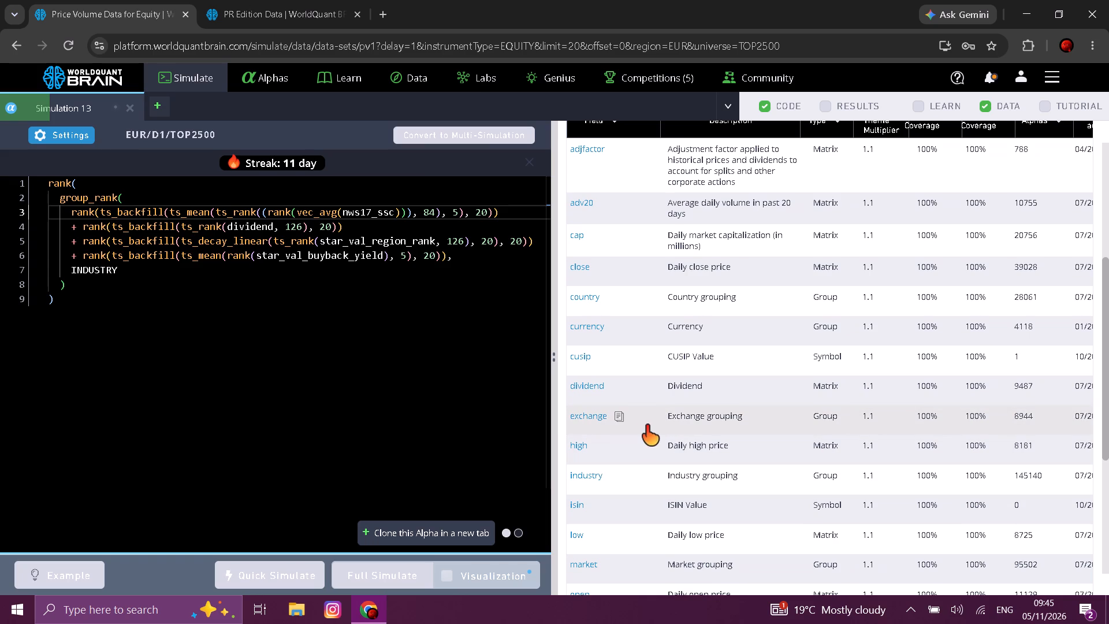
left_click(619, 417)
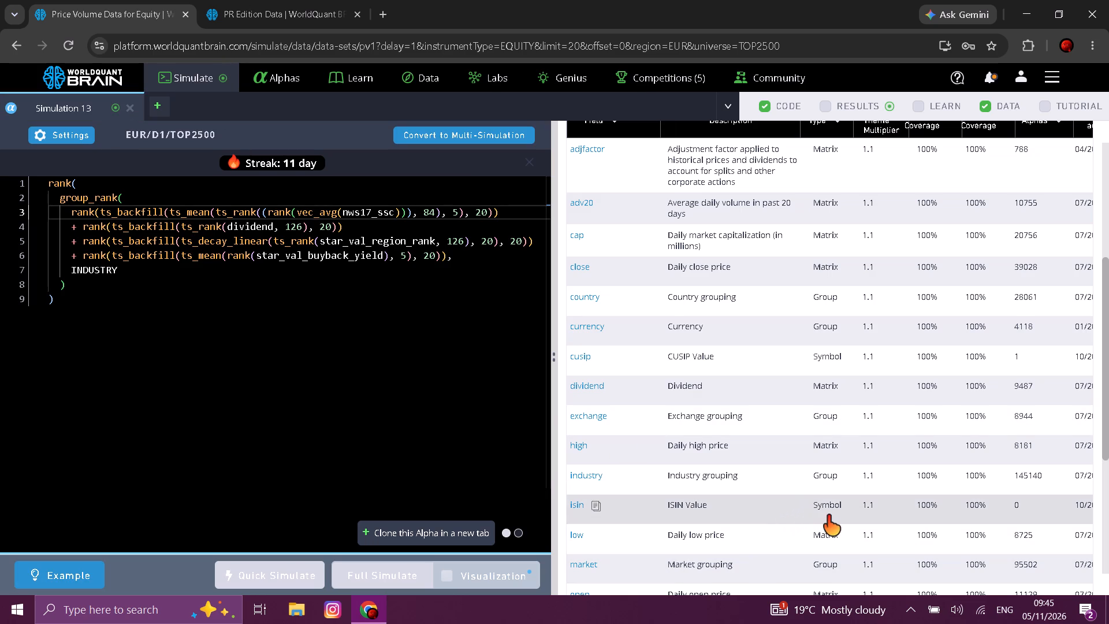
Examine the remaining grouping fields further down the Price Volume Data for Equity field list.
scroll(827, 515, "down", 2)
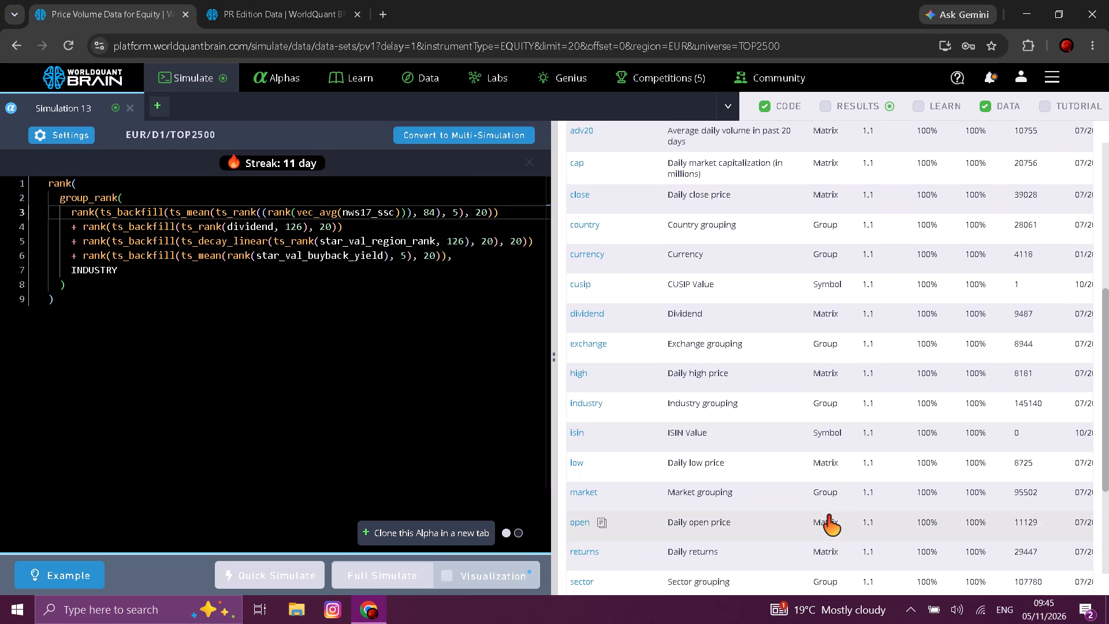
scroll(827, 515, "down", 2)
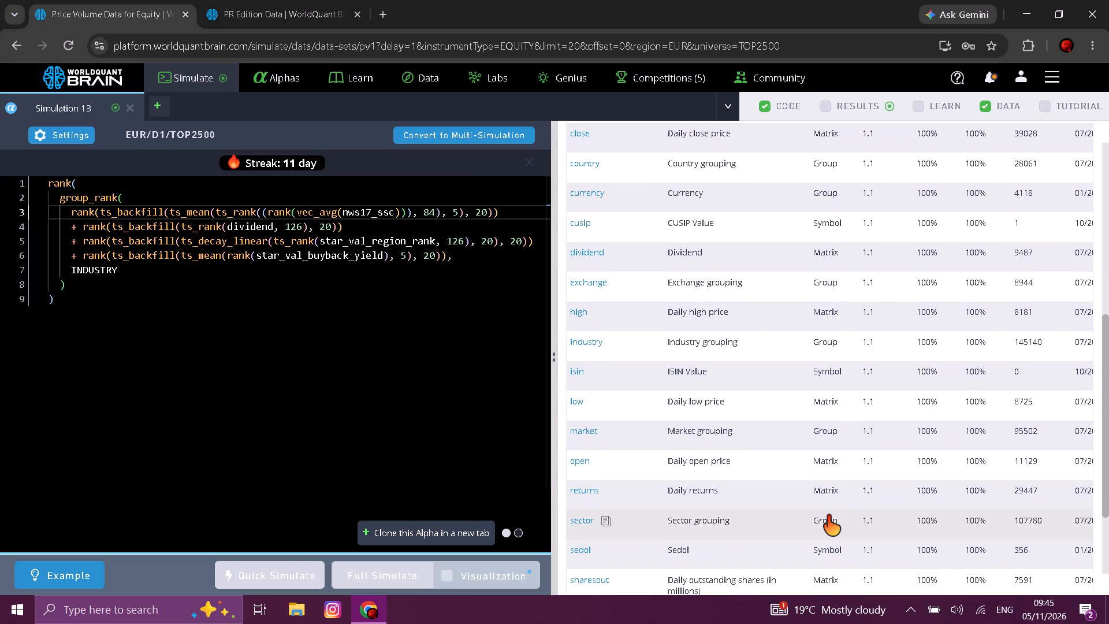
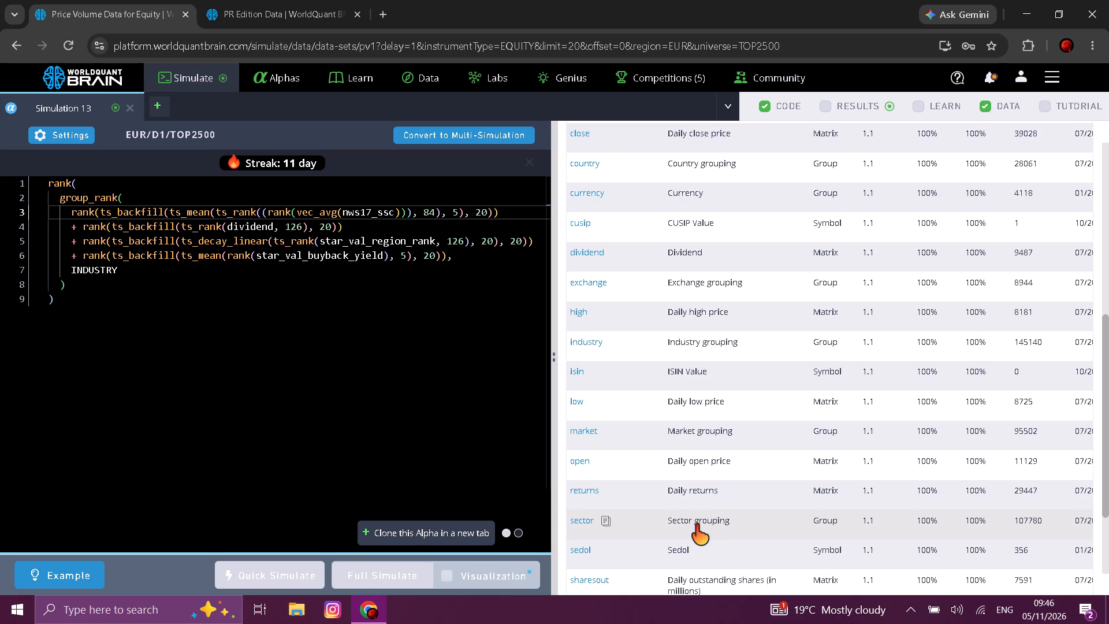
Look through both pages of the Price Volume Data for Equity field list for another grouping field.
scroll(695, 525, "down", 3)
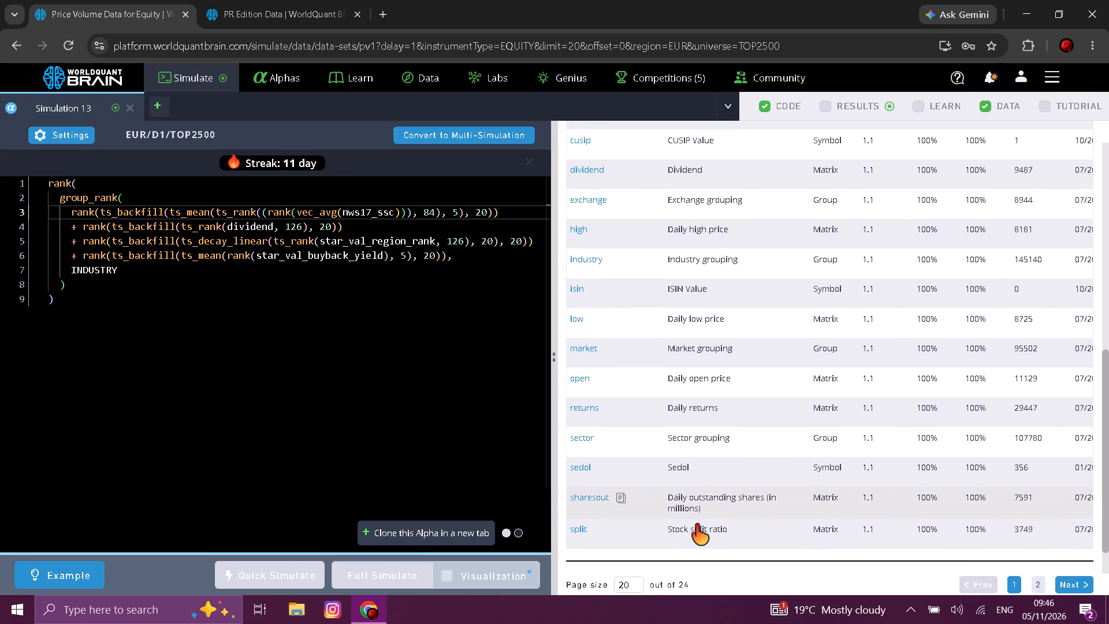
scroll(695, 525, "down", 1)
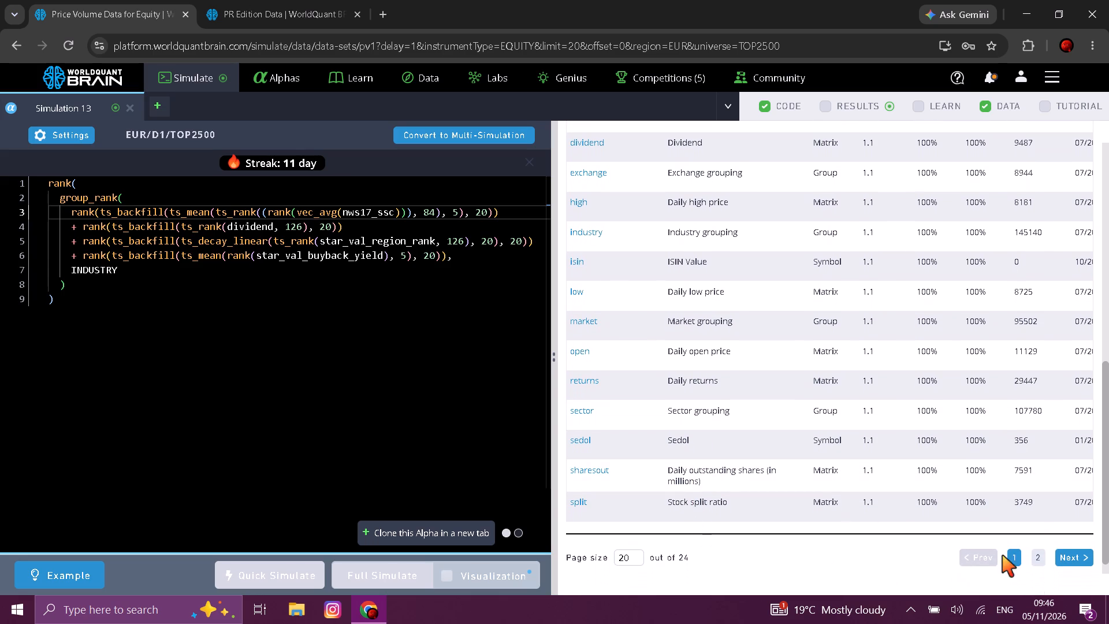
left_click(1033, 554)
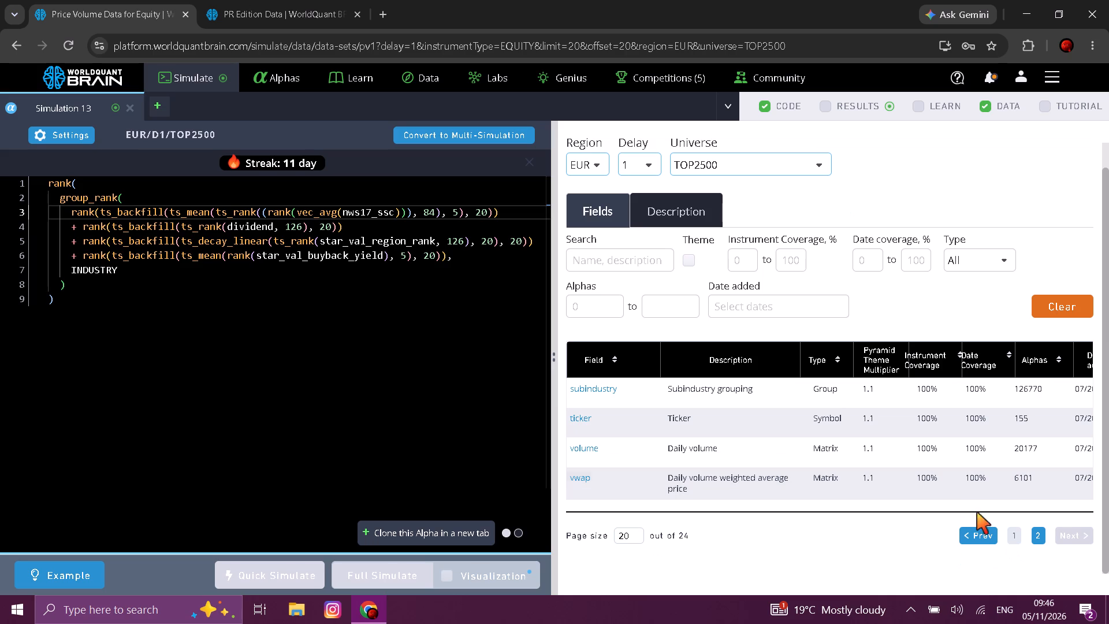
left_click(1011, 537)
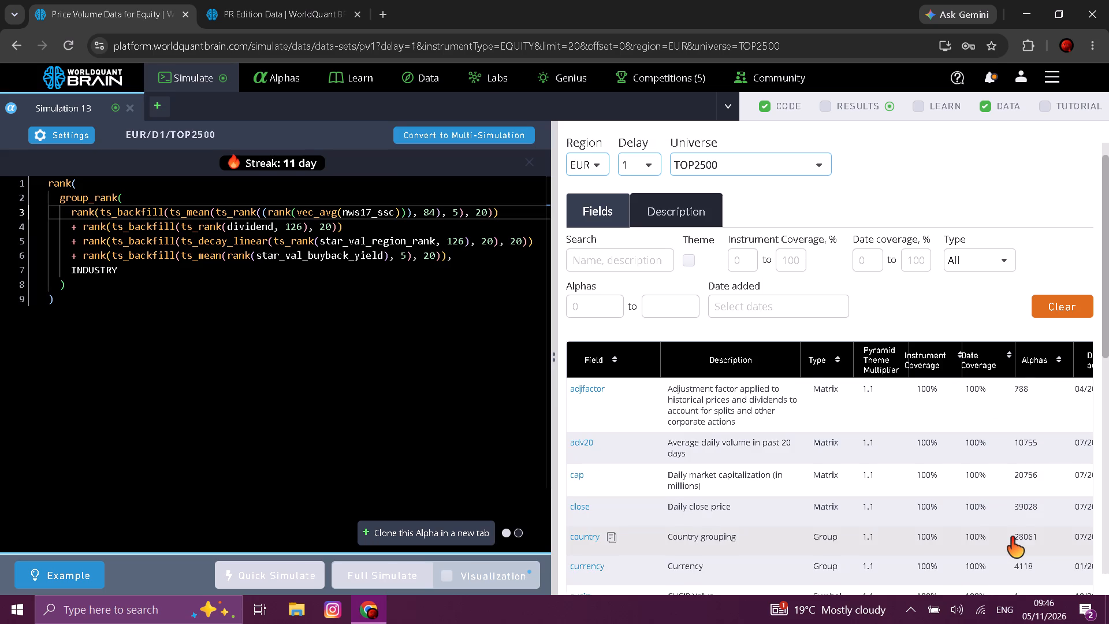
scroll(1011, 537, "down", 2)
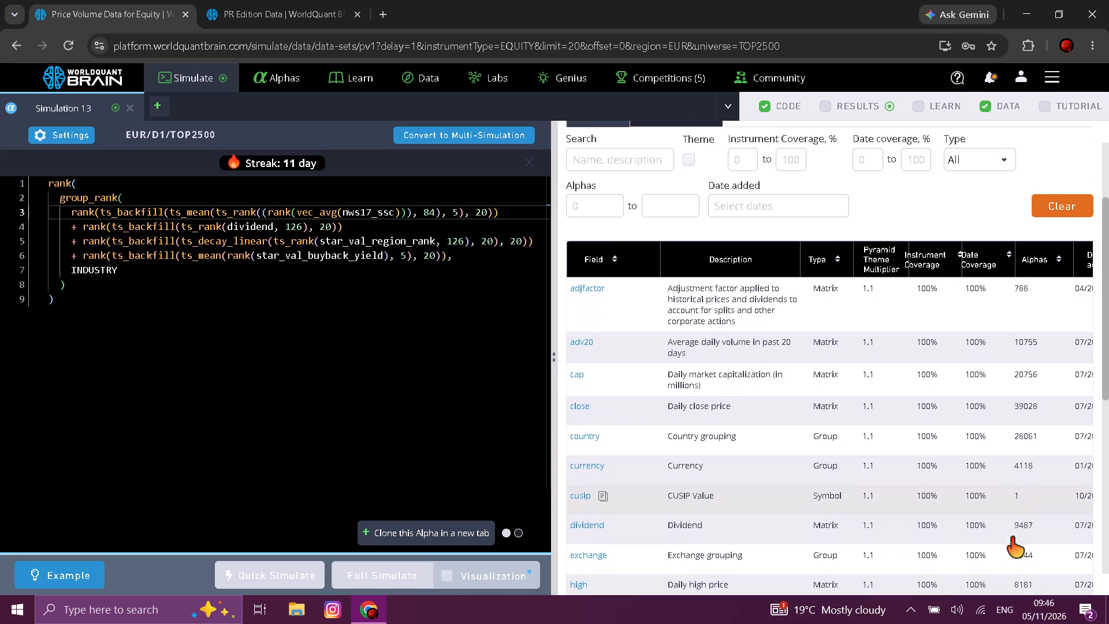
scroll(1011, 537, "down", 5)
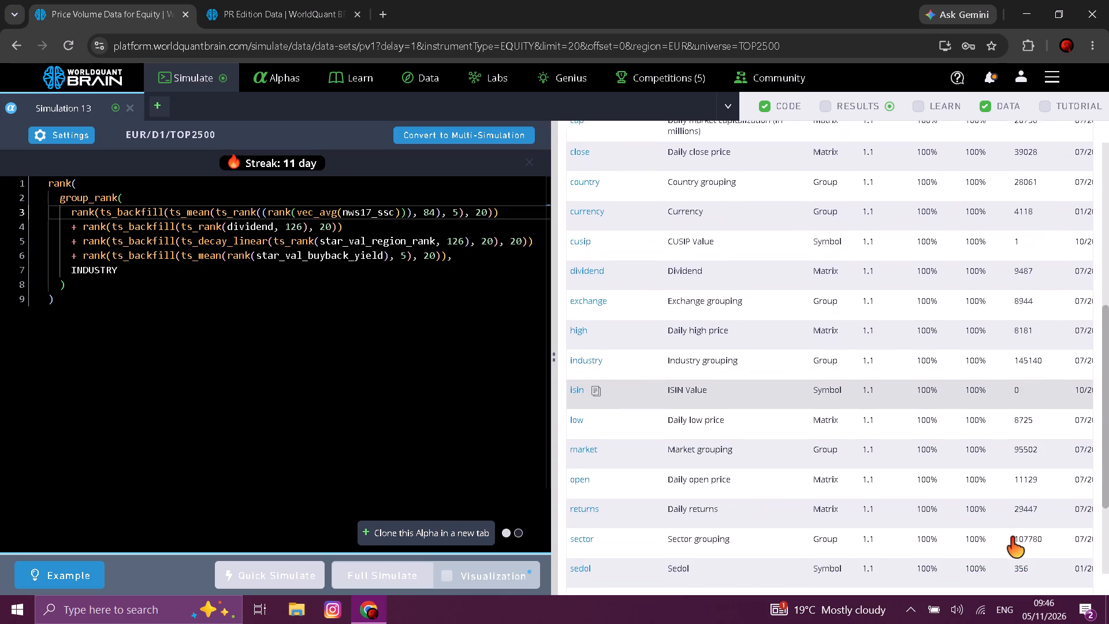
scroll(1011, 537, "down", 2)
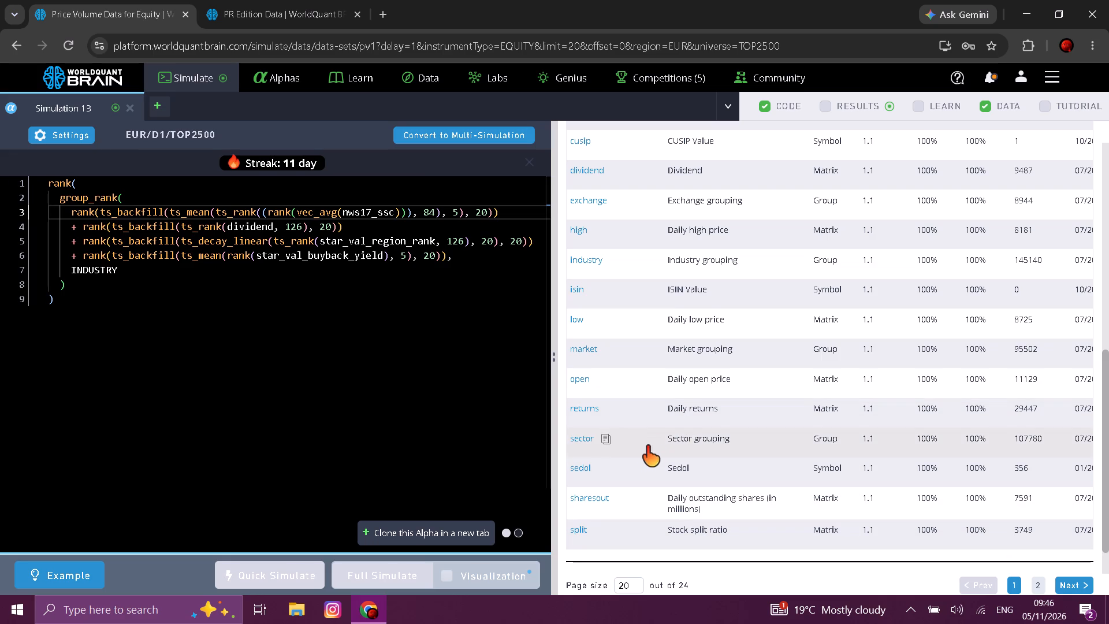
Replace INDUSTRY in the group_rank expression with the copied field name sector and run a full simulation.
left_click(601, 438)
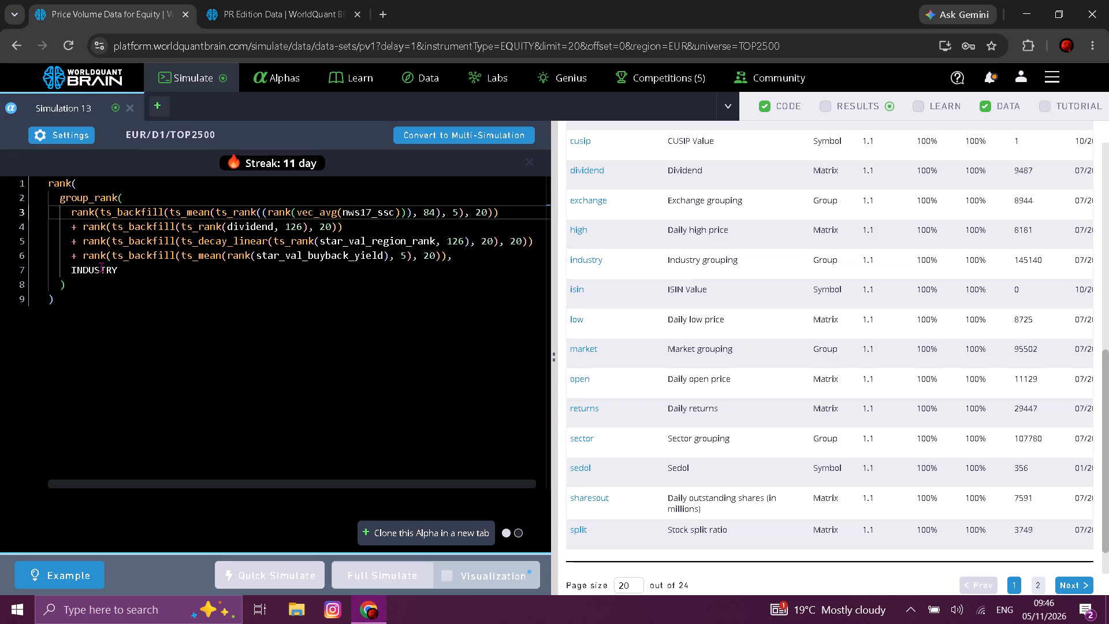
double_click(101, 267)
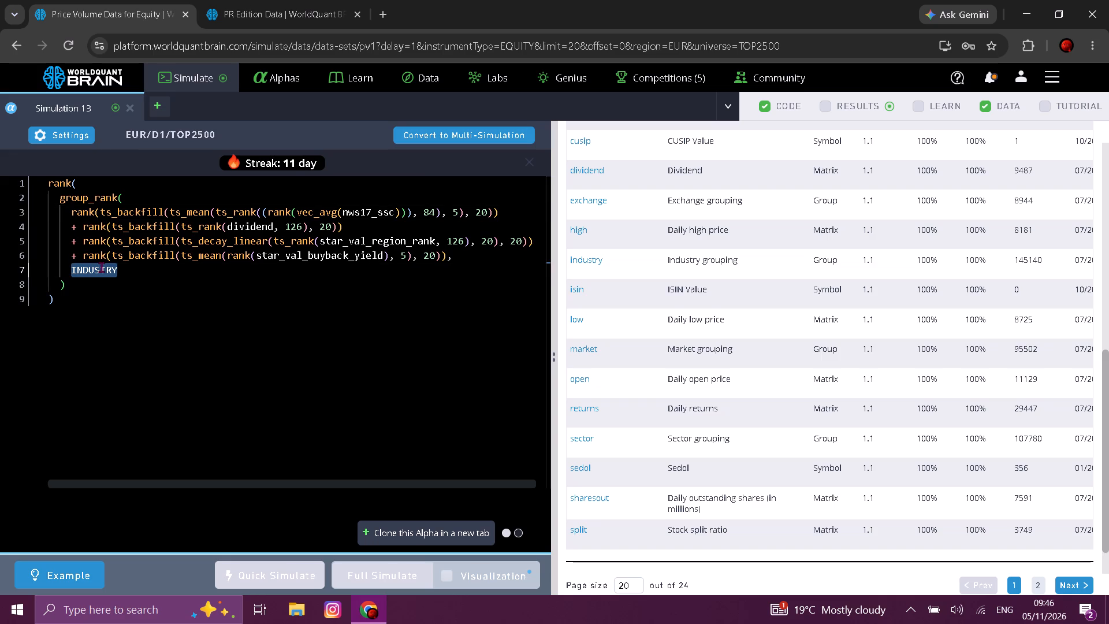
key("ctrl+v")
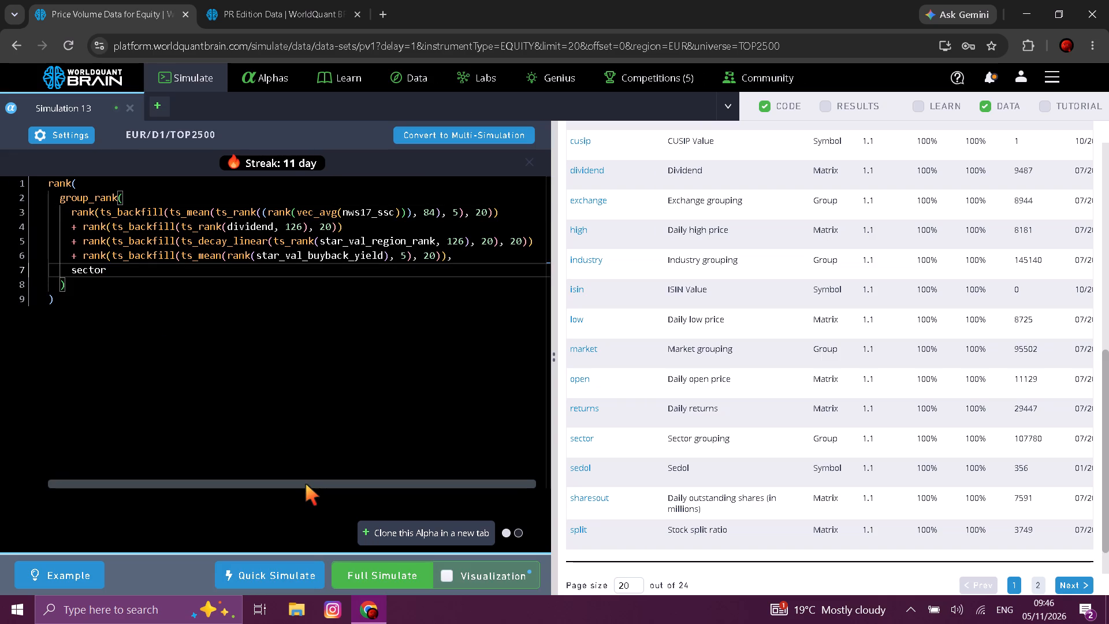
left_click(379, 562)
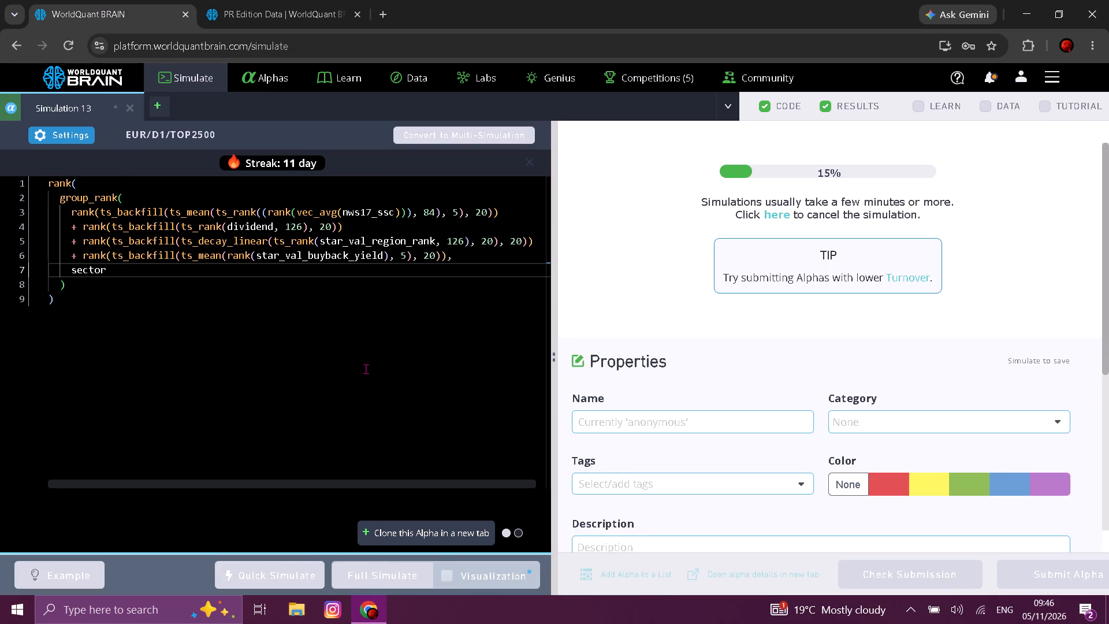
Clone the sector version of the alpha into a new simulation tab.
left_click(366, 369)
left_click(441, 521)
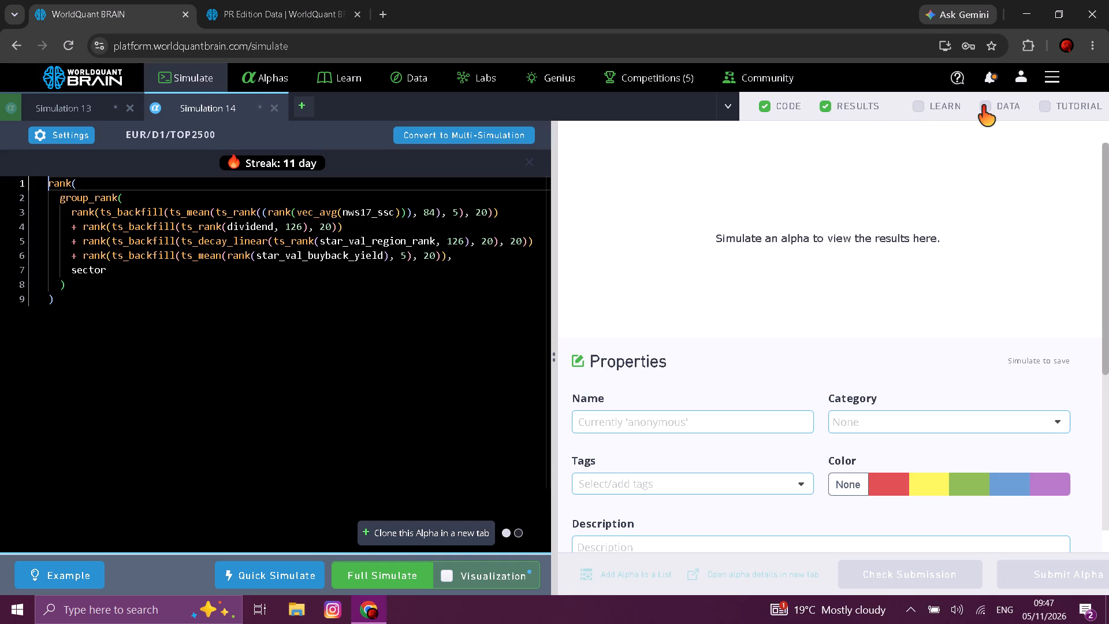
Reopen the data explorer beside the cloned alpha and go back to the main data search page.
left_click(982, 106)
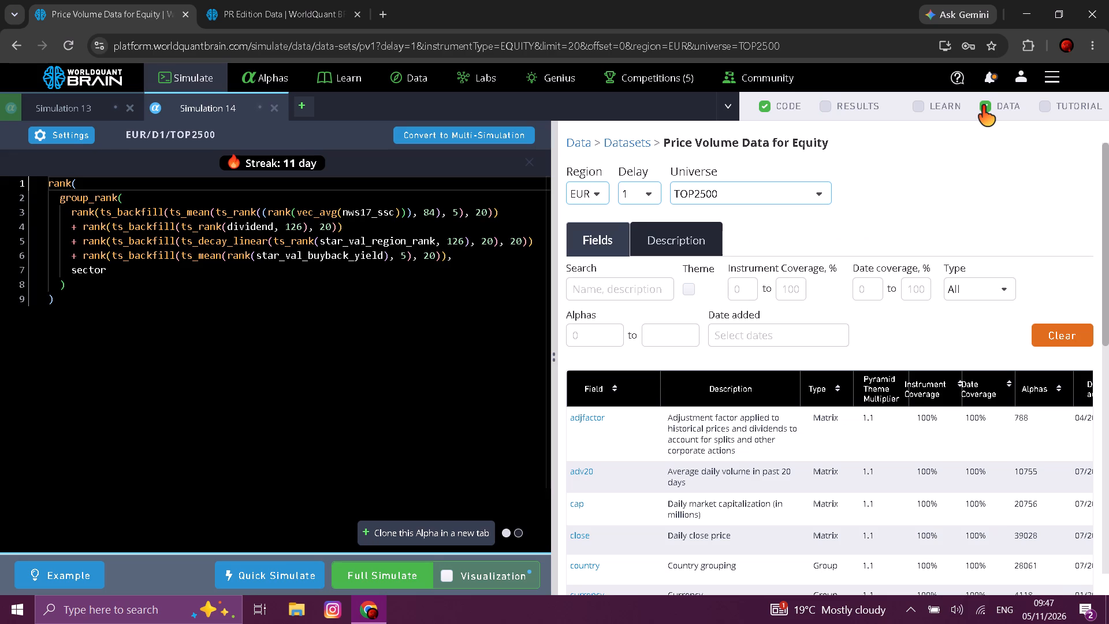
left_click(580, 147)
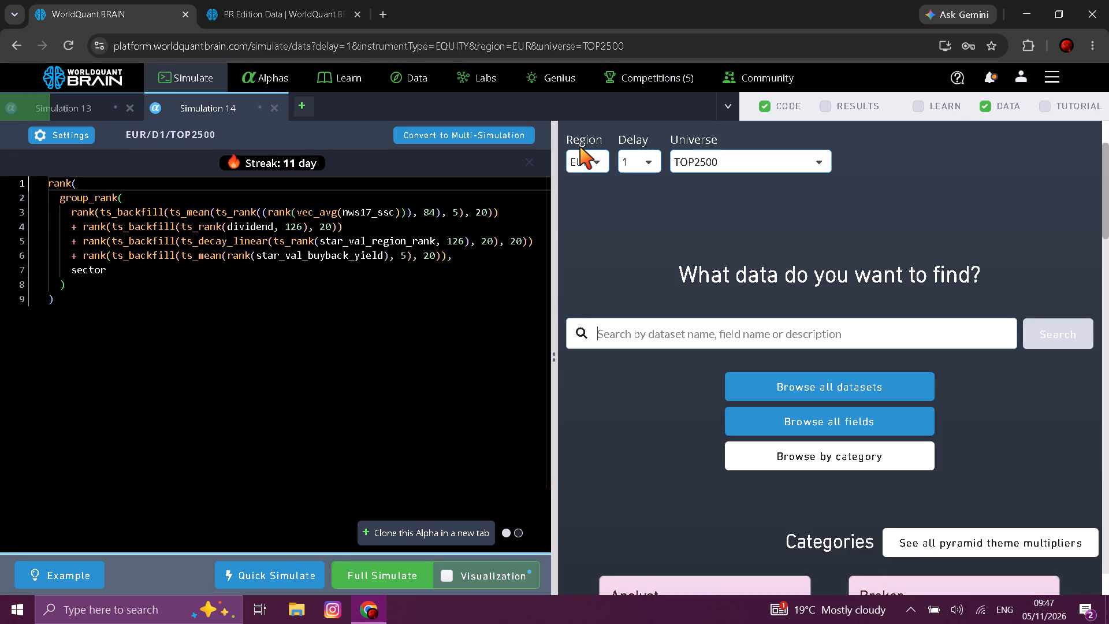
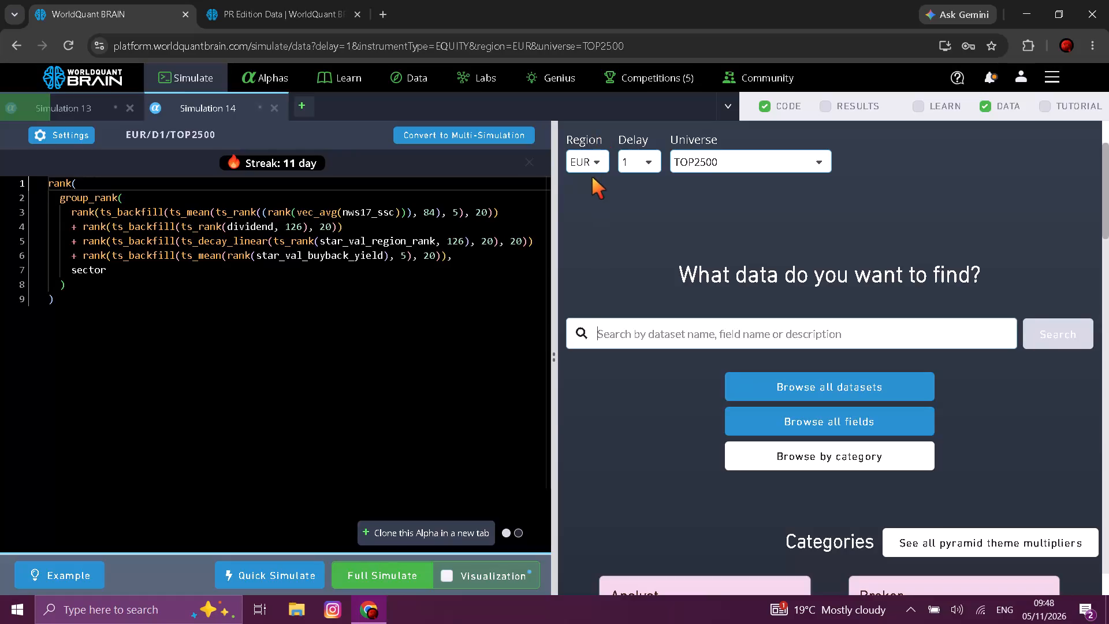
Search the EUR/D1/TOP2500 data for "relationship enhanced with ai/ml".
type("relationship")
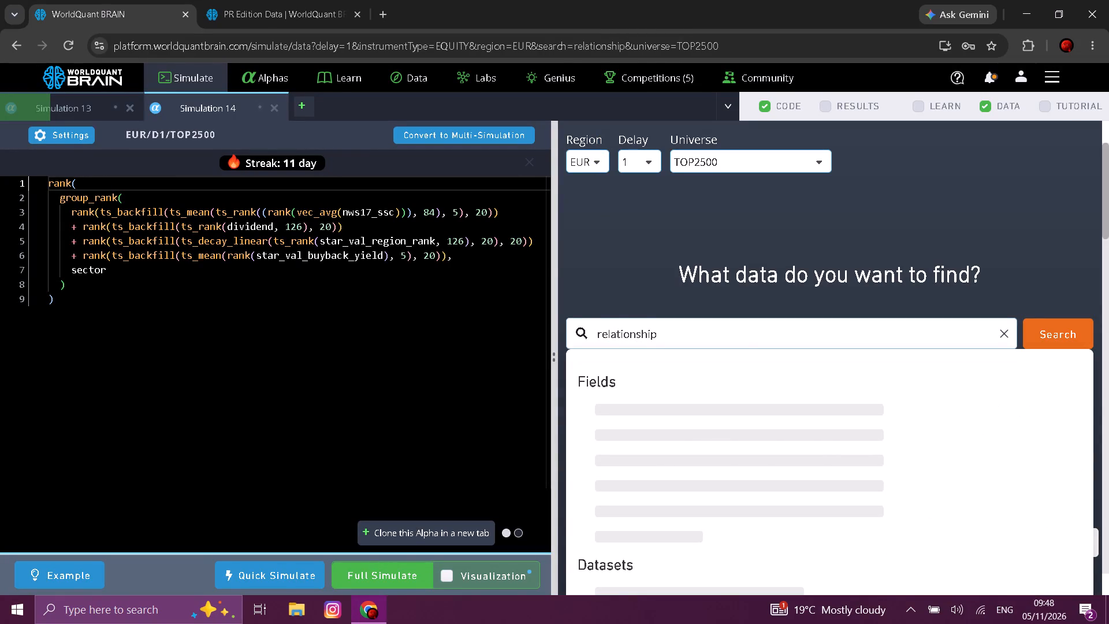
key("space")
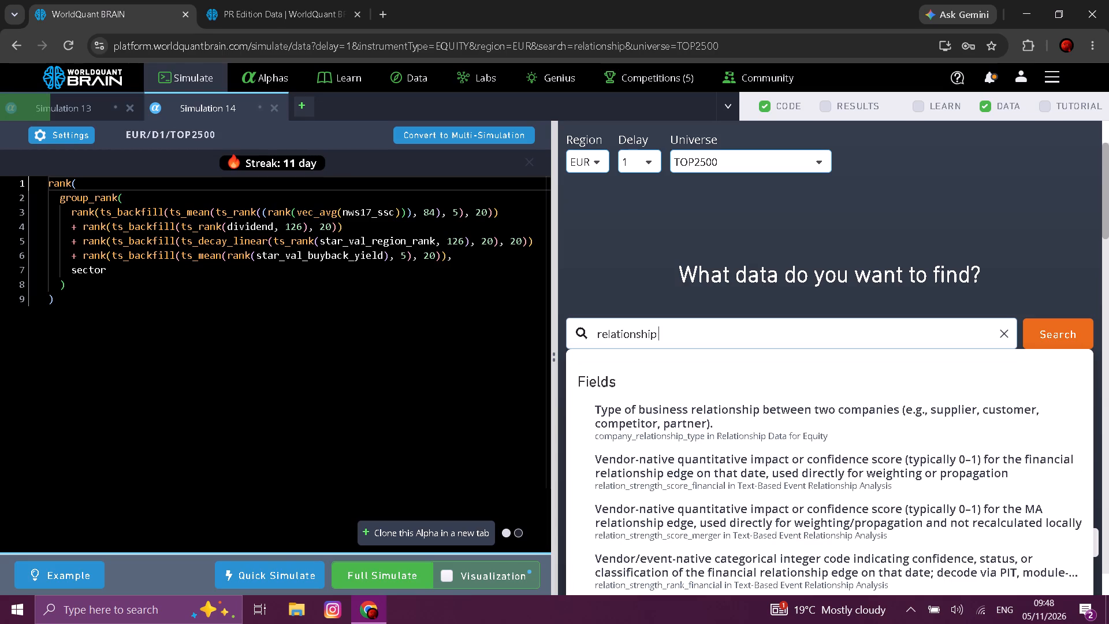
type("enha")
type("ce")
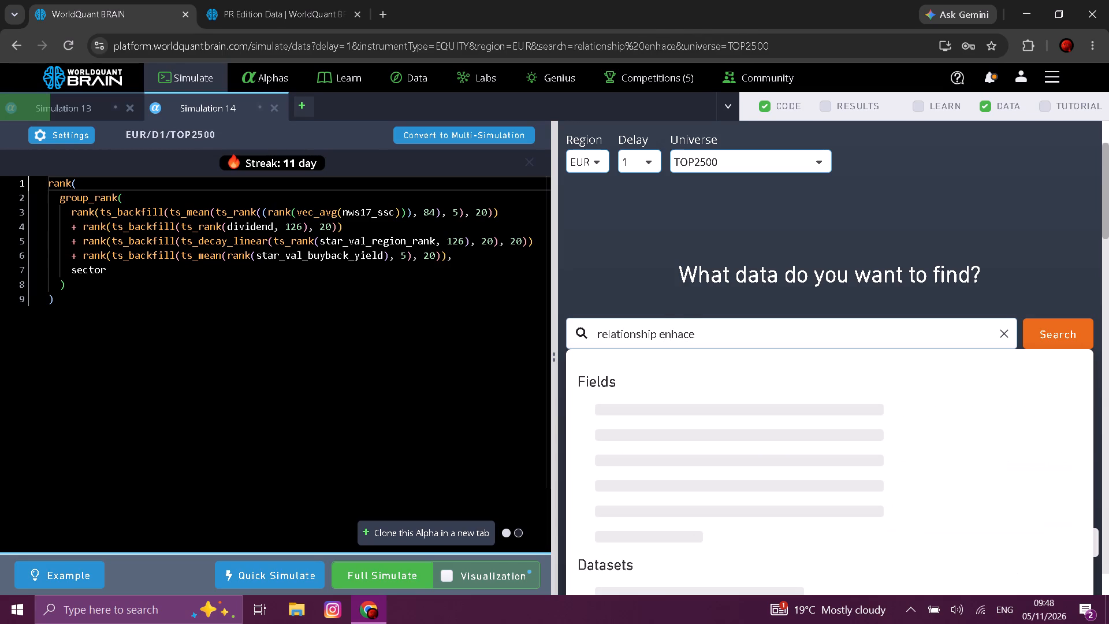
key("BackSpace")
key("BackSpace")
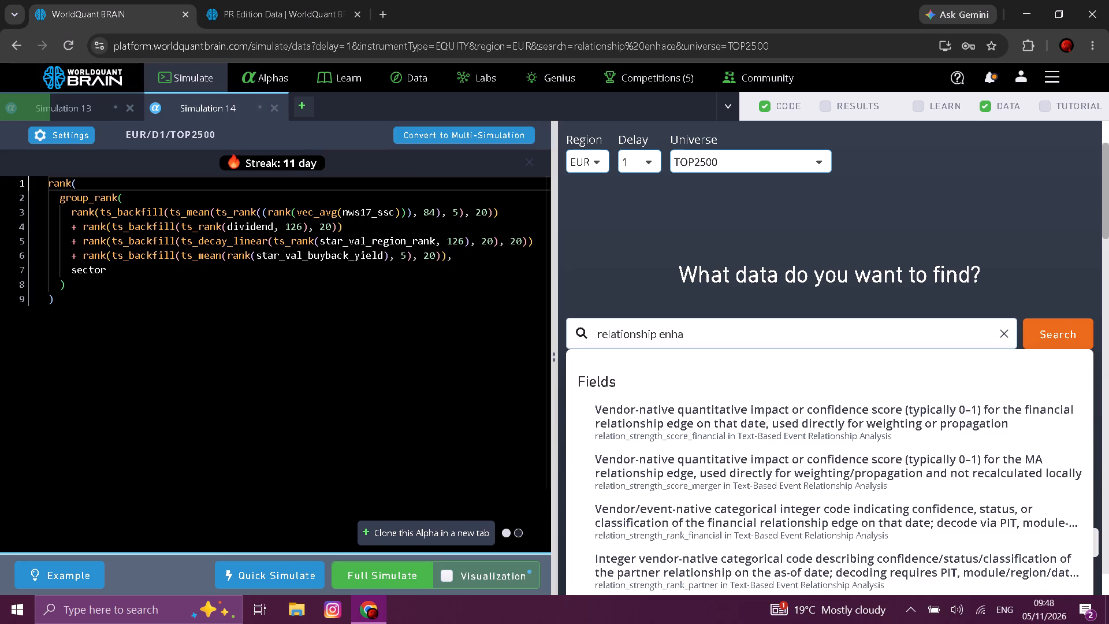
type("nced wu")
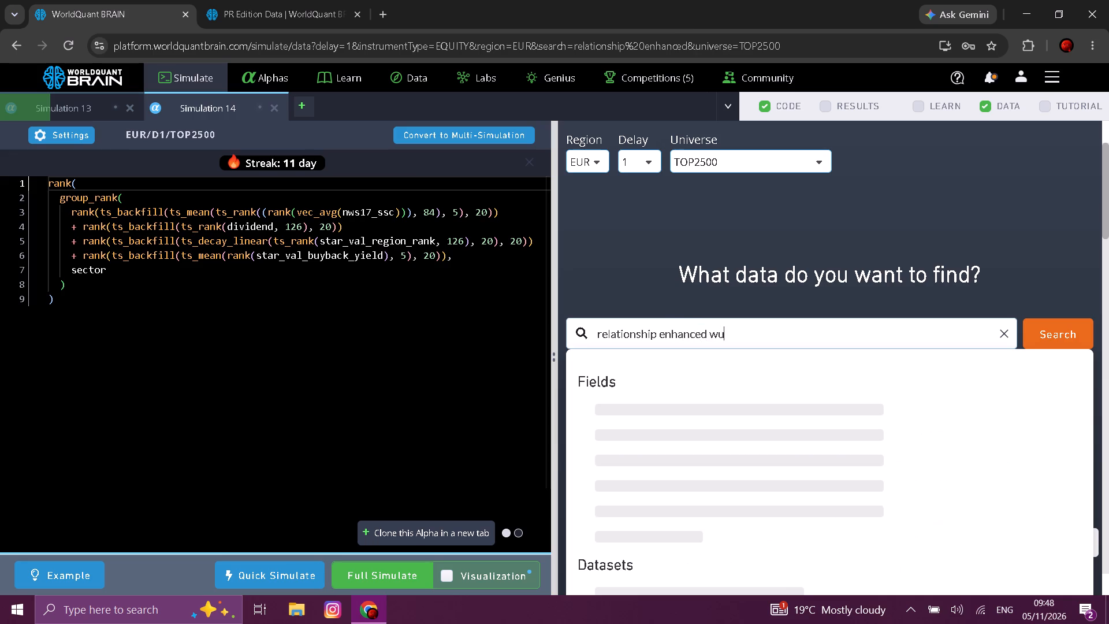
key("BackSpace")
key("i")
type("th a")
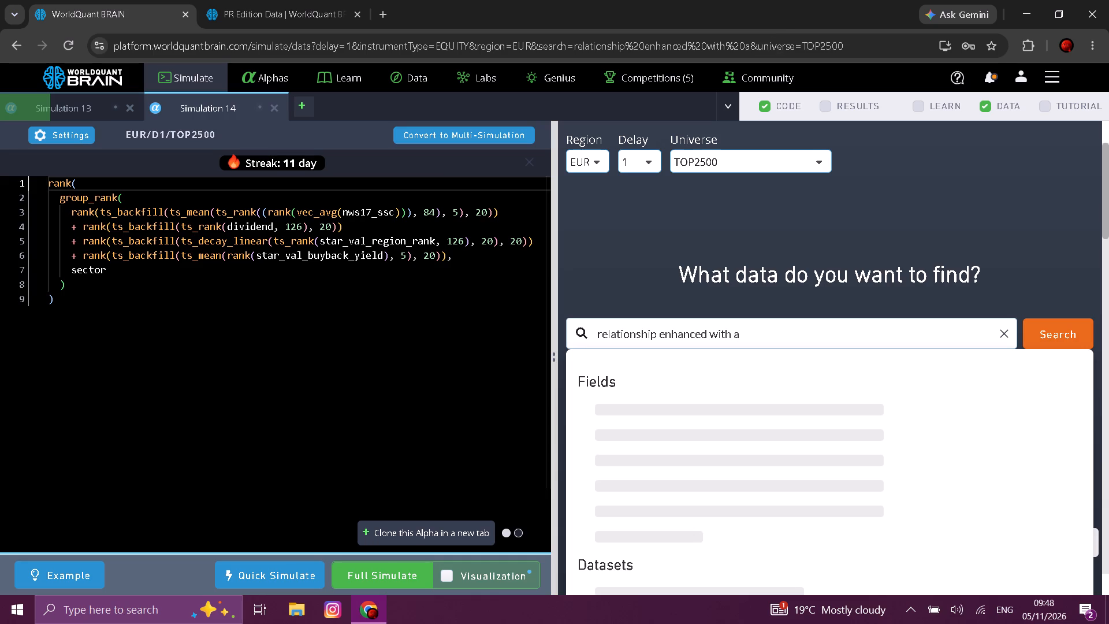
key("i")
key("slash")
type("ml")
key("Return")
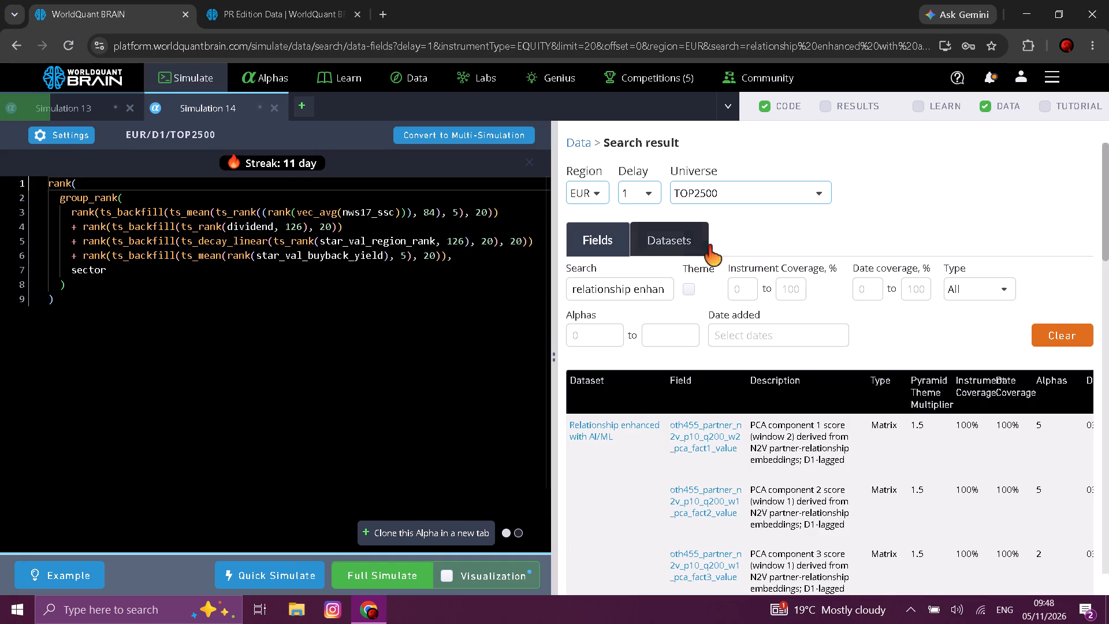
Look through the first page of Relationship enhanced with AI/ML fields for grouping-type candidates and their alpha counts.
scroll(803, 326, "down", 5)
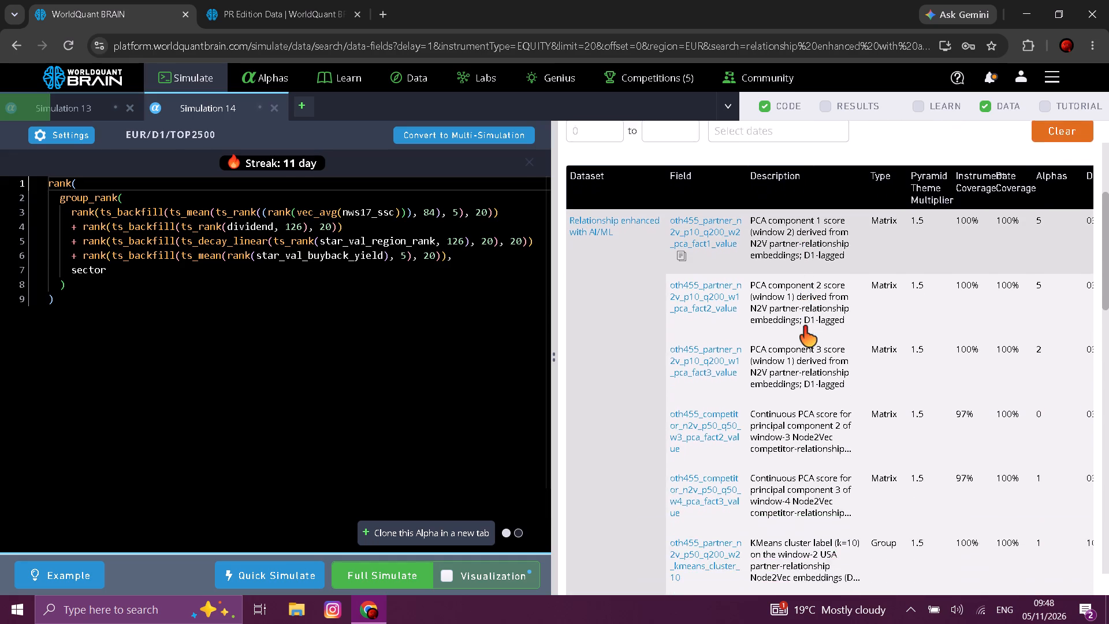
scroll(803, 326, "down", 3)
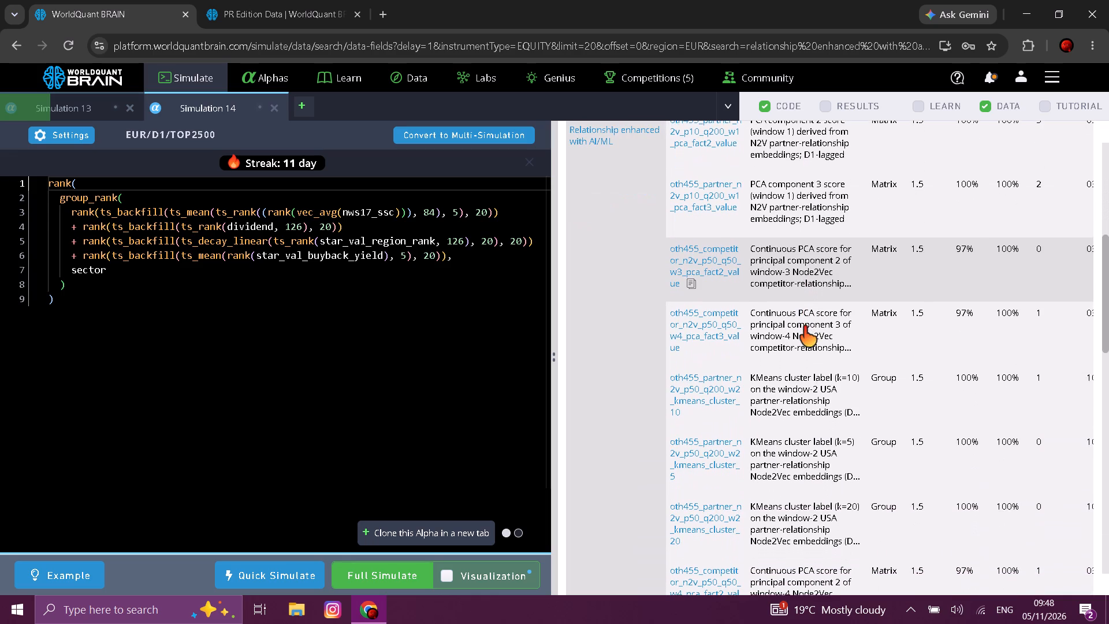
scroll(803, 326, "down", 5)
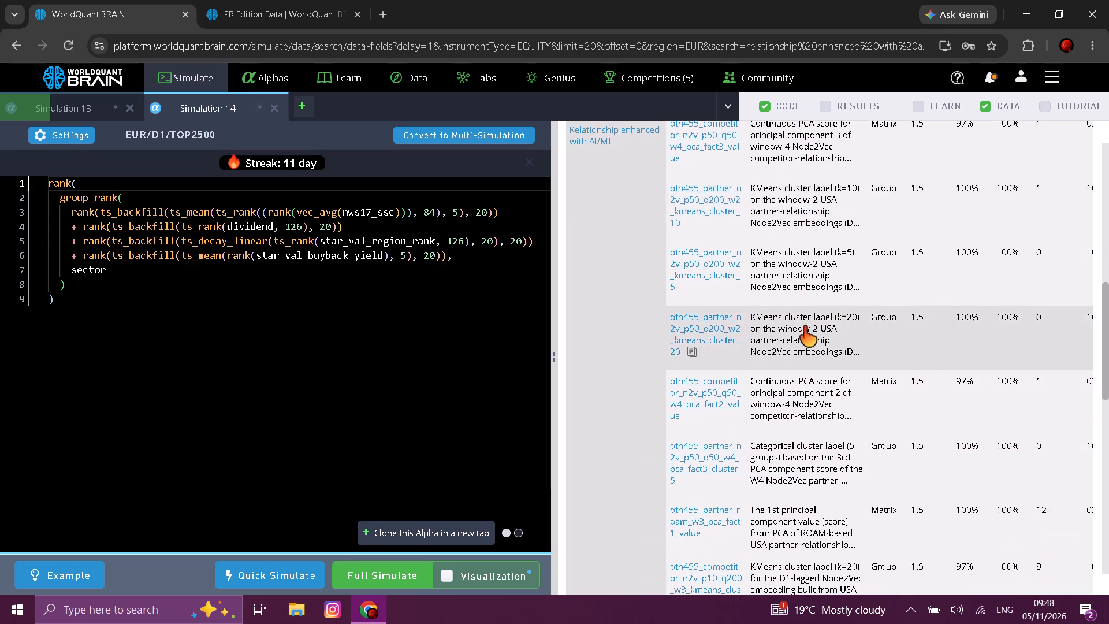
scroll(803, 326, "down", 5)
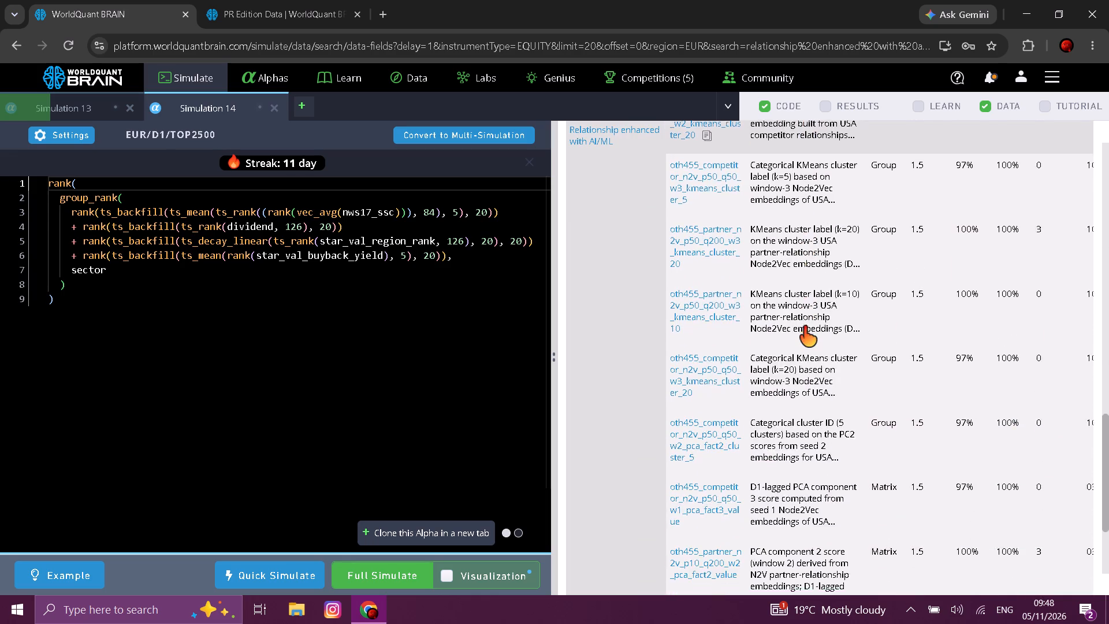
scroll(803, 326, "down", 5)
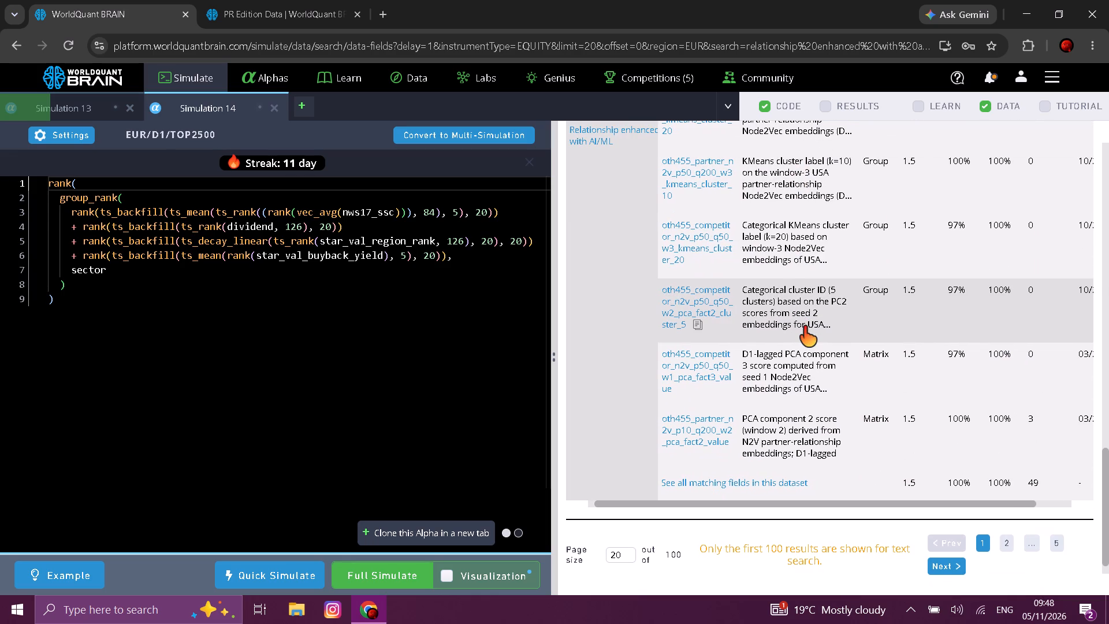
scroll(803, 326, "down", 1)
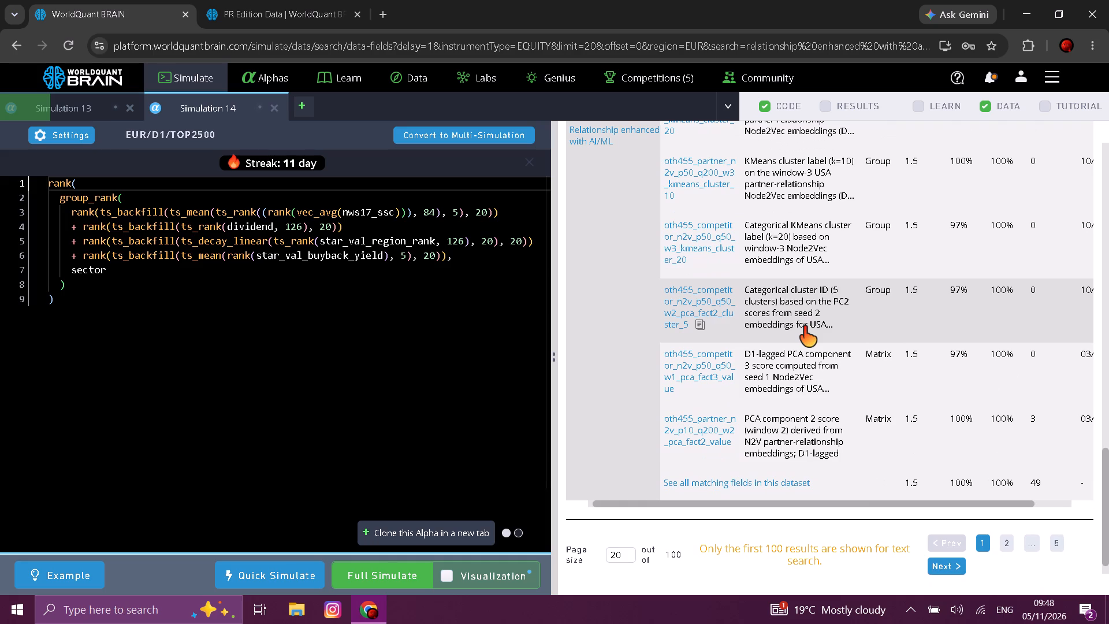
Copy the name of the group field oth455_competitor_n2v_p10_q200_w2_kmeans_cluster_10 from the second page of search results.
left_click(1002, 539)
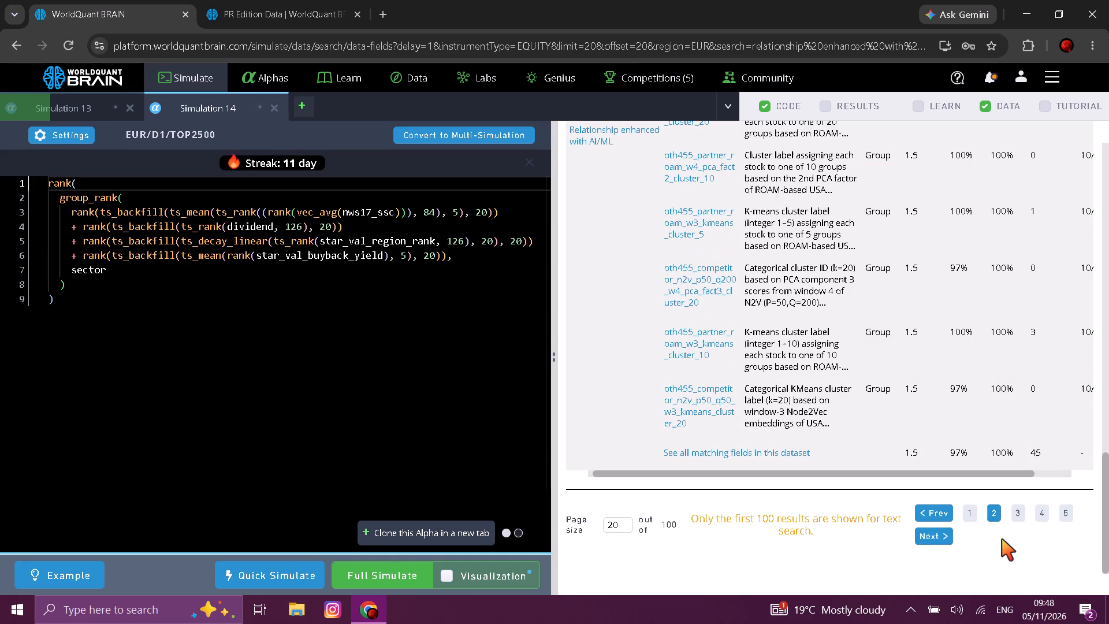
scroll(961, 404, "up", 5)
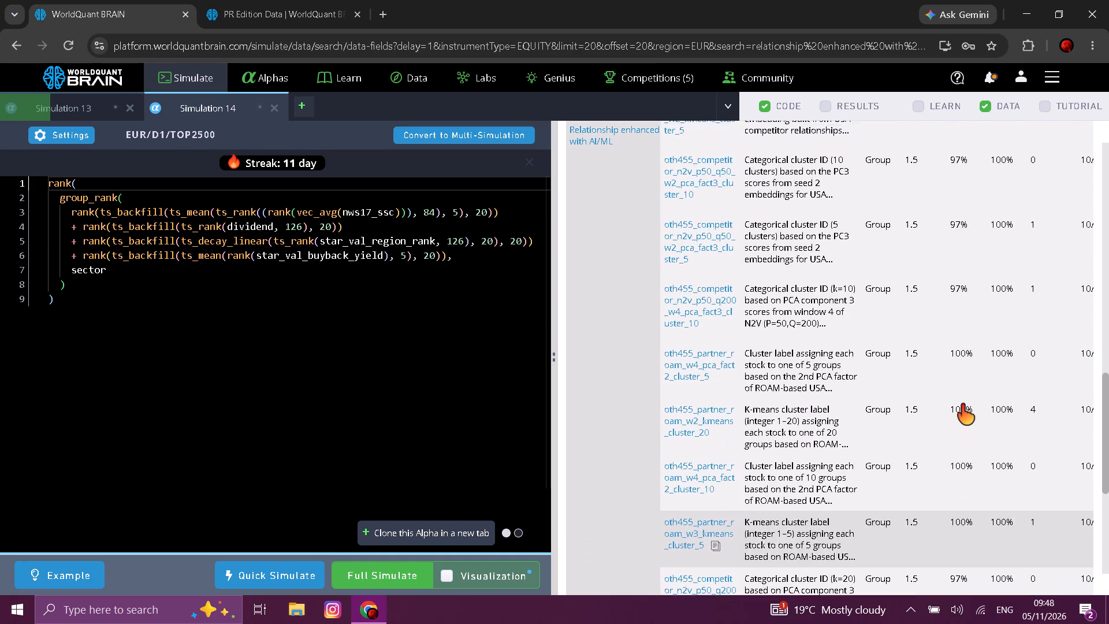
scroll(961, 404, "up", 6)
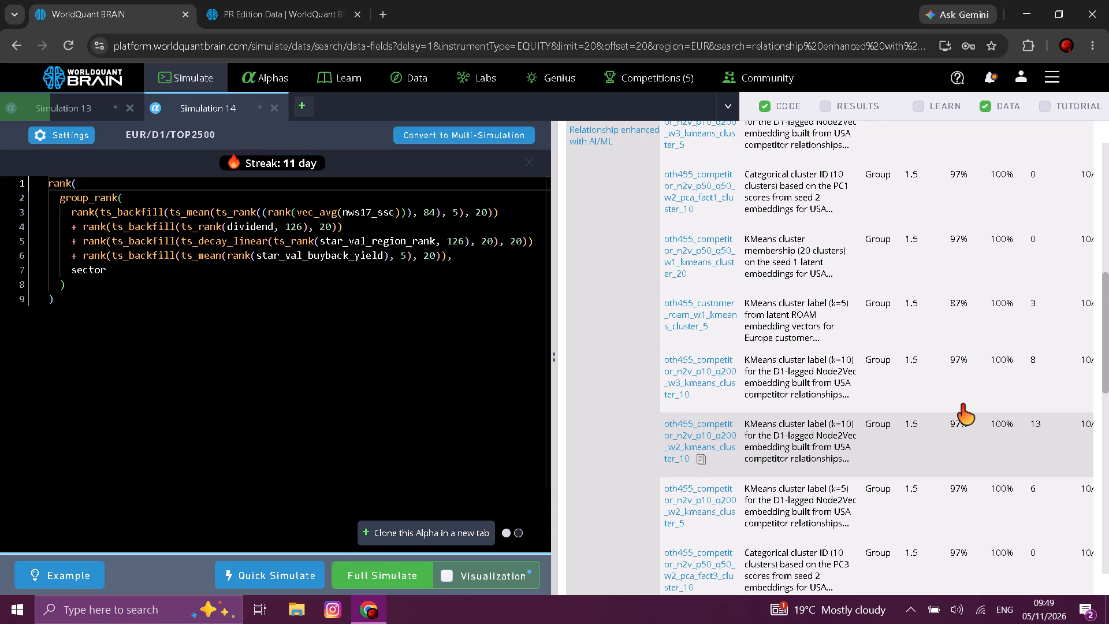
scroll(961, 404, "up", 3)
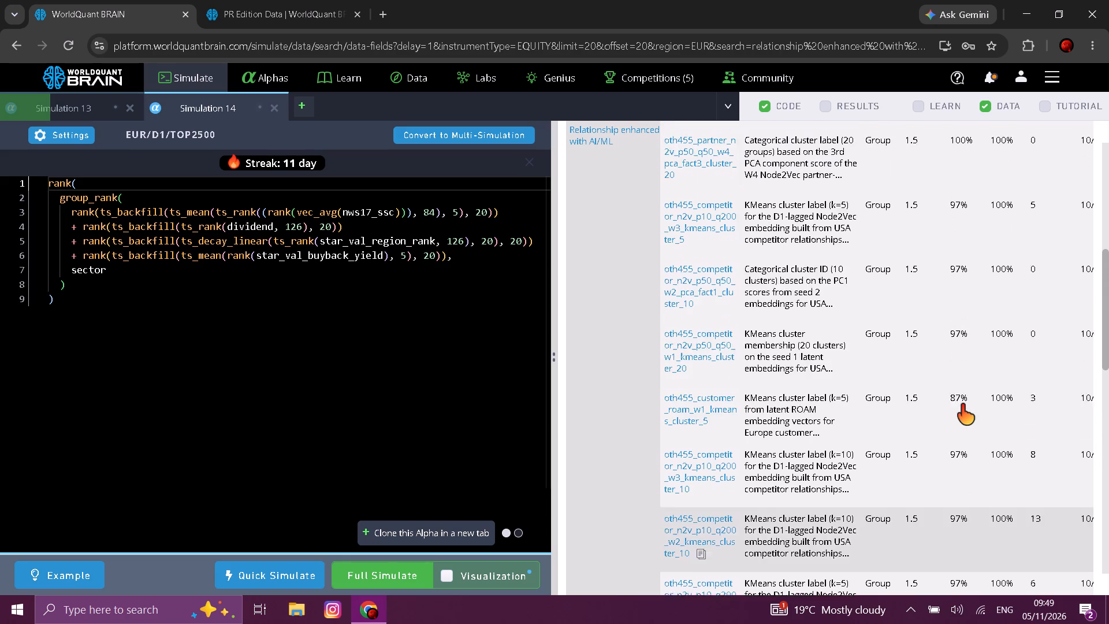
scroll(961, 404, "up", 2)
scroll(961, 404, "down", 2)
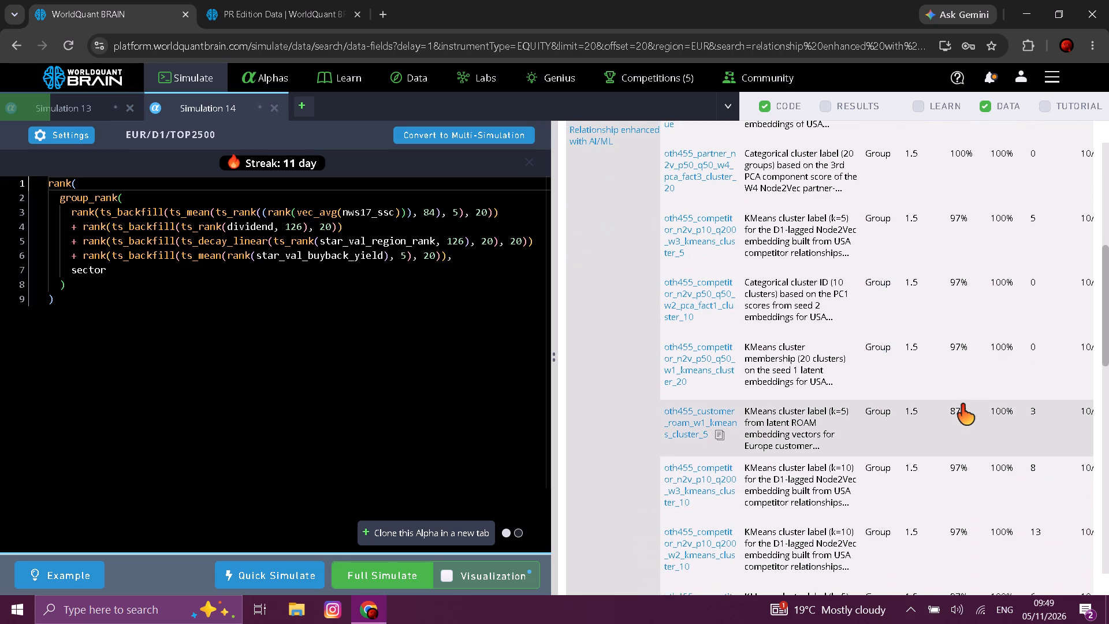
scroll(961, 404, "down", 1)
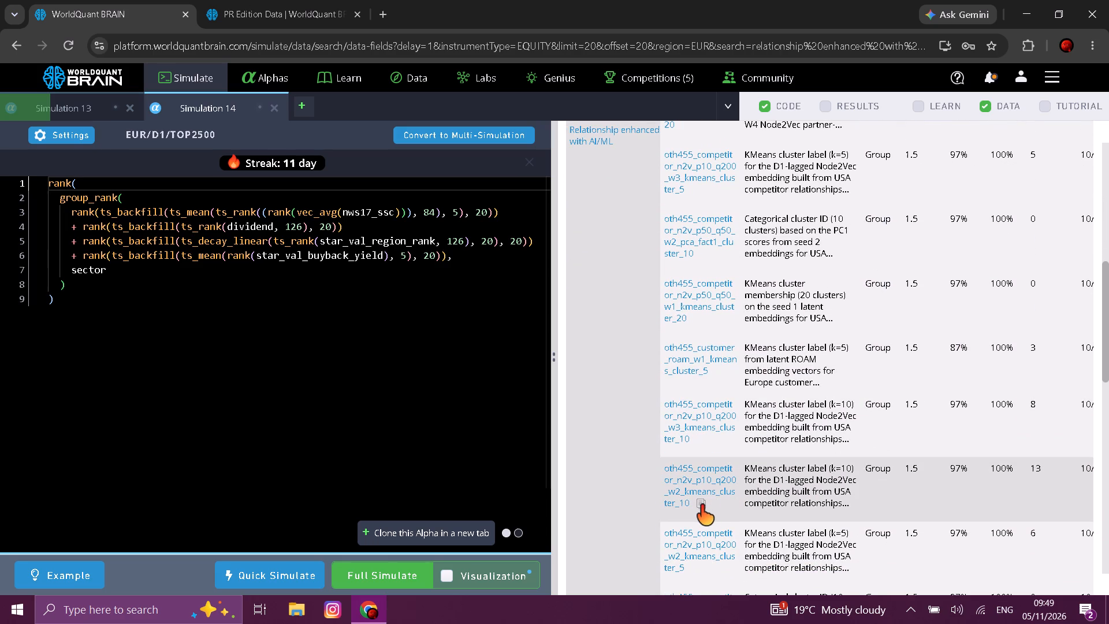
left_click(701, 505)
Look through the rest of the second page and the third page of search results for further grouping fields.
scroll(956, 530, "down", 3)
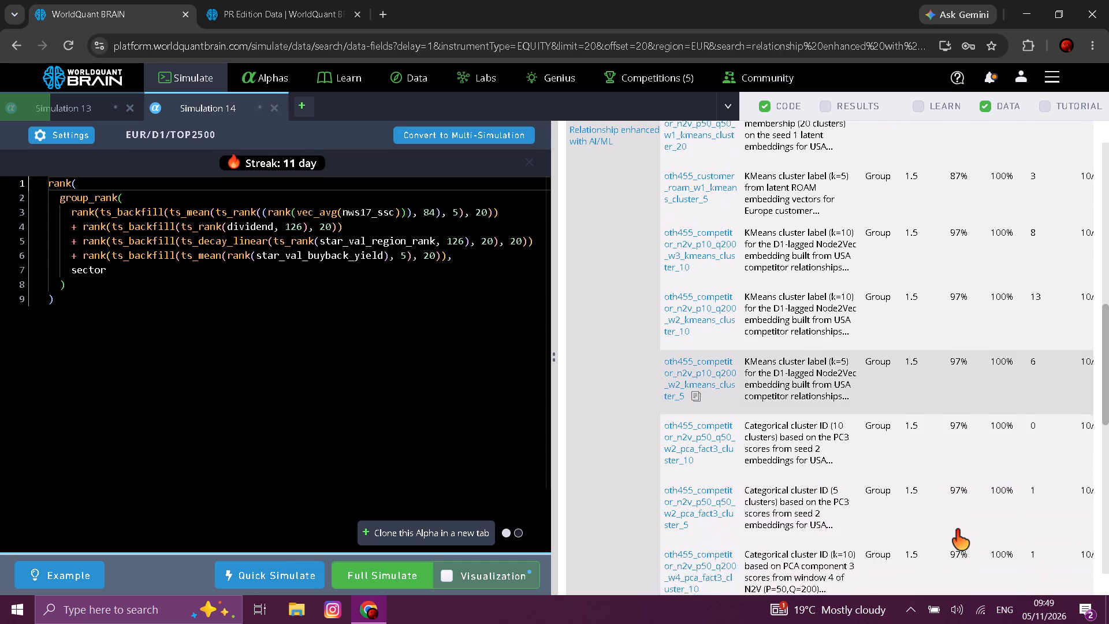
scroll(956, 530, "down", 8)
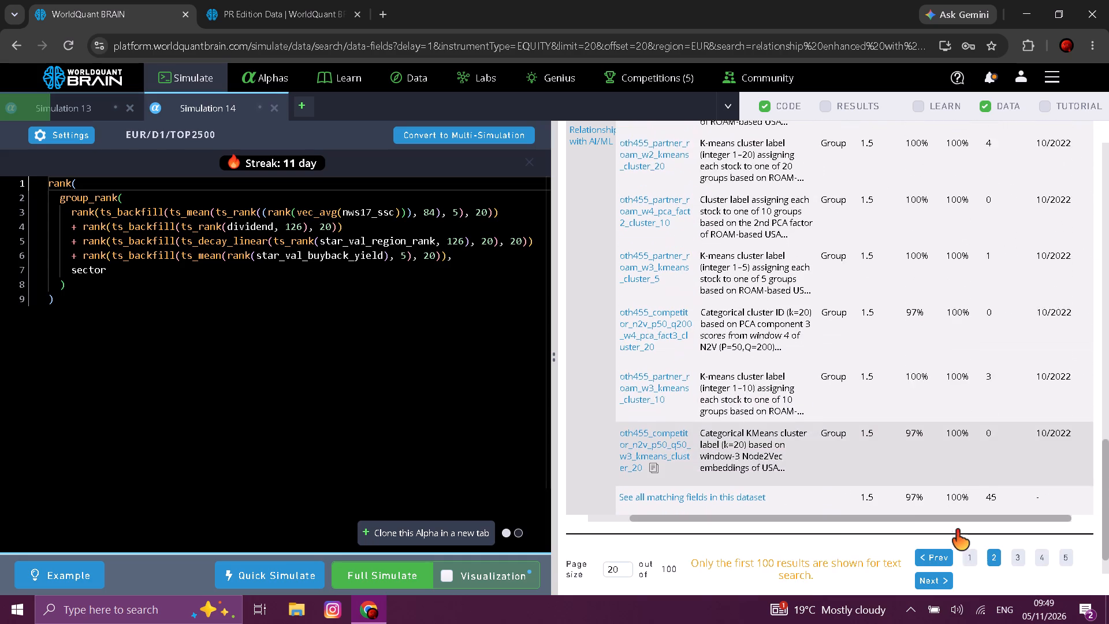
scroll(956, 530, "down", 2)
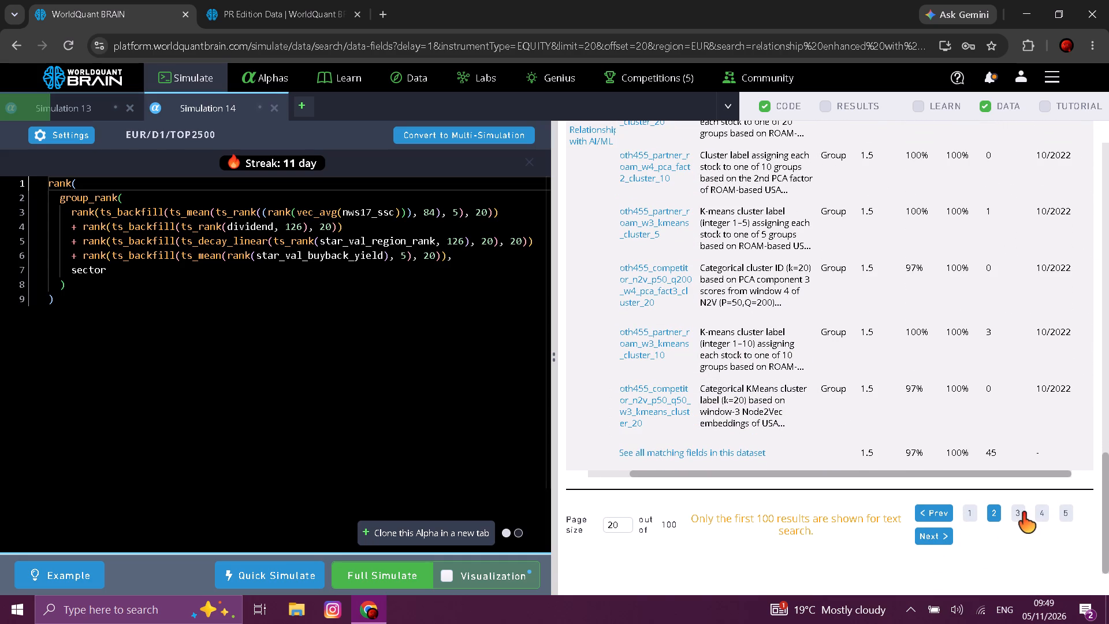
left_click(1021, 512)
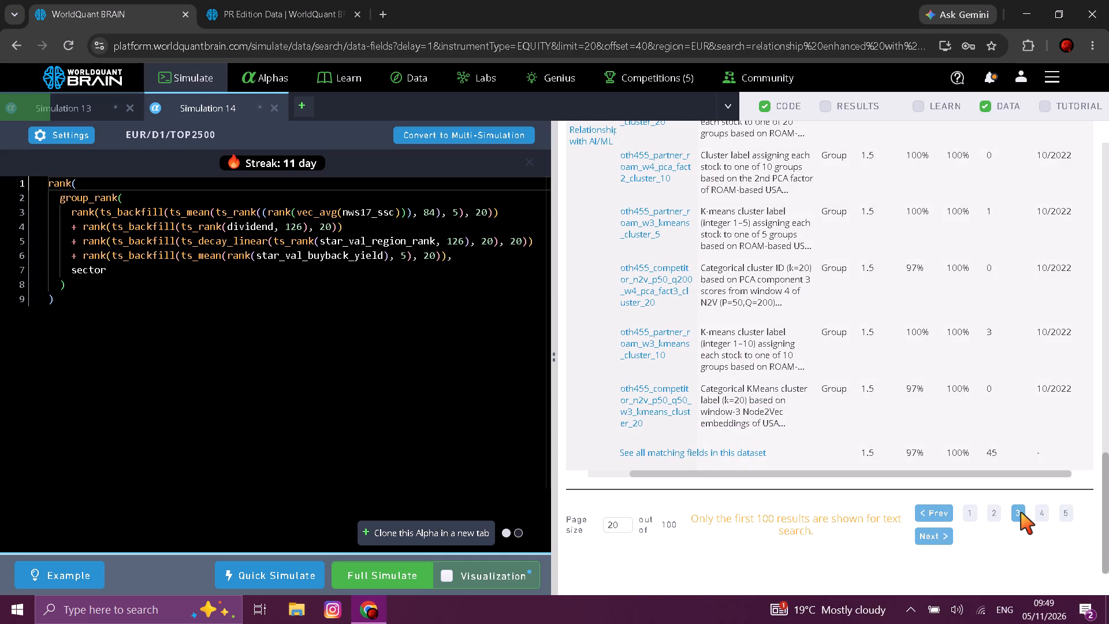
scroll(948, 473, "up", 2)
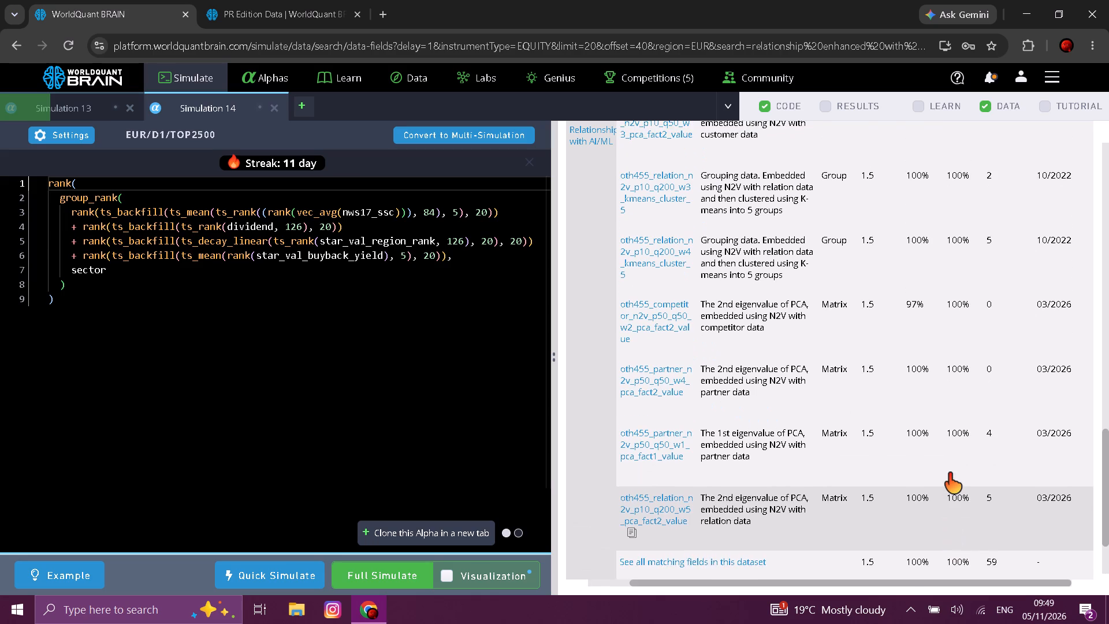
scroll(948, 473, "up", 7)
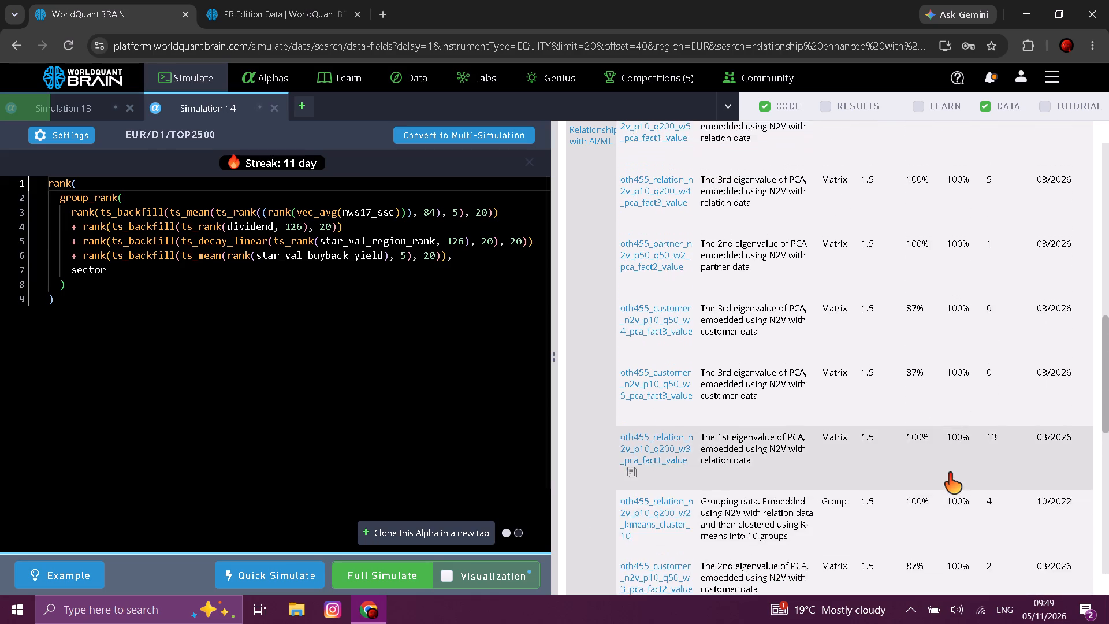
scroll(948, 473, "up", 6)
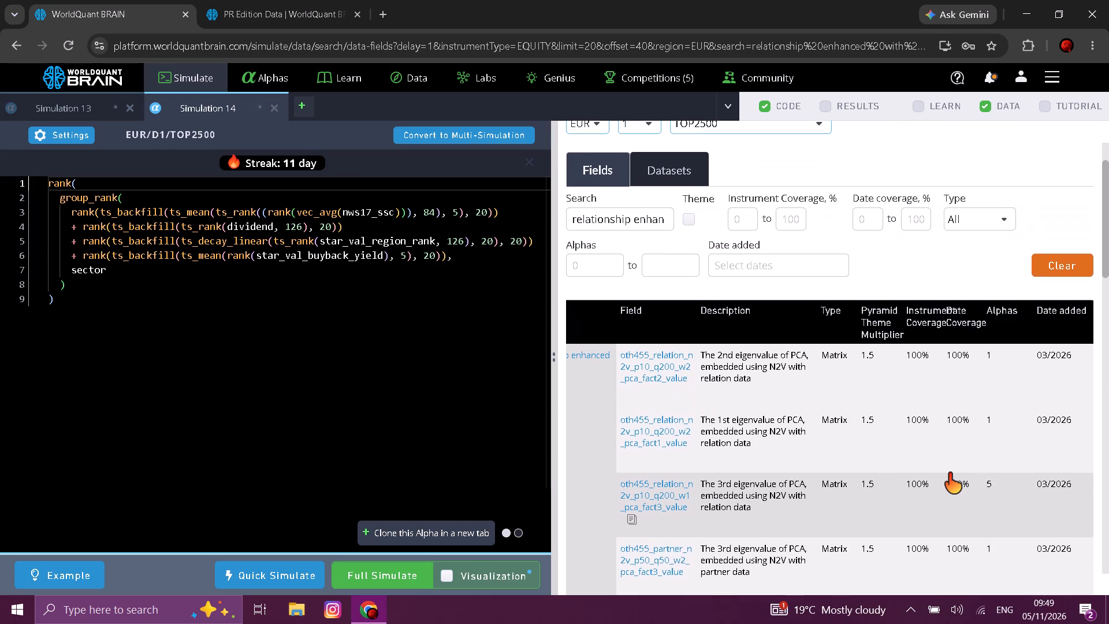
scroll(948, 473, "up", 1)
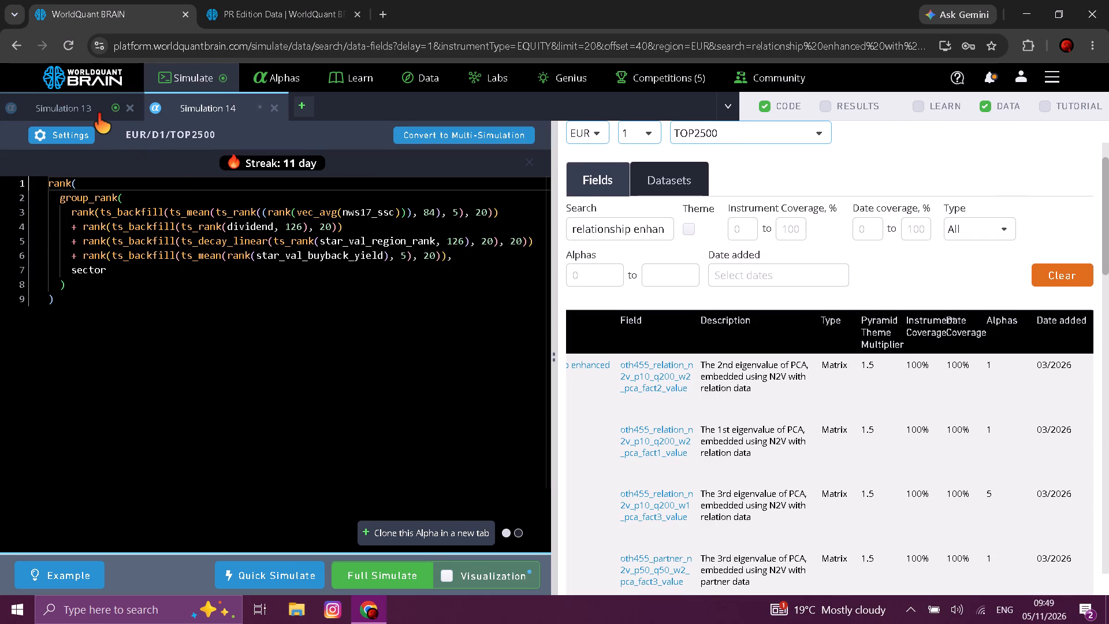
Show the test period for the sector alpha in Simulation 13 and run its submission check.
left_click(96, 111)
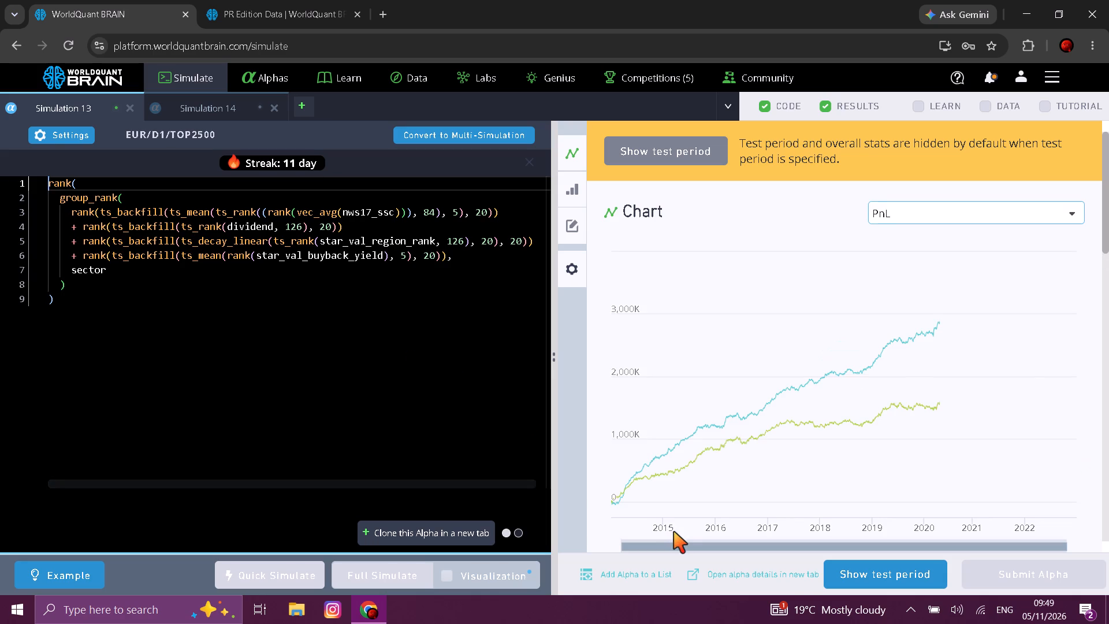
left_click(851, 575)
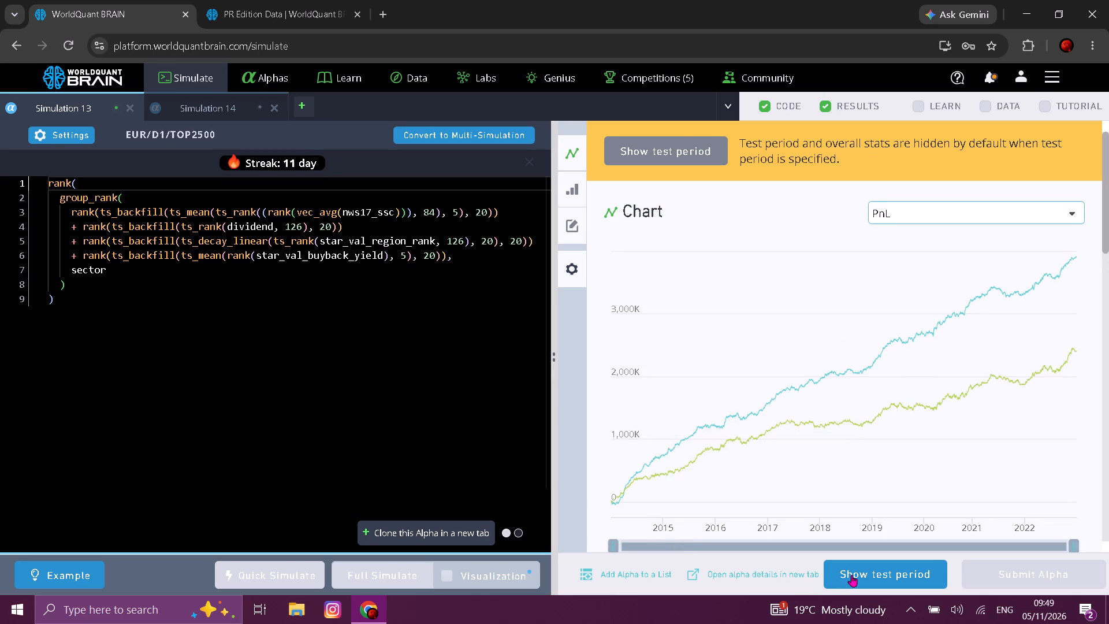
left_click(851, 575)
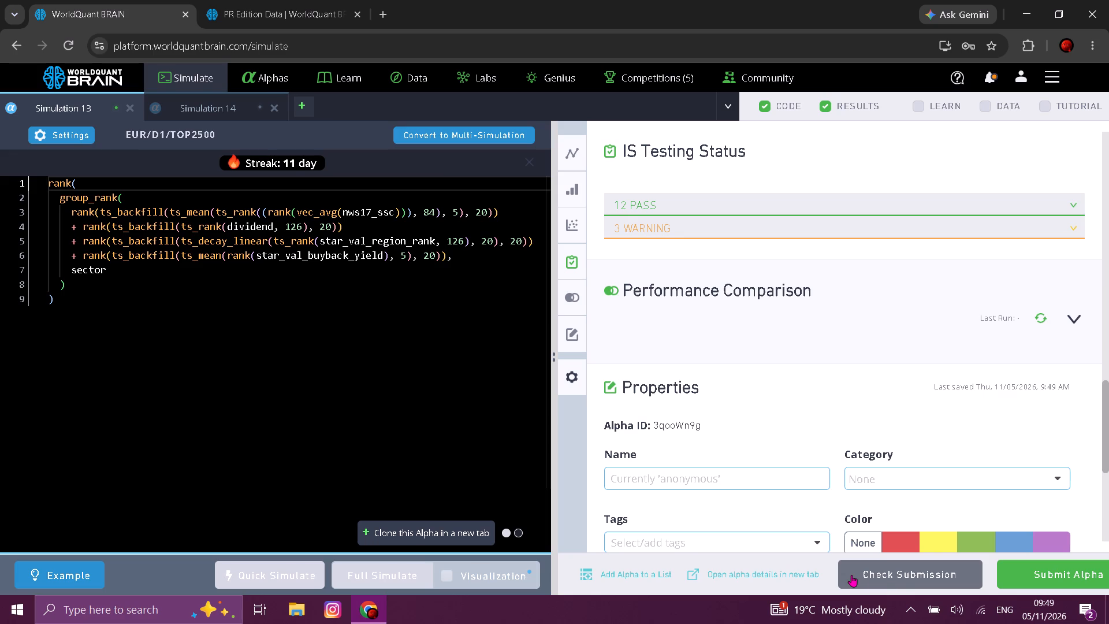
Submit the sector-grouped alpha from Simulation 13.
left_click(1030, 571)
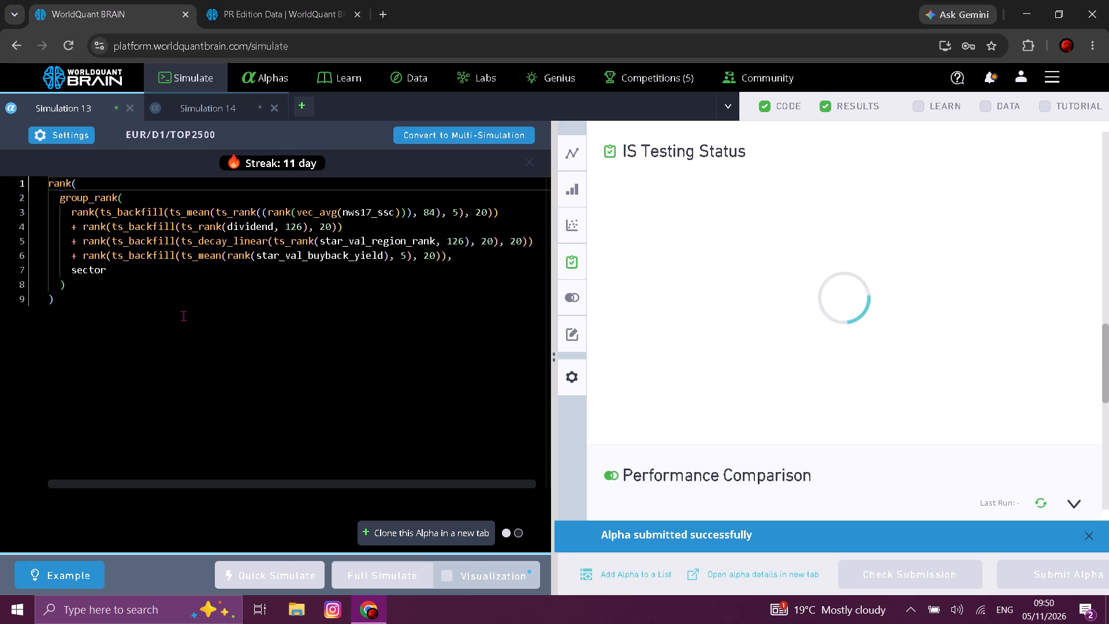
Replace sector in Simulation 13's group_rank with the copied field oth455_competitor_n2v_p10_q200_w2_kmeans_cluster_10 and run a full simulation.
double_click(93, 269)
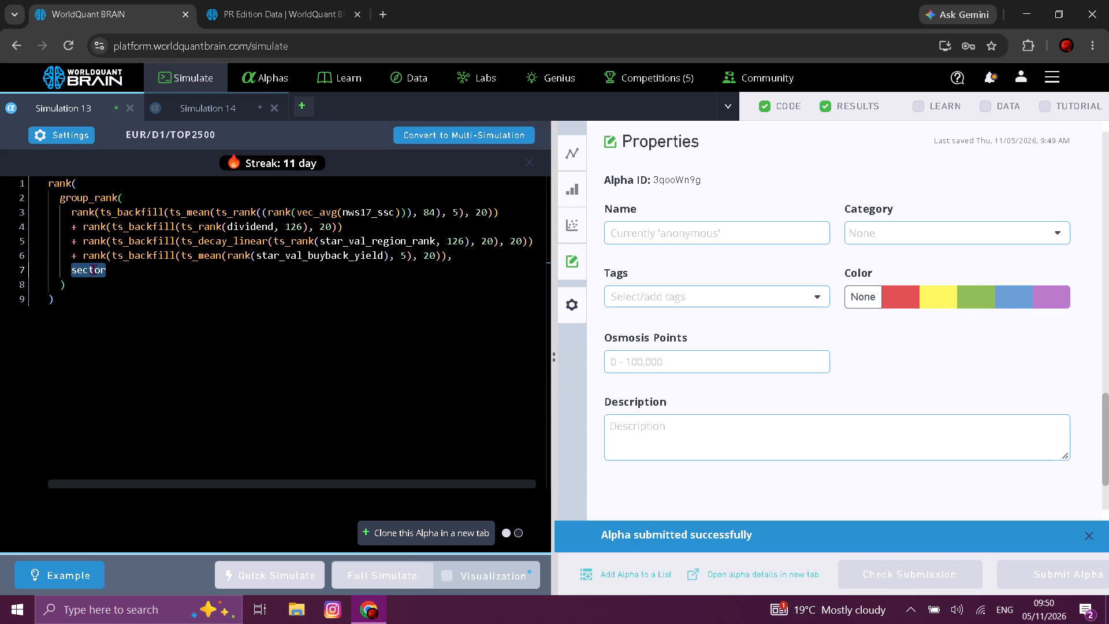
key("ctrl+v")
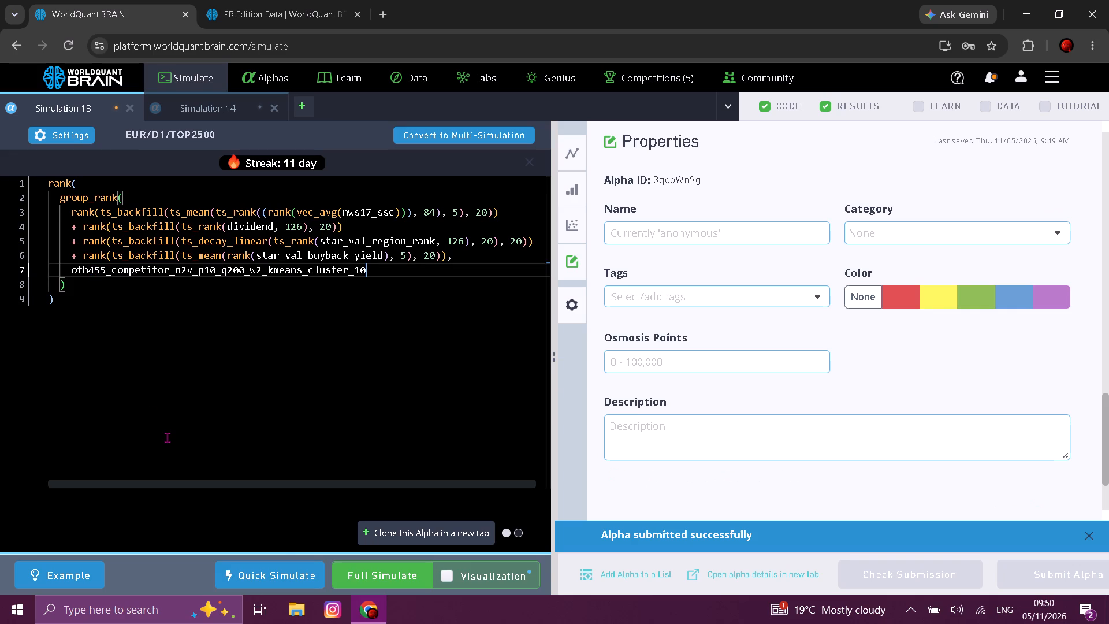
left_click(369, 574)
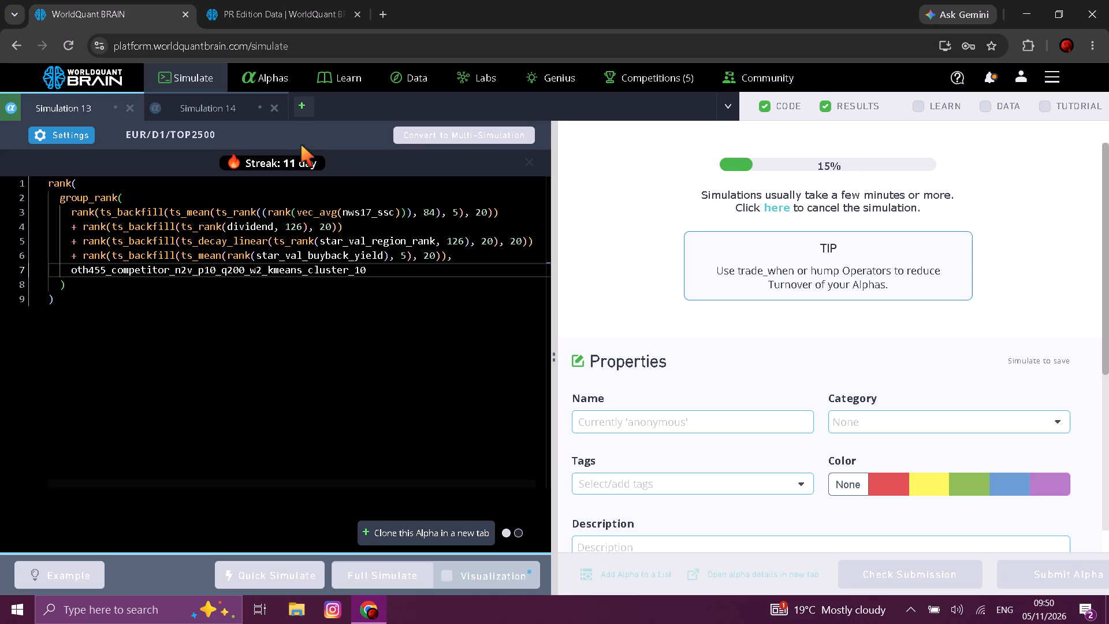
Copy the field name nws17_multiple_comp_relevance from the fourth page of the PR Edition Data fields.
left_click(291, 8)
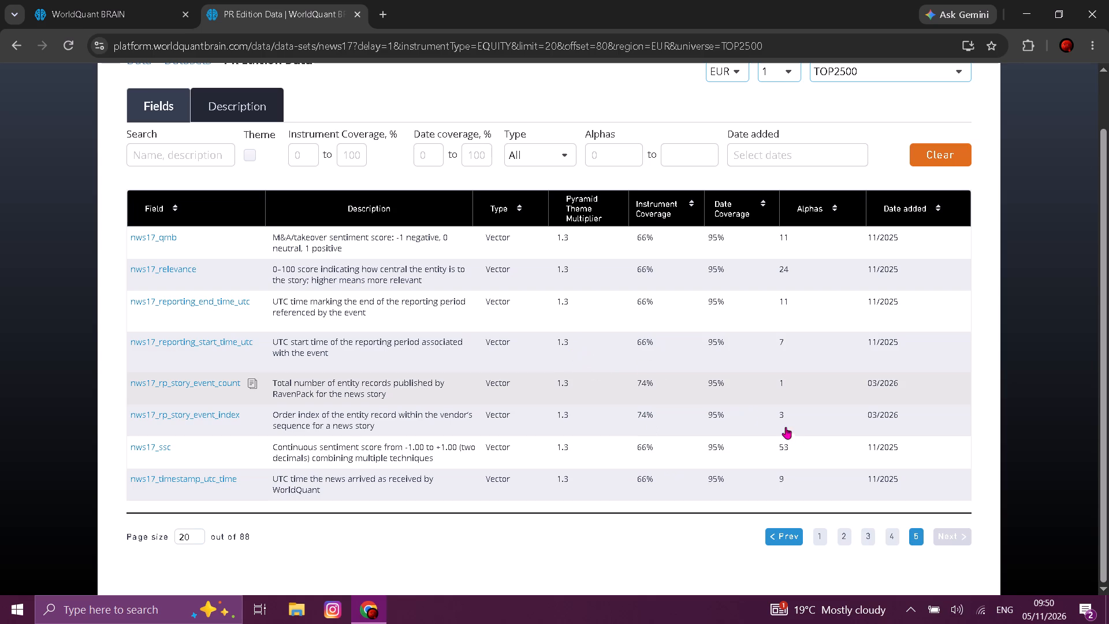
left_click(897, 532)
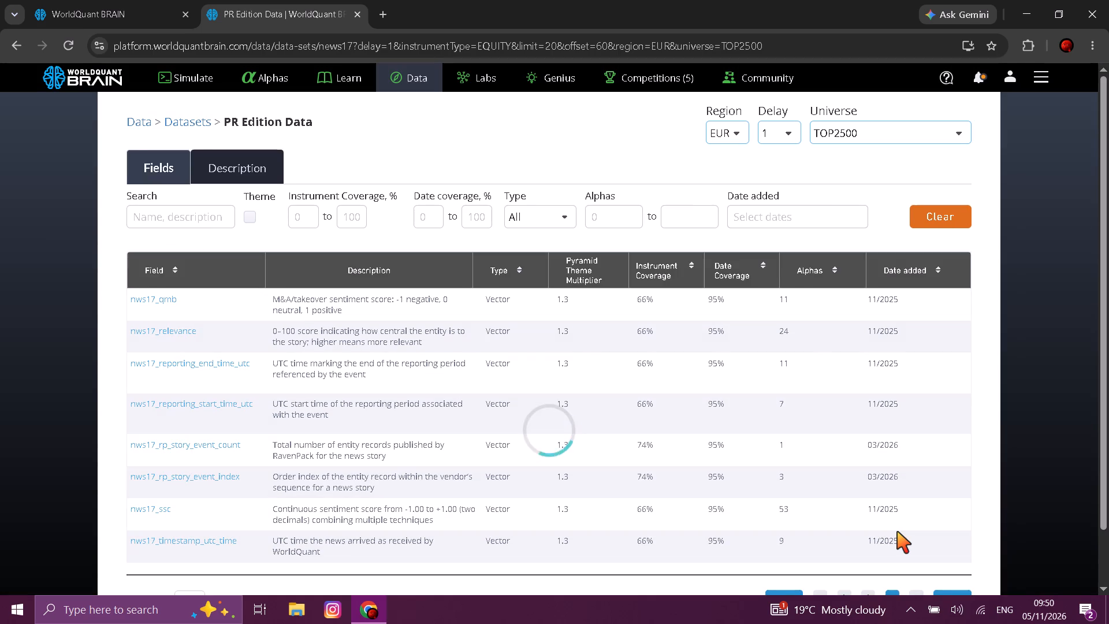
scroll(897, 532, "down", 3)
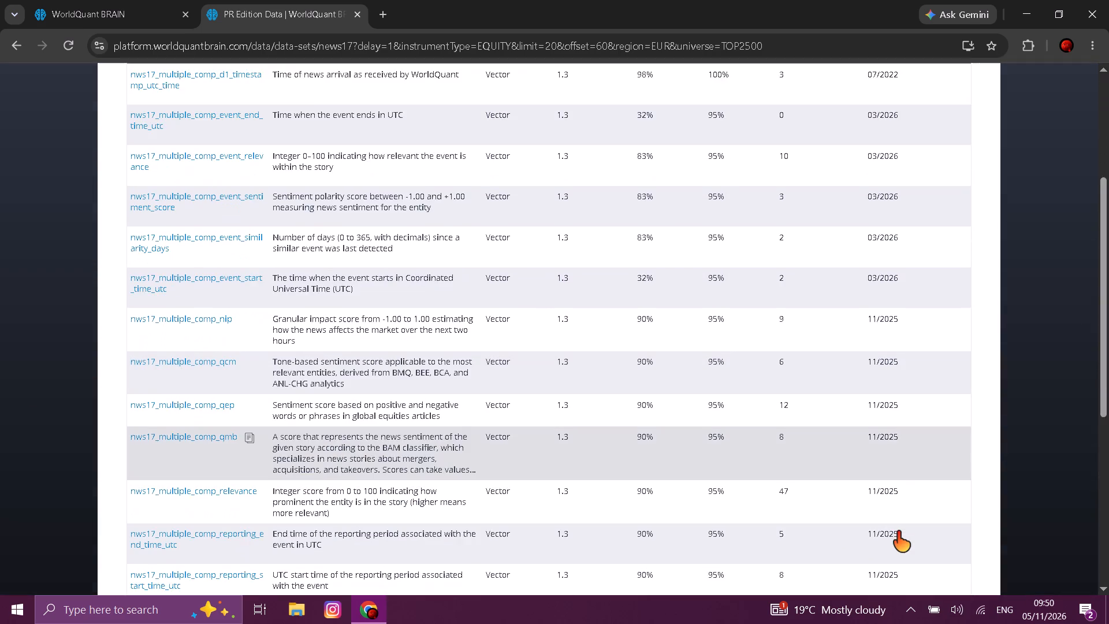
scroll(897, 532, "down", 2)
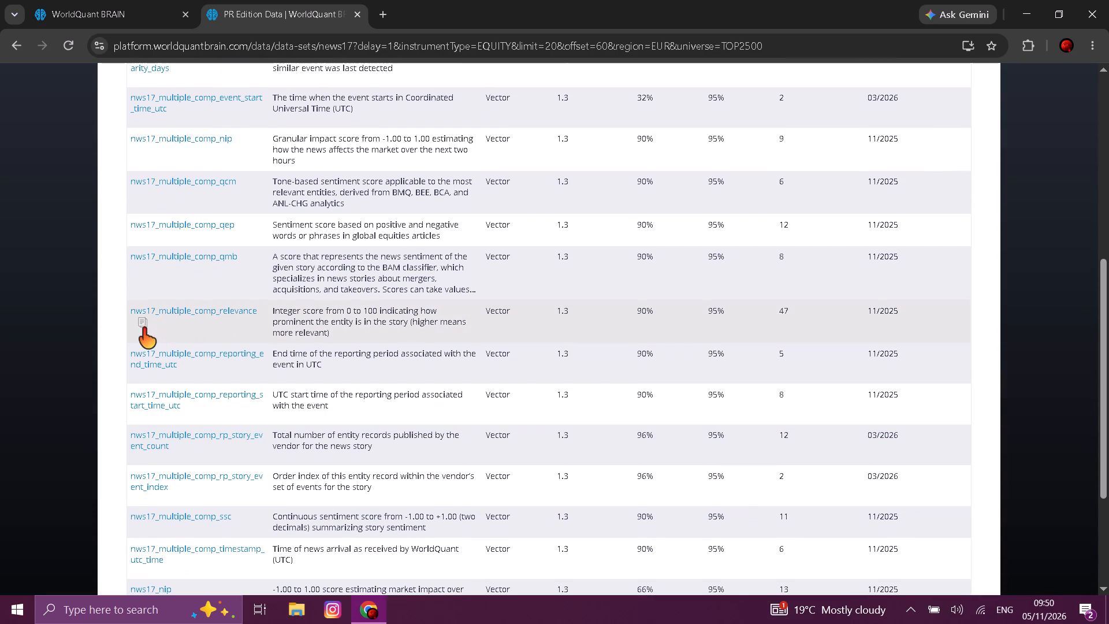
left_click(139, 325)
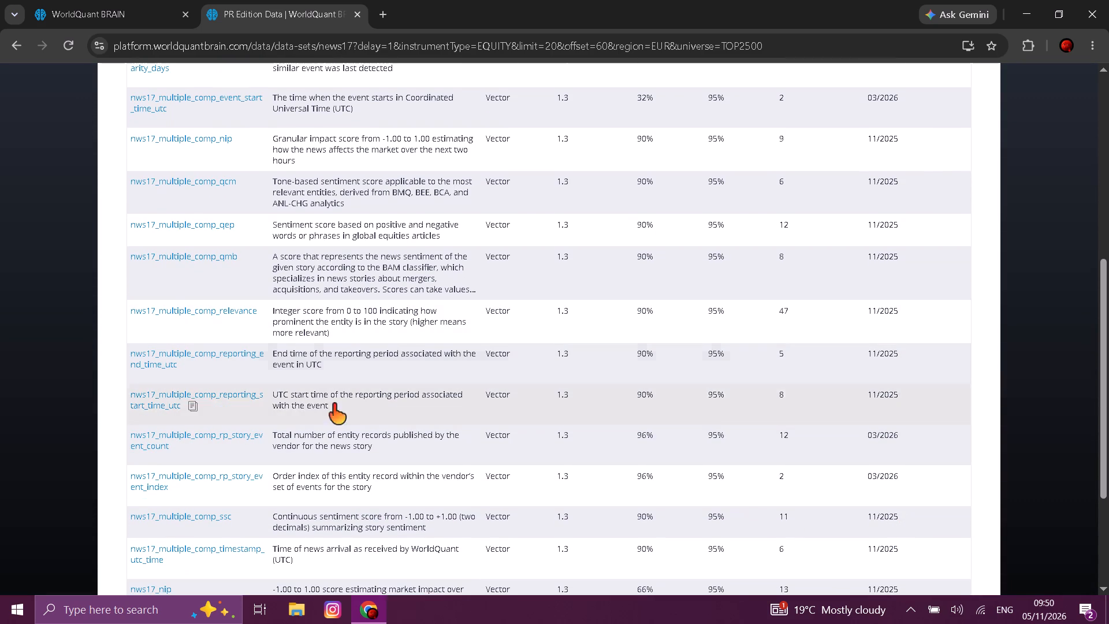
scroll(464, 482, "down", 4)
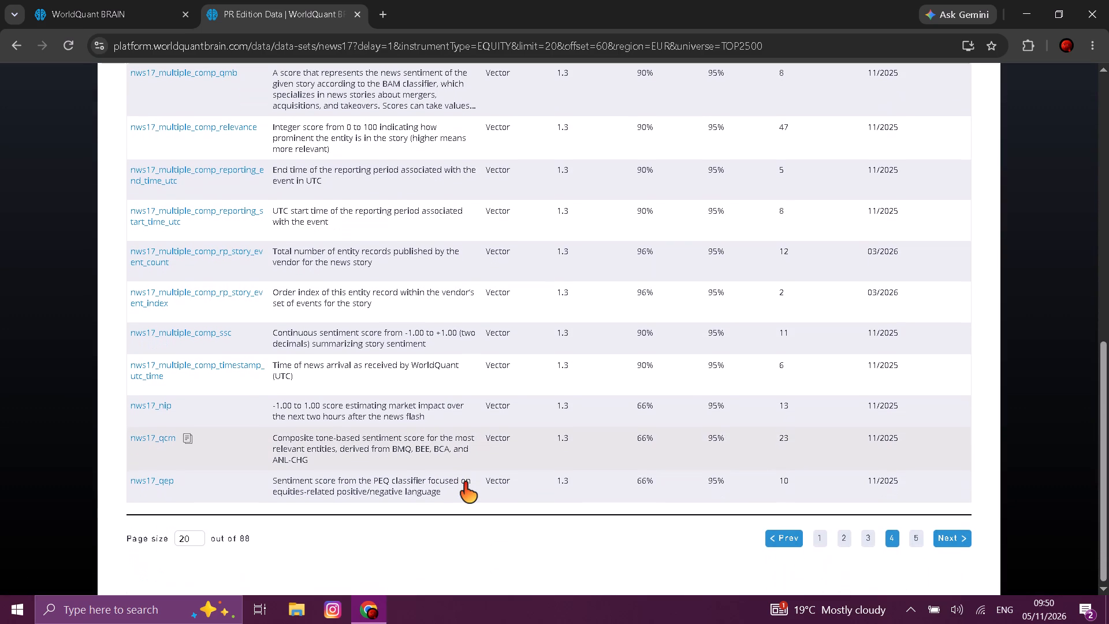
scroll(464, 482, "up", 7)
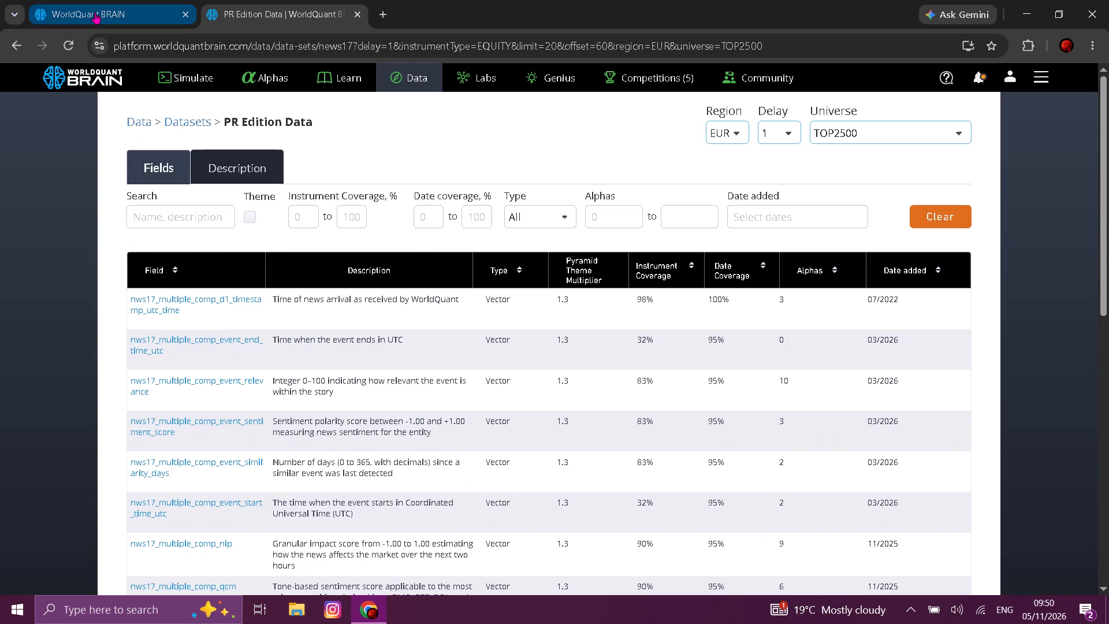
Replace nws17_ssc inside vec_avg in Simulation 14 with the copied field nws17_multiple_comp_relevance.
left_click(95, 12)
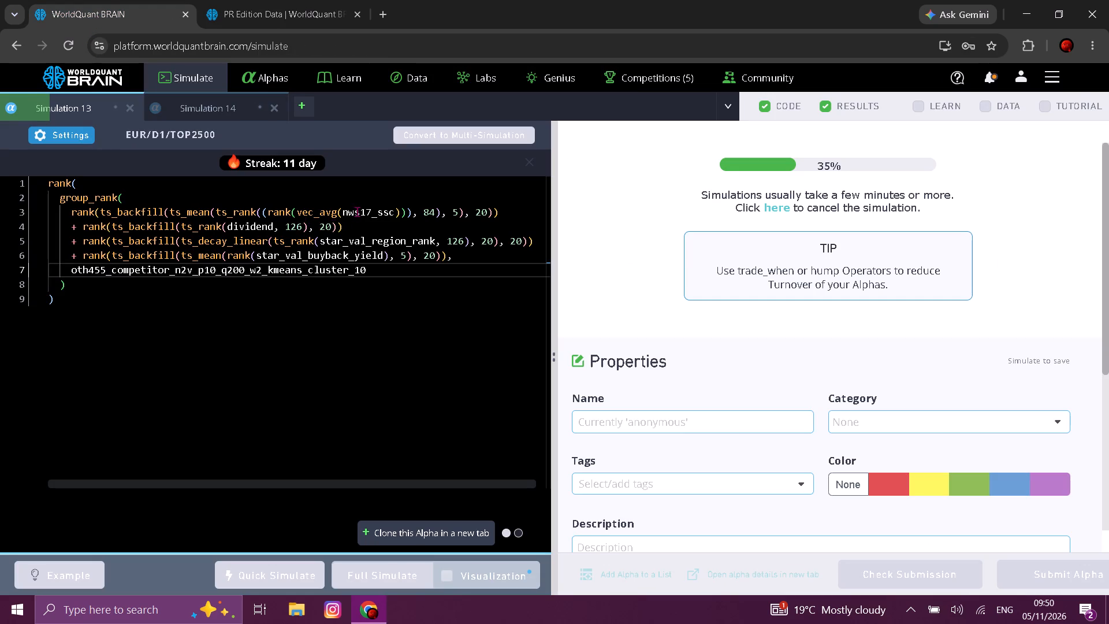
left_click(212, 102)
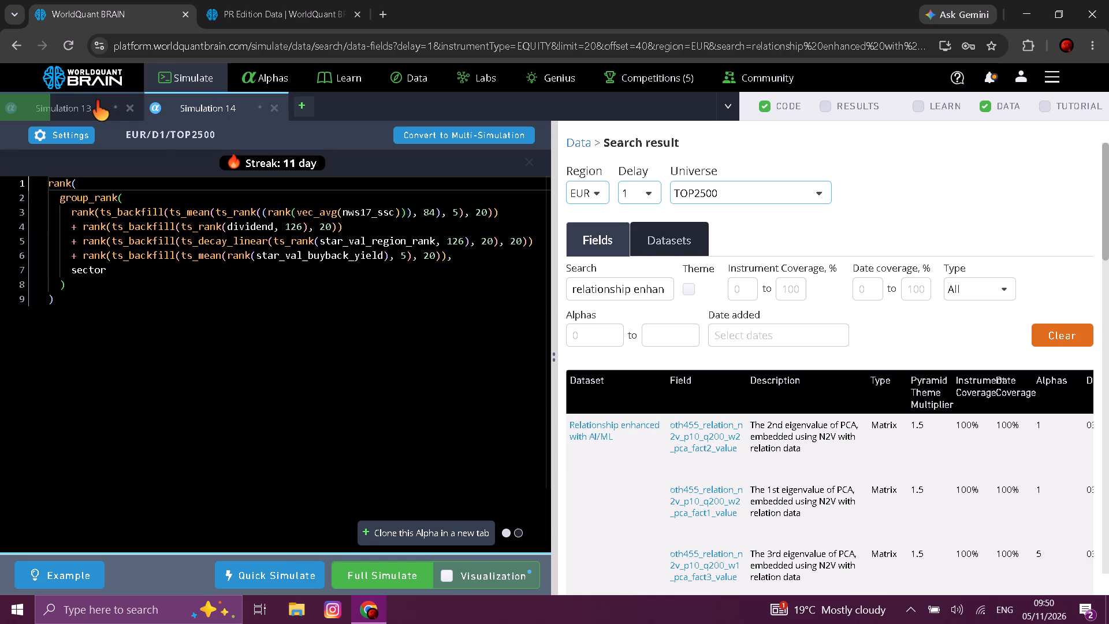
double_click(359, 209)
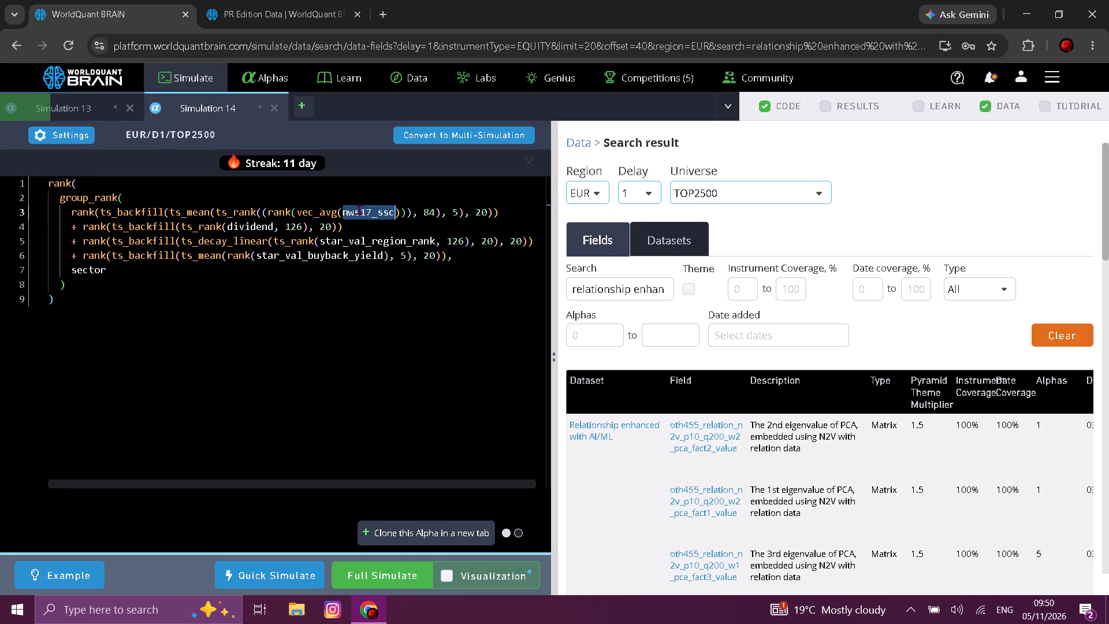
key("ctrl+v")
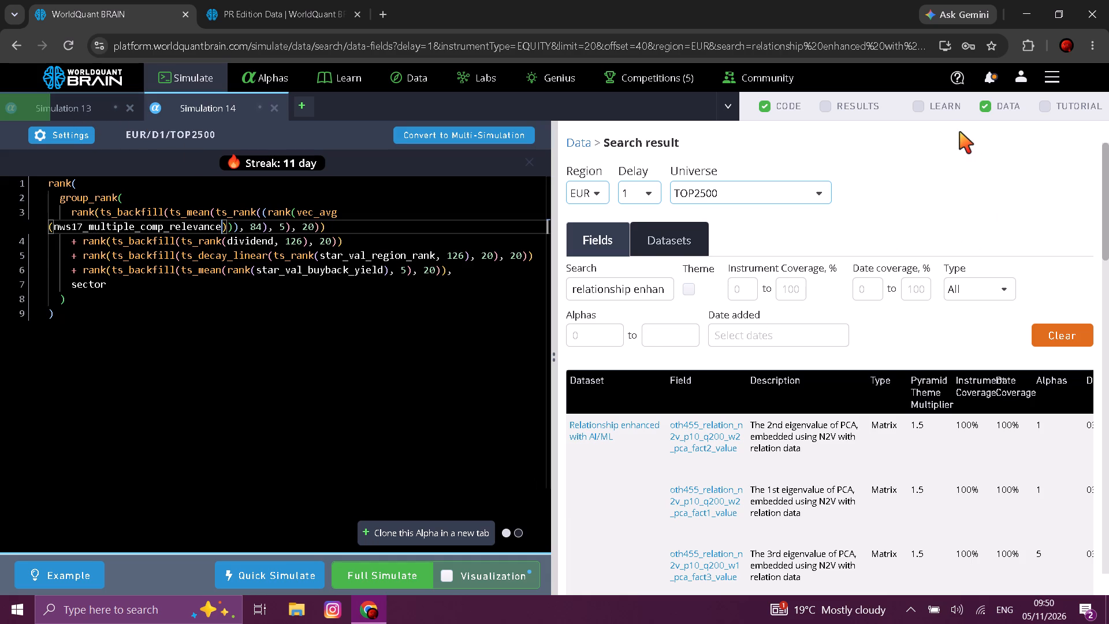
Look through the third page of the relationship enhanced search results for grouping fields.
scroll(885, 306, "down", 1)
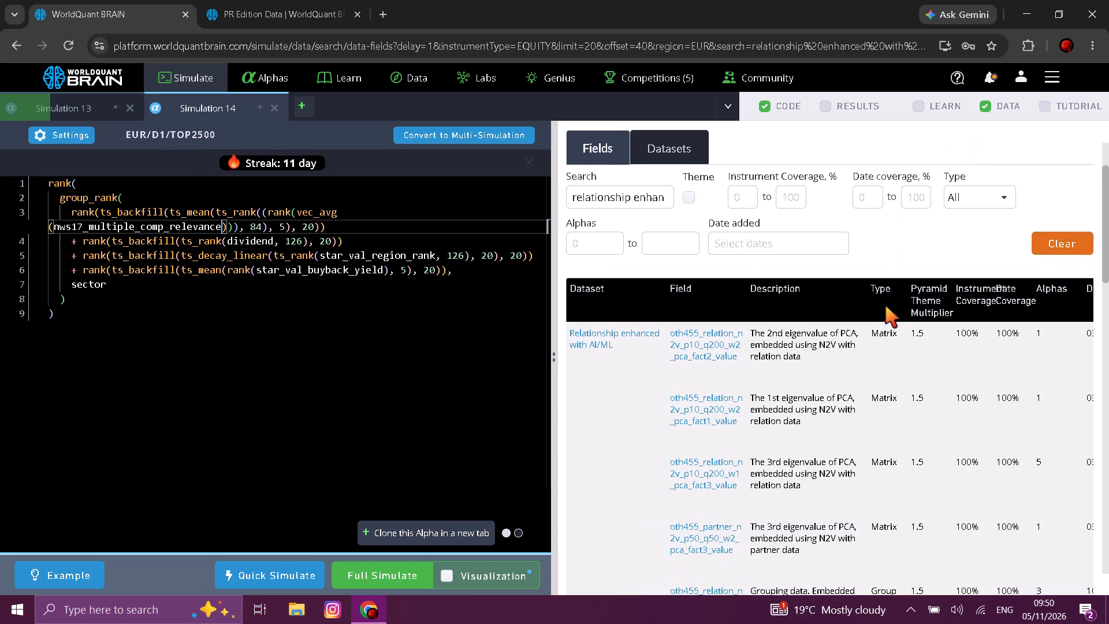
scroll(885, 306, "down", 6)
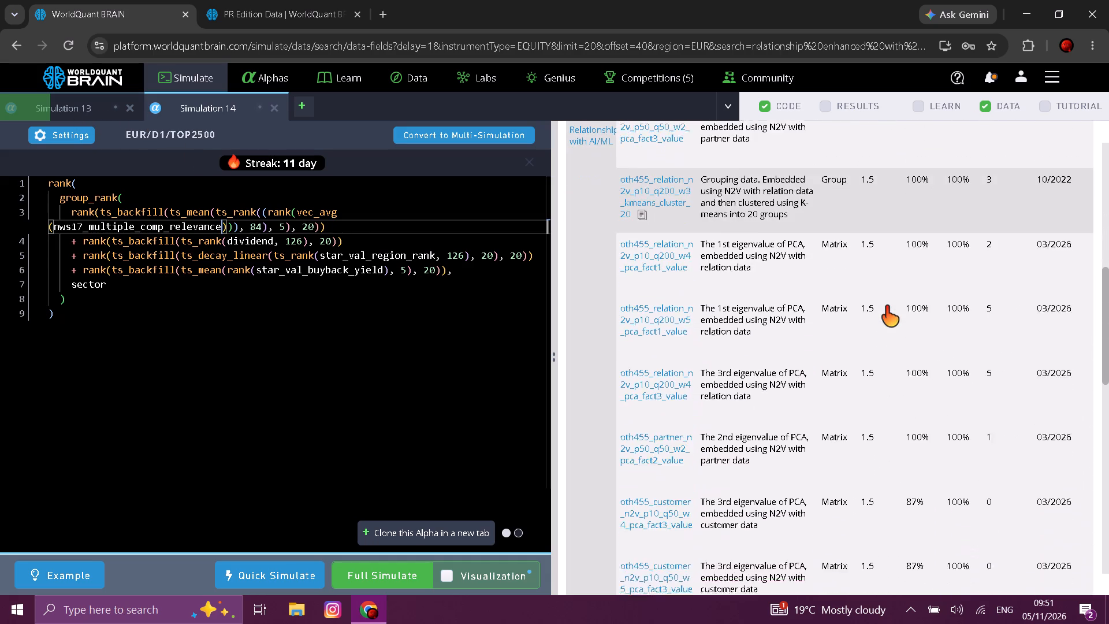
scroll(885, 306, "down", 7)
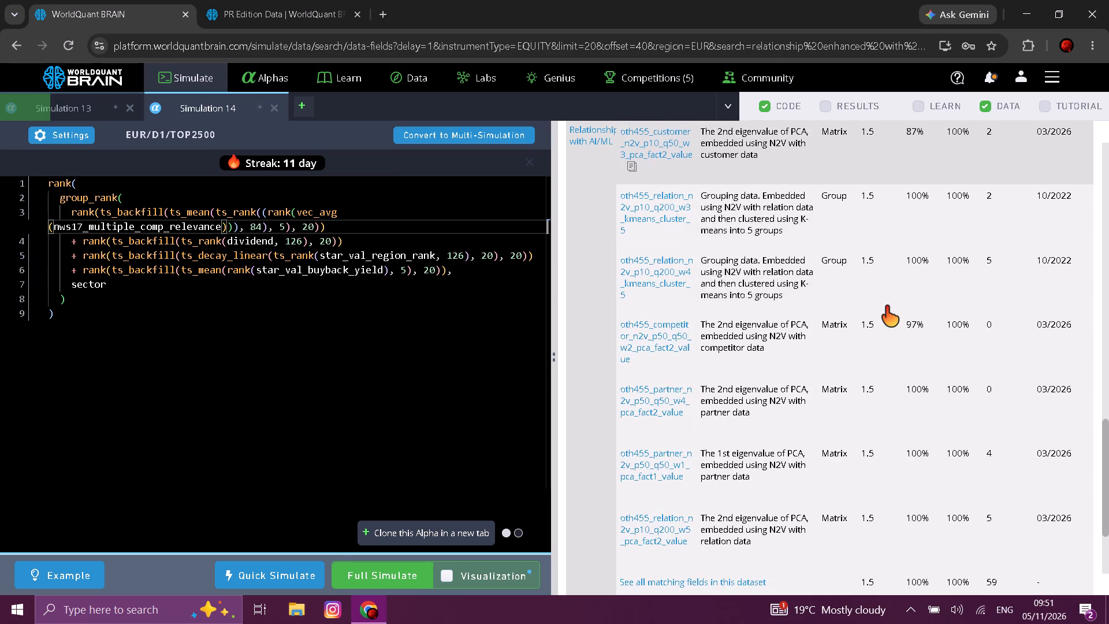
scroll(885, 306, "down", 2)
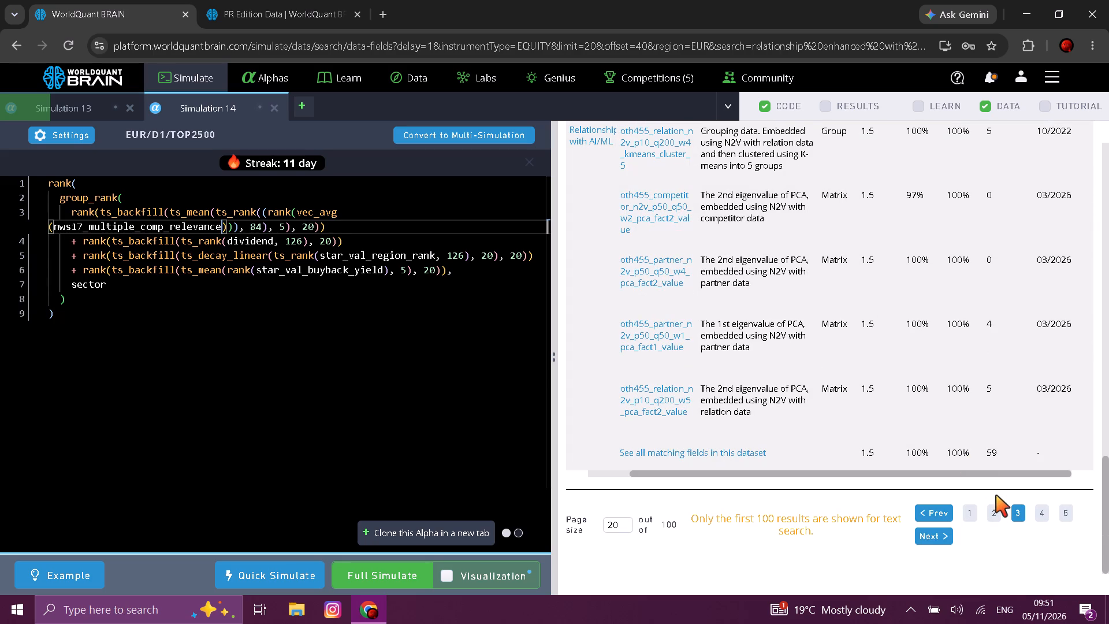
Look through the fourth and fifth pages of the search results for further grouping fields.
left_click(1038, 512)
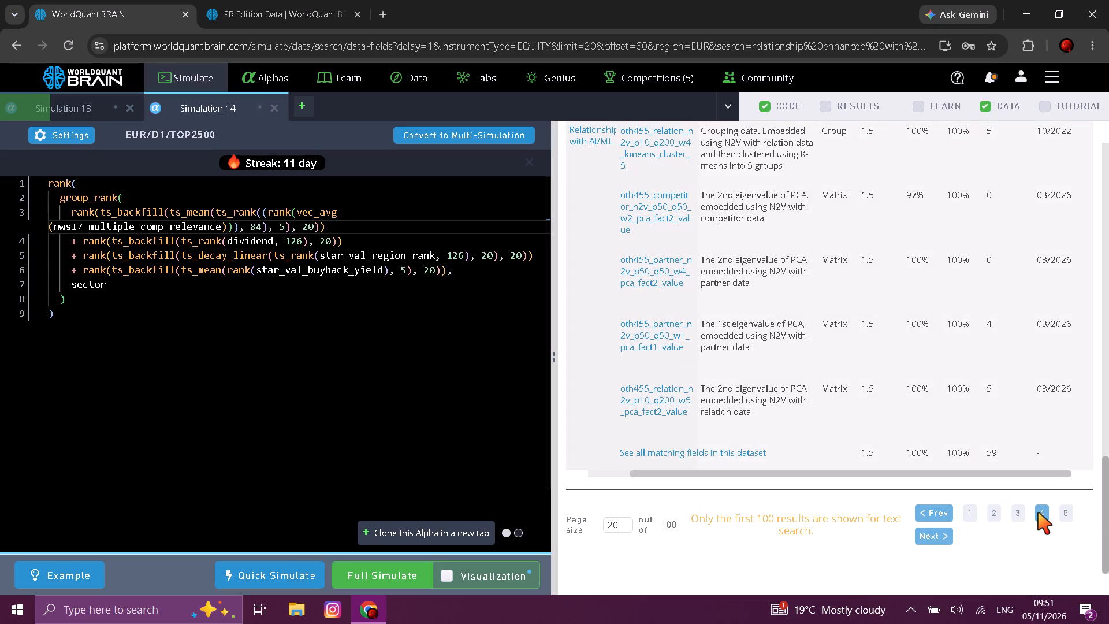
scroll(987, 377, "up", 1)
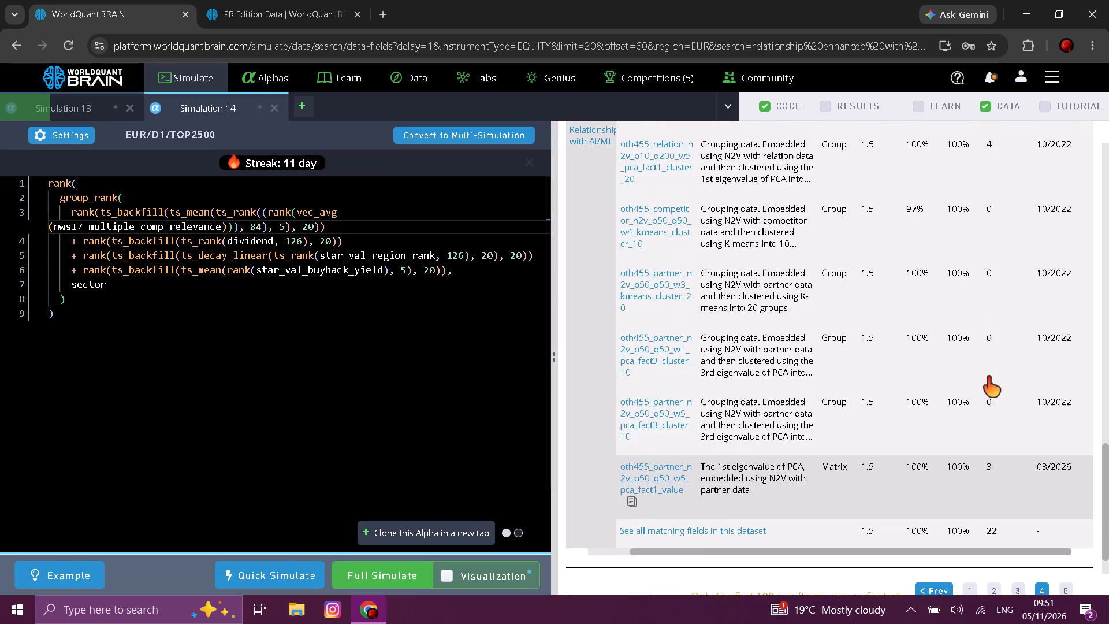
scroll(987, 377, "up", 10)
scroll(987, 377, "down", 2)
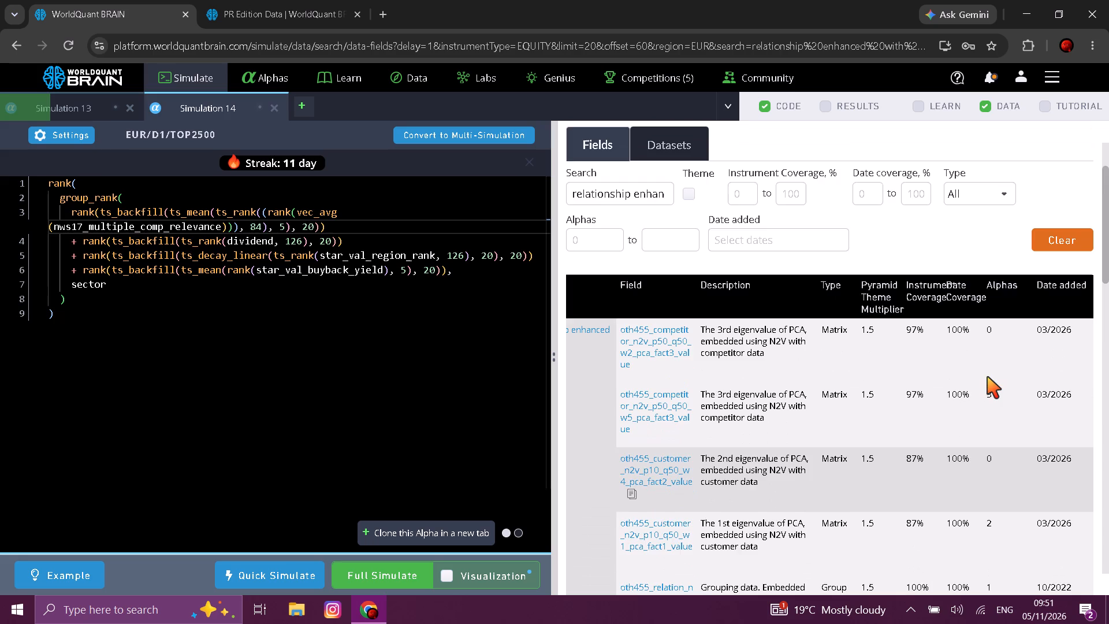
scroll(987, 377, "down", 6)
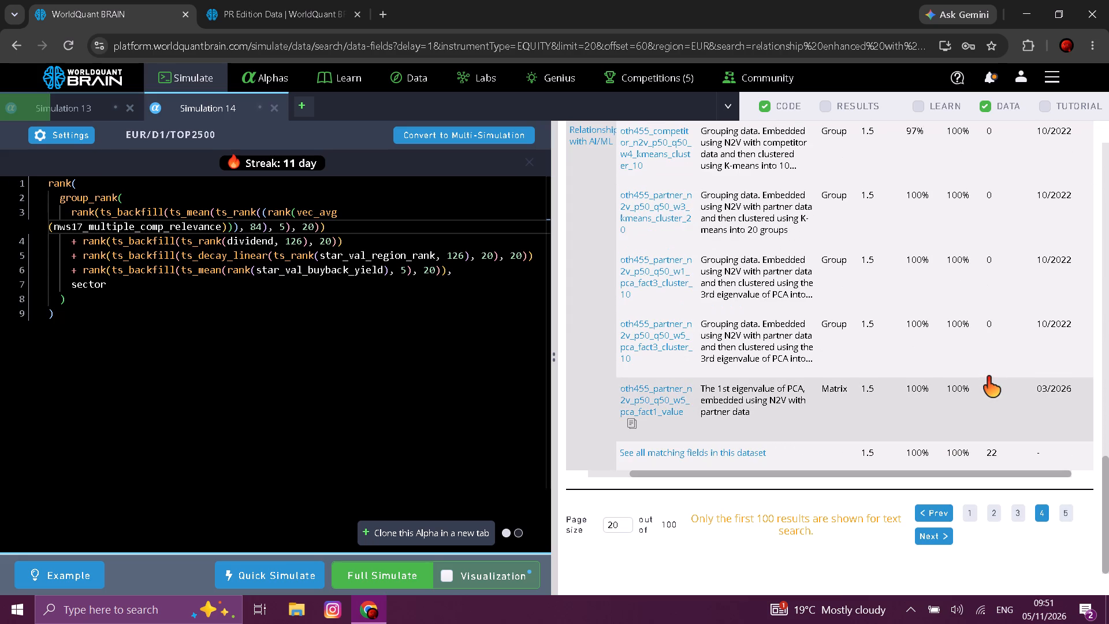
left_click(1062, 515)
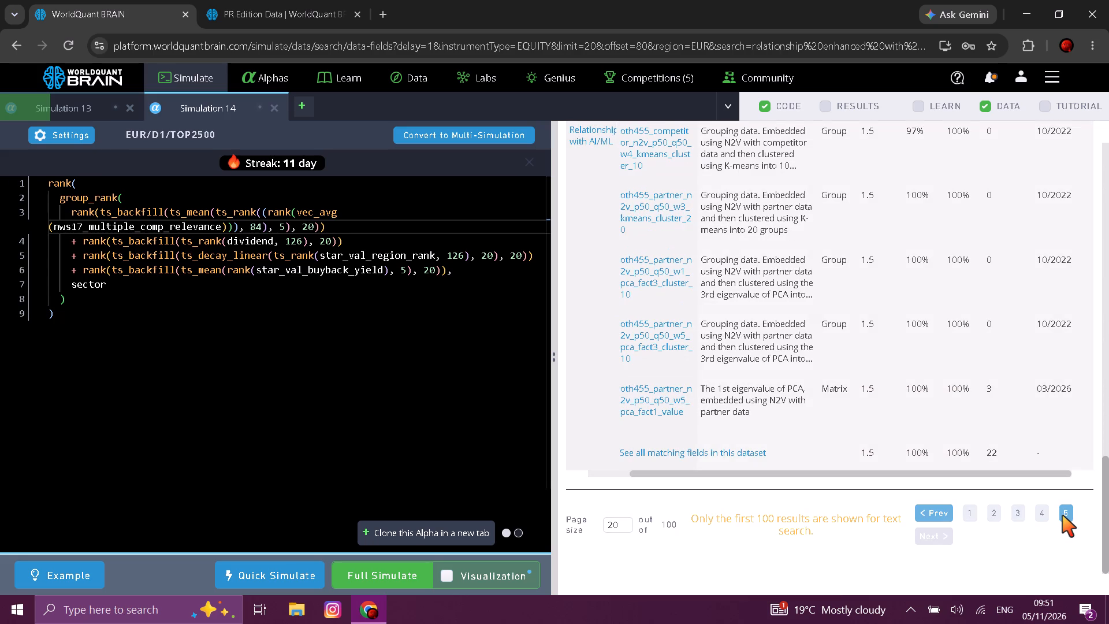
scroll(1062, 515, "up", 2)
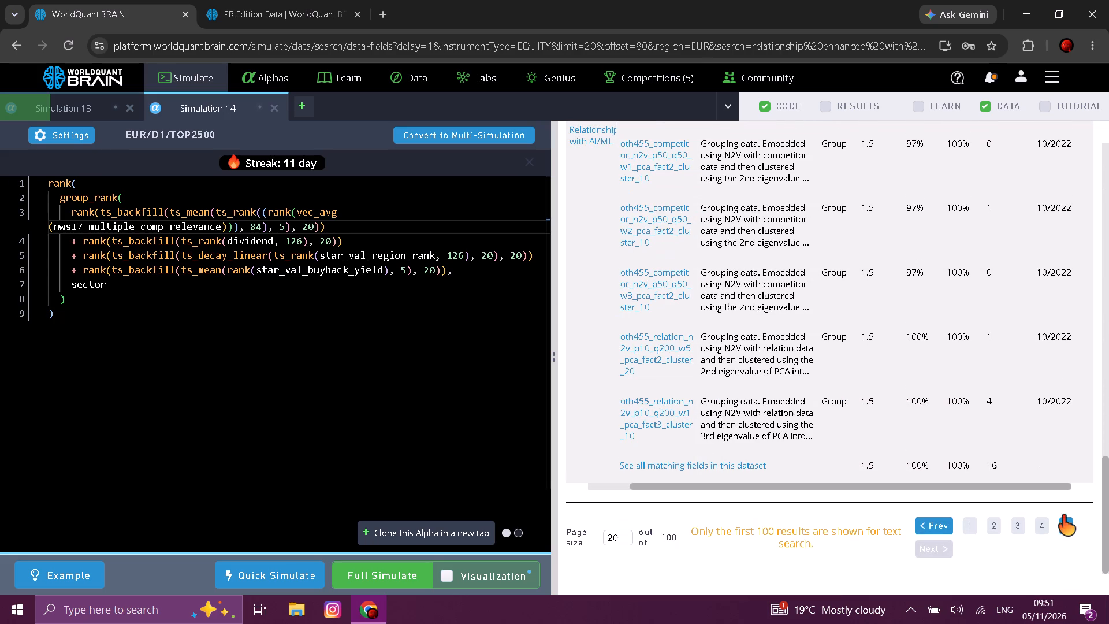
scroll(1062, 515, "up", 4)
scroll(1062, 515, "down", 4)
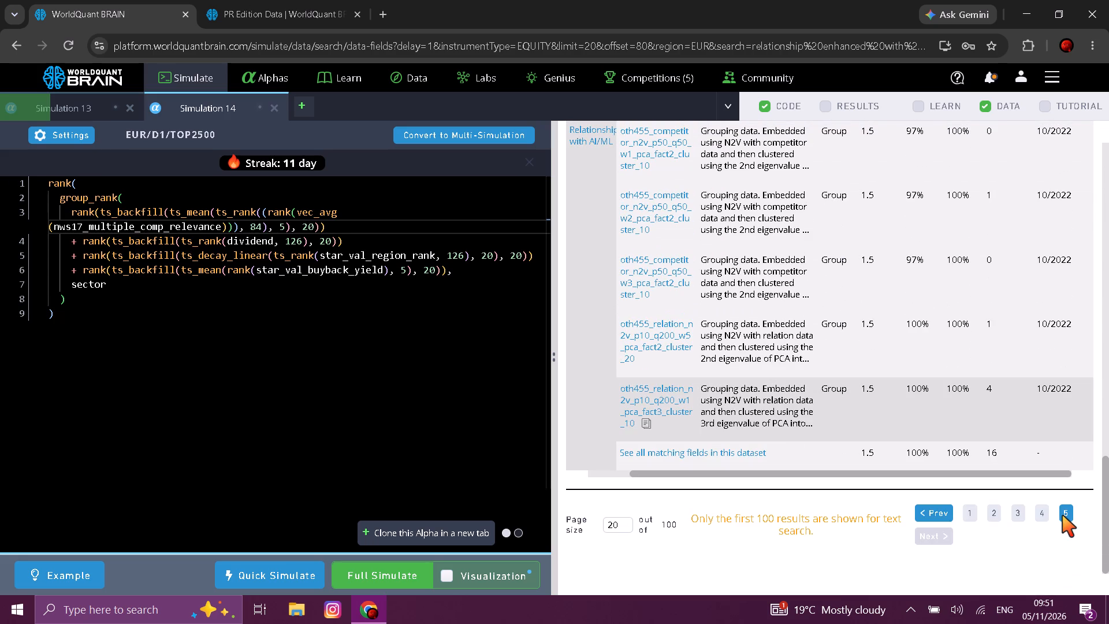
From the third results page, show all matching fields in Relationship enhanced with AI/ML, look through them, and go to page 75.
left_click(1017, 516)
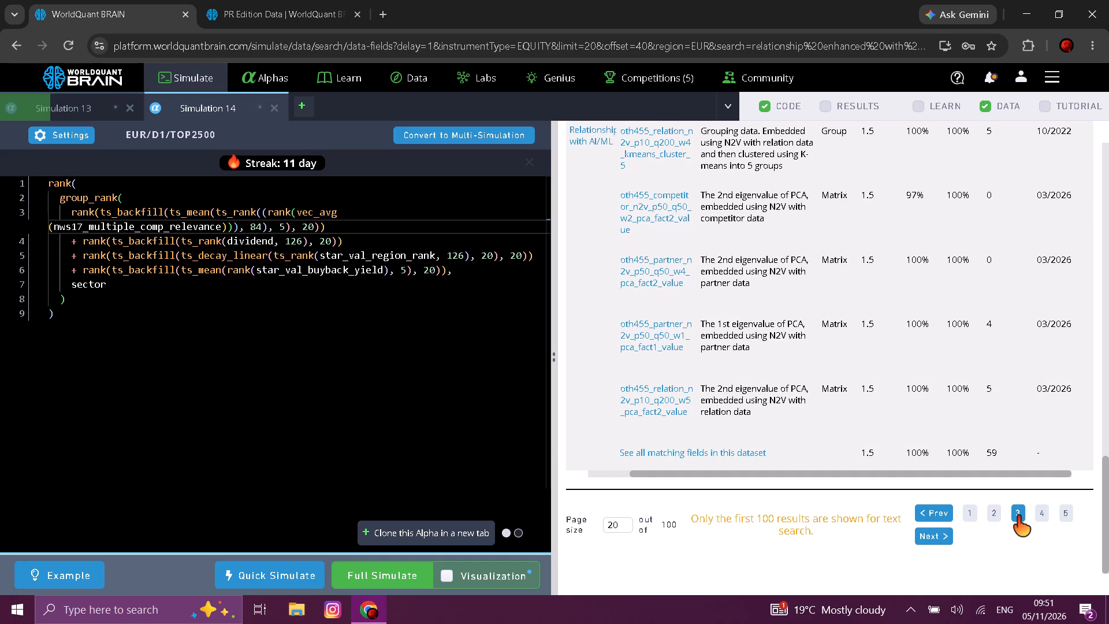
left_click(982, 454)
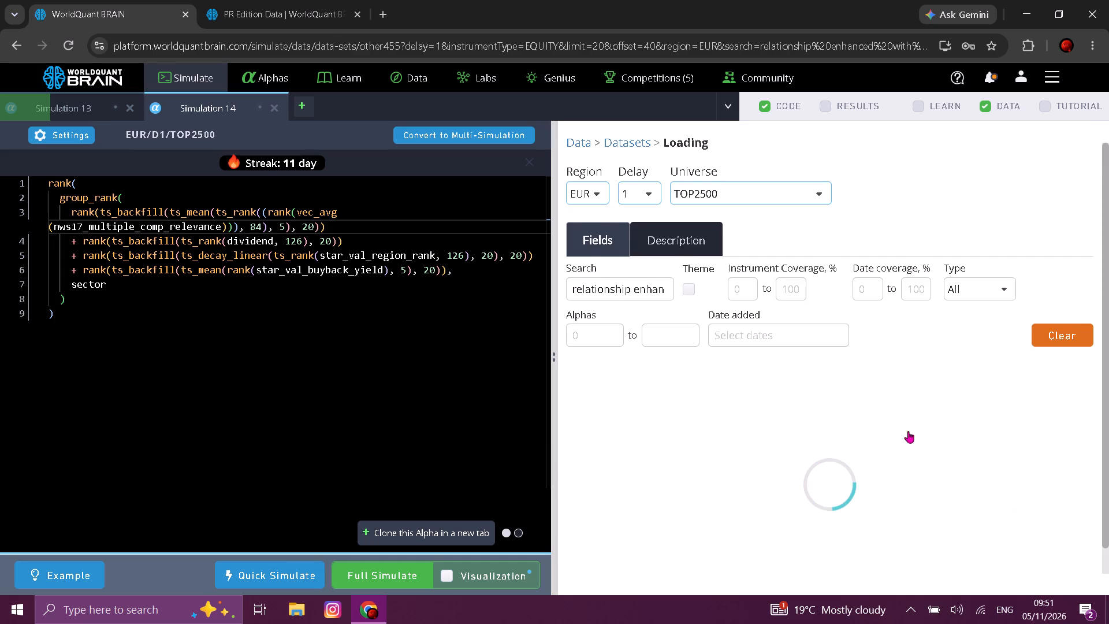
scroll(895, 430, "down", 4)
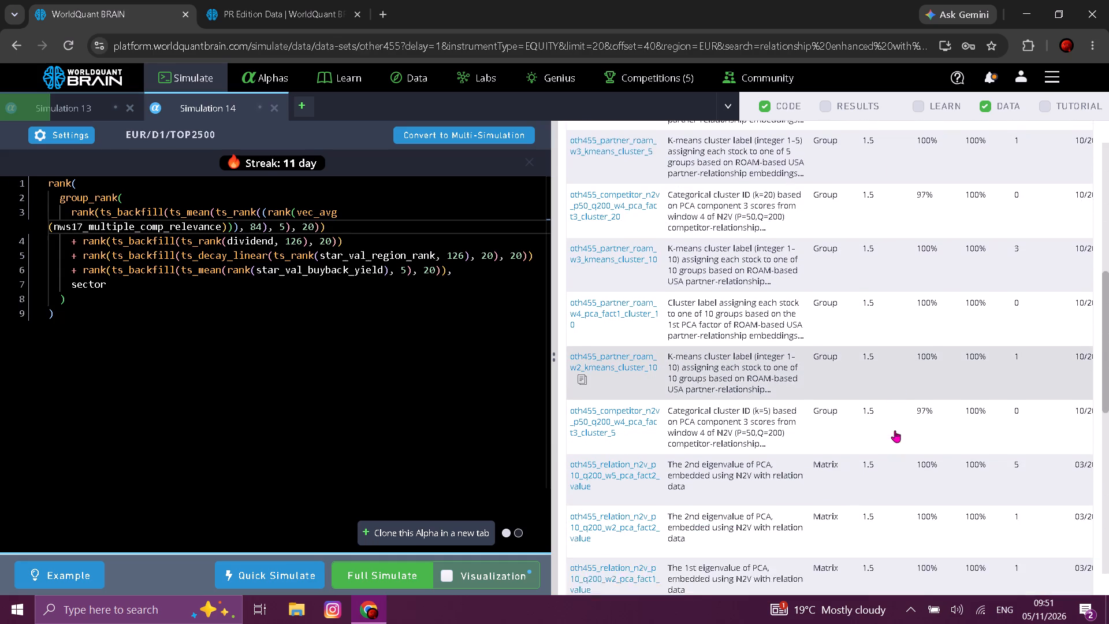
scroll(895, 430, "down", 6)
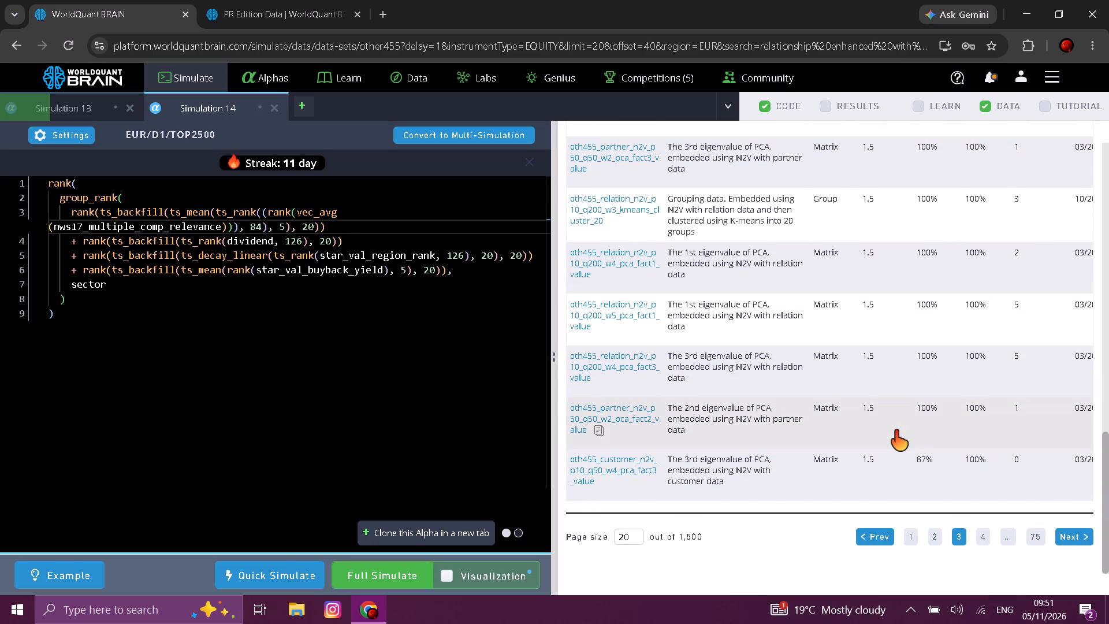
scroll(895, 430, "down", 1)
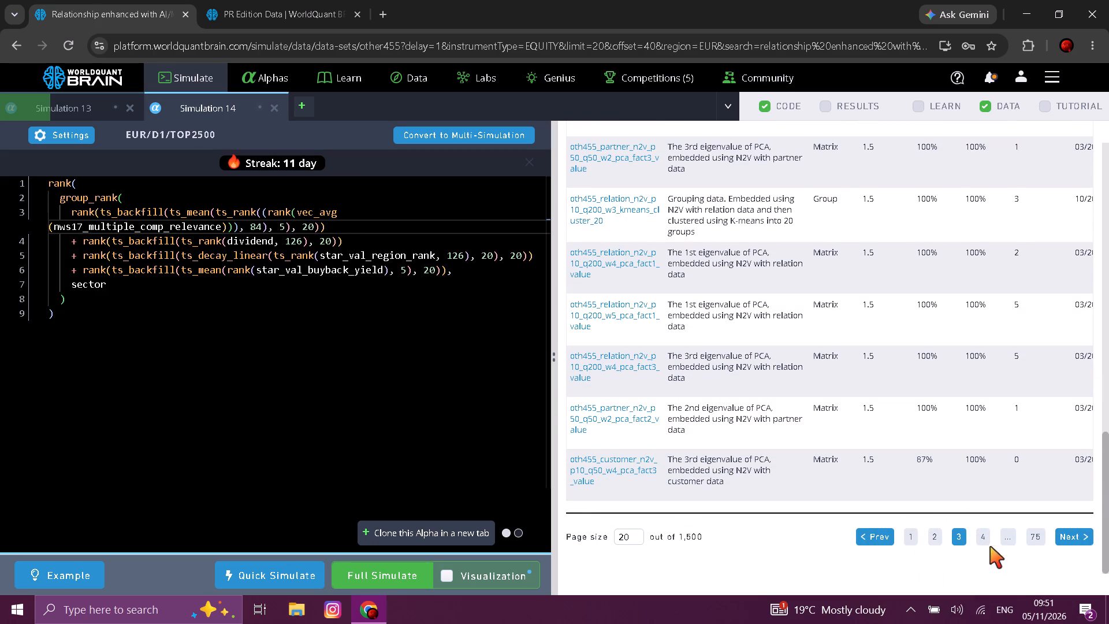
left_click(1035, 533)
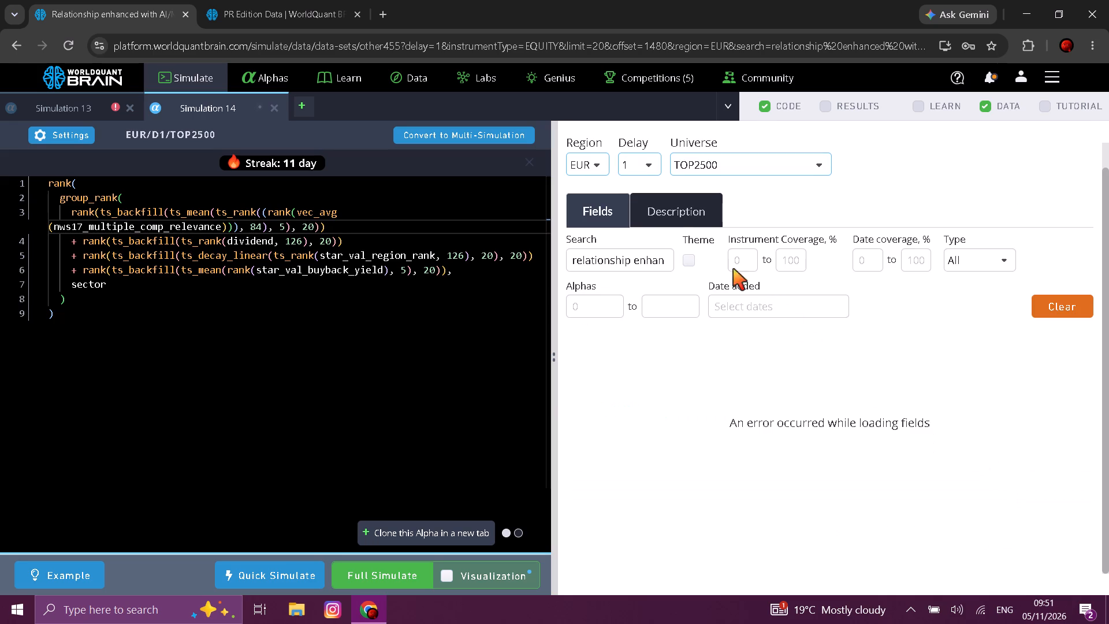
Go back to the list of all EUR/D1/TOP2500 datasets and look over its first entries.
scroll(679, 270, "up", 3)
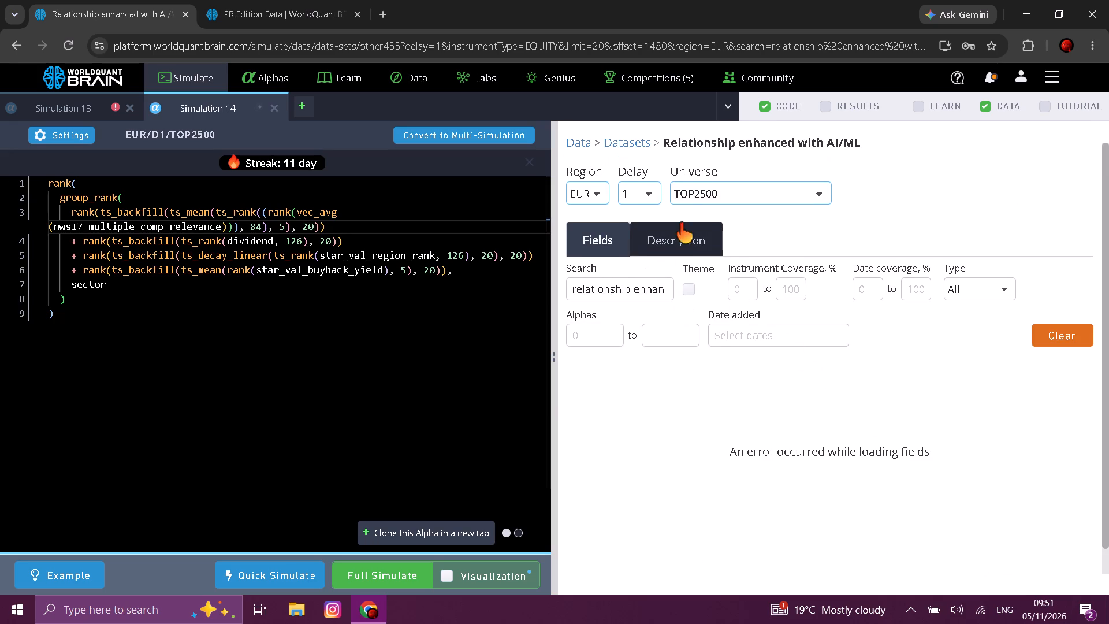
left_click(693, 140)
left_click(637, 140)
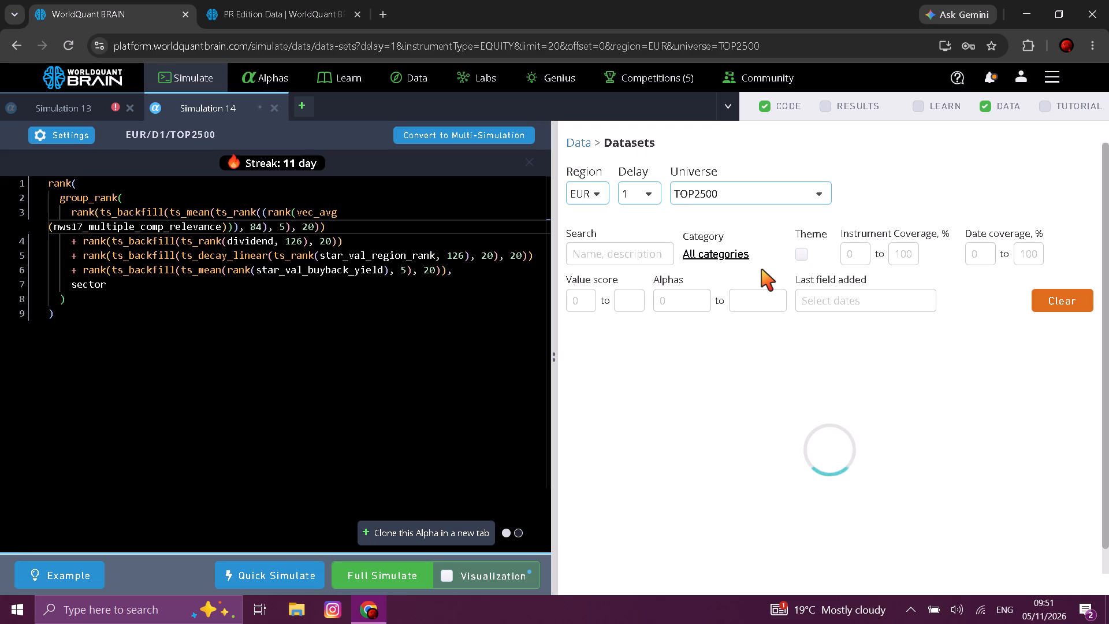
scroll(794, 354, "down", 1)
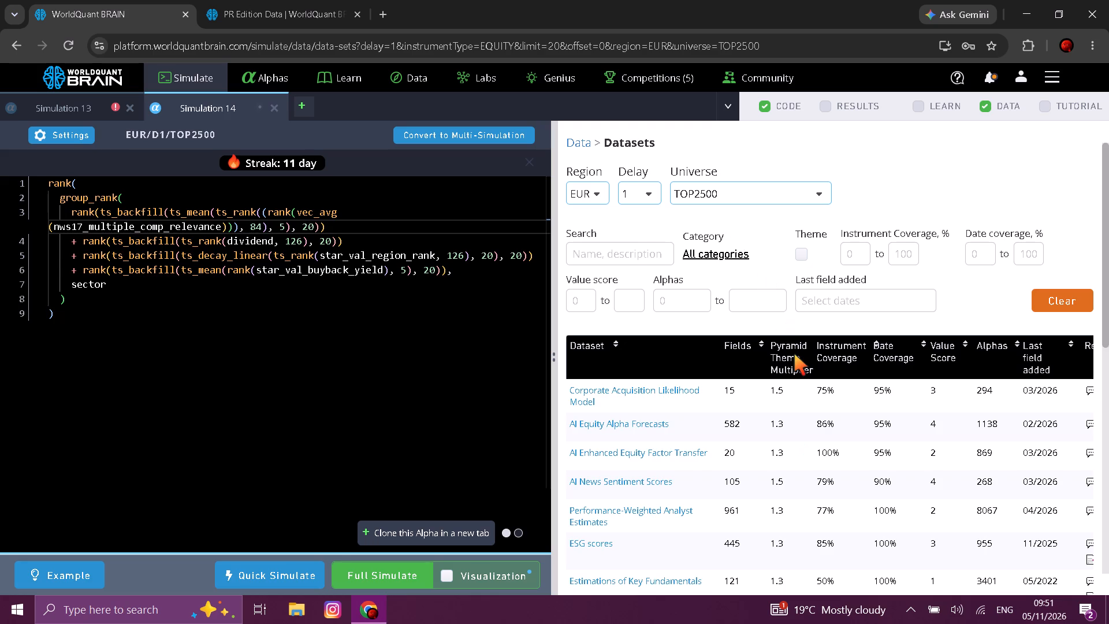
scroll(794, 354, "down", 1)
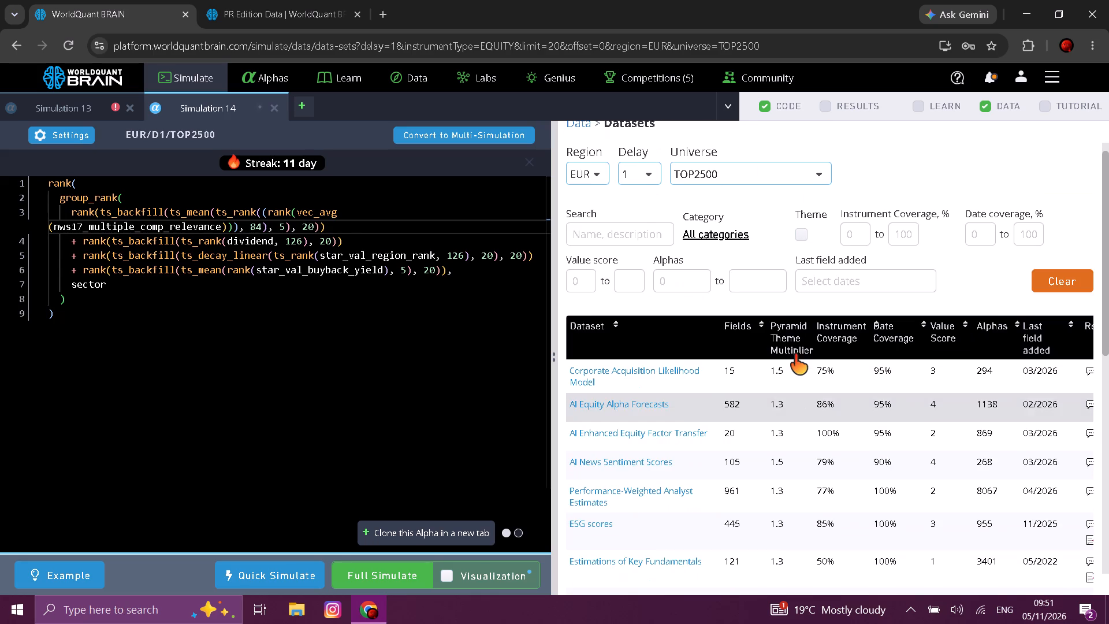
Return to the main data search and search the EUR/D1/TOP2500 data for "relationship enhanced with ai/ml".
scroll(794, 354, "up", 1)
left_click(576, 137)
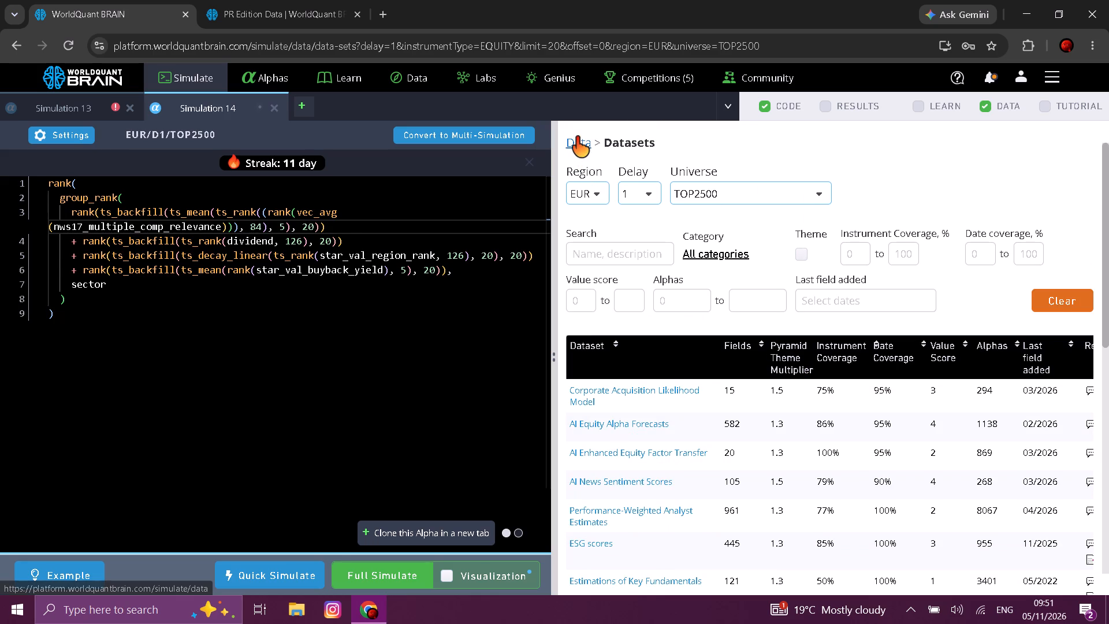
left_click(716, 335)
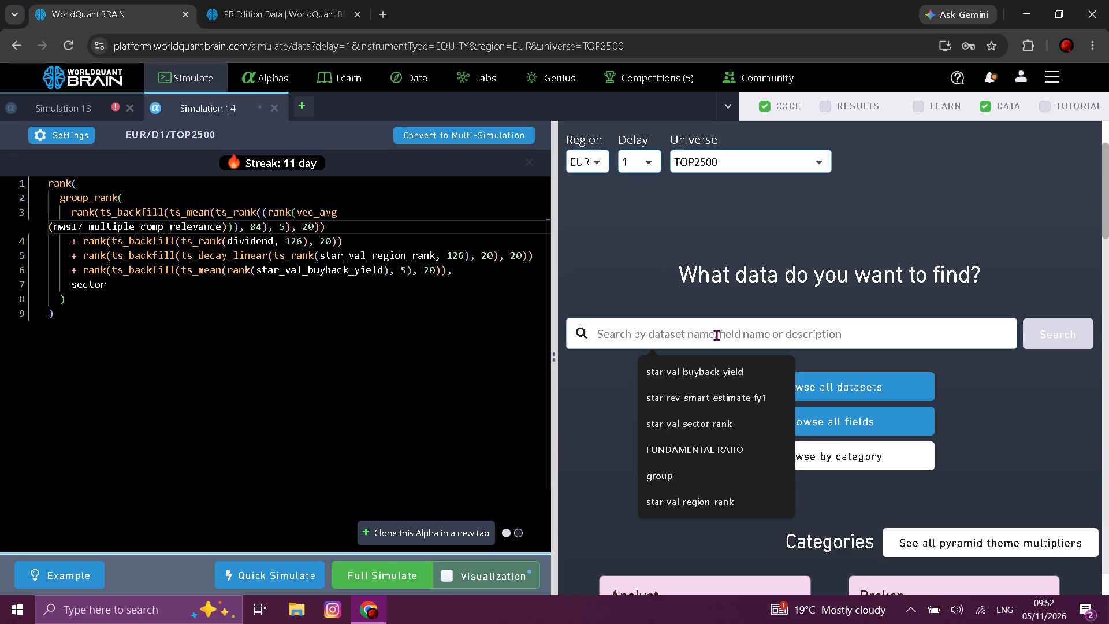
type("re")
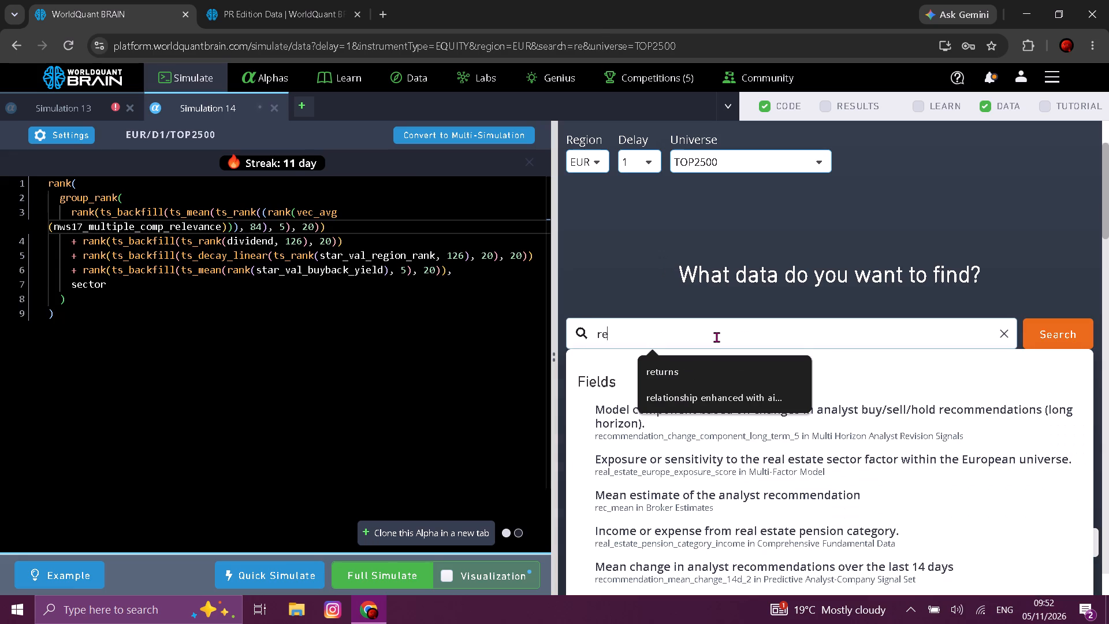
type("lat")
type("ionship")
key("space")
type("en")
type("ha")
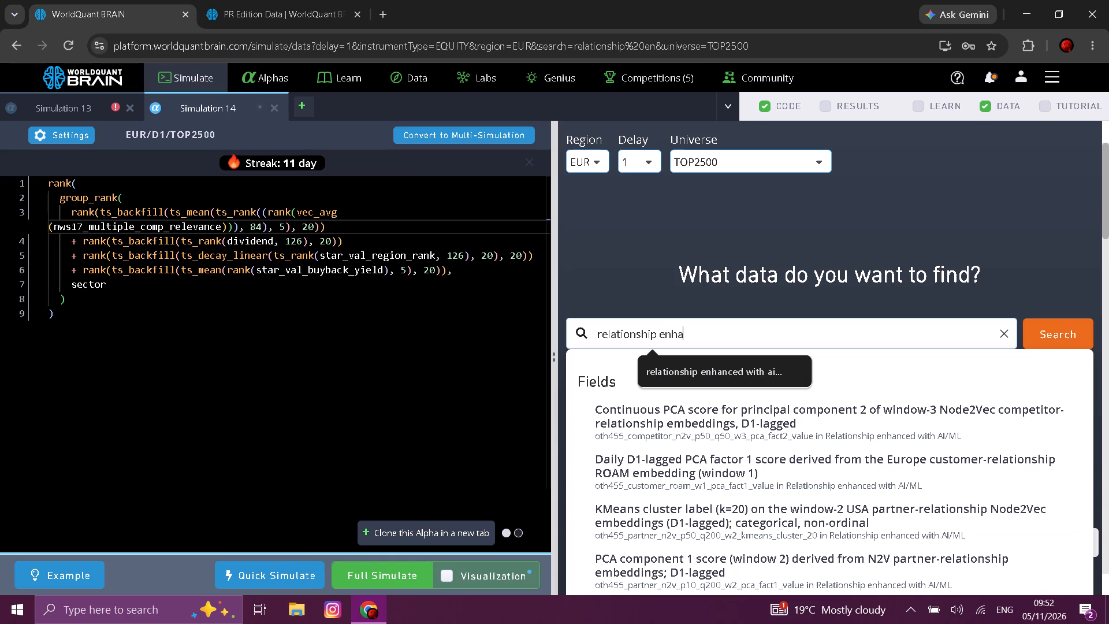
type("nced")
key("space")
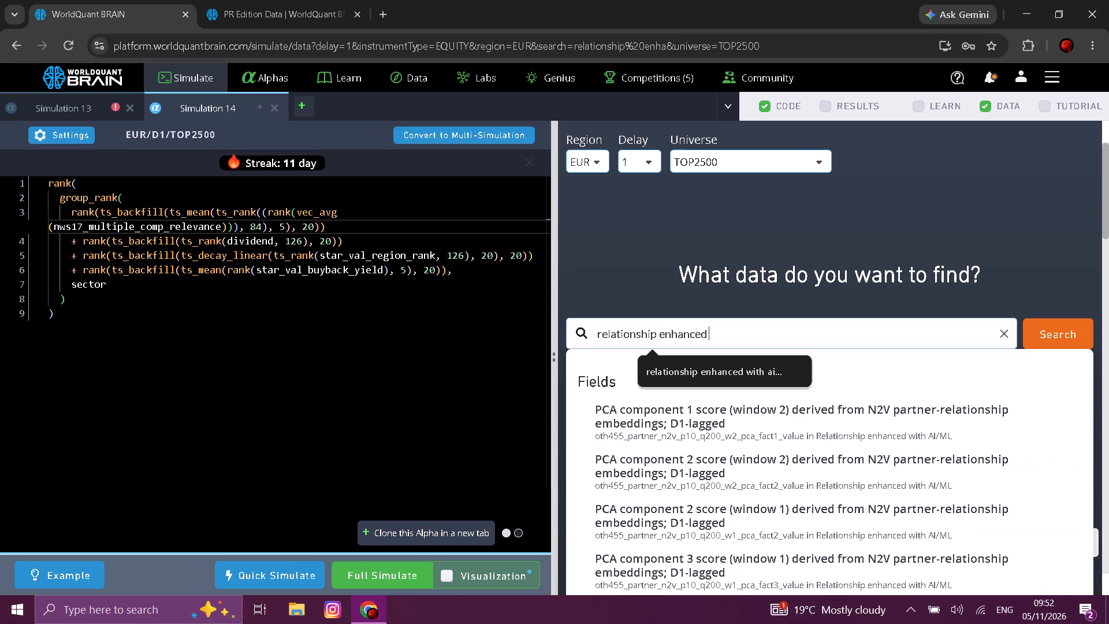
type("with ai")
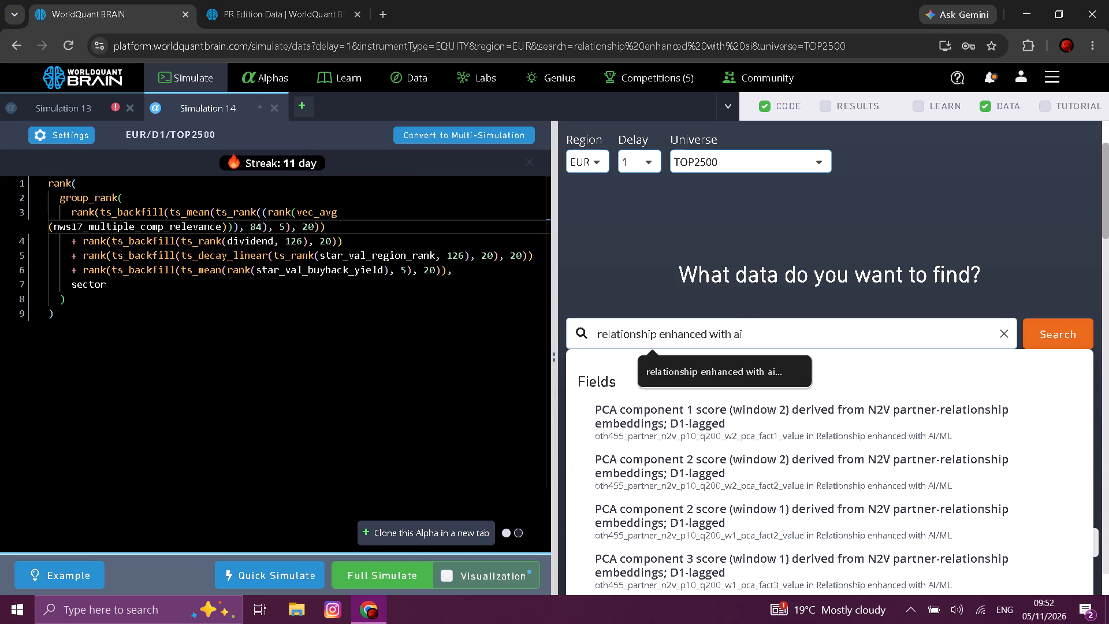
type("/ml")
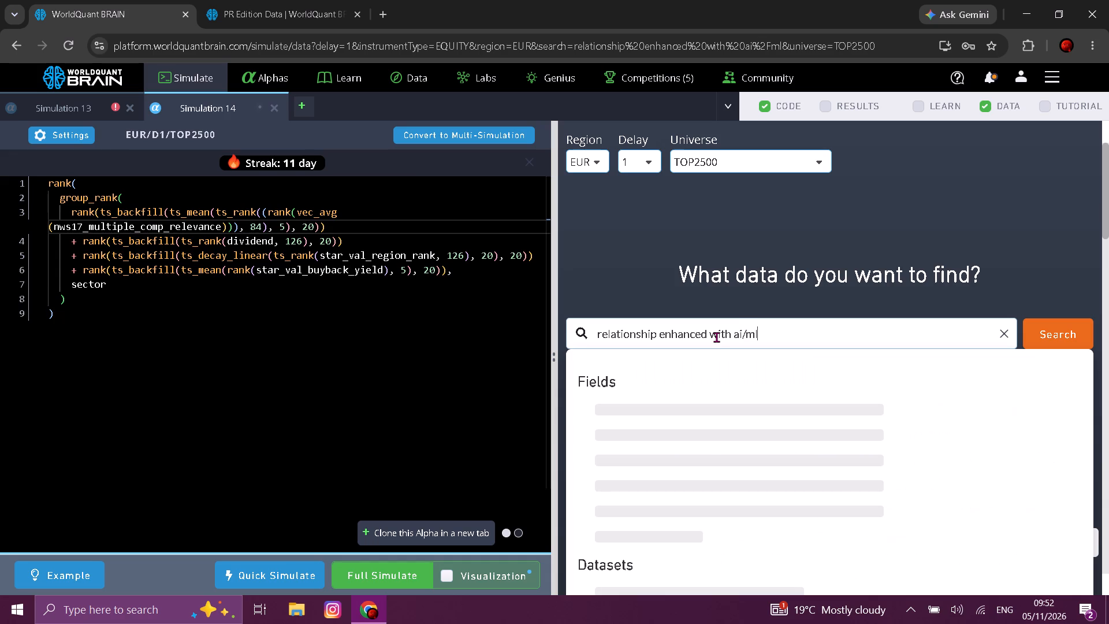
key("Return")
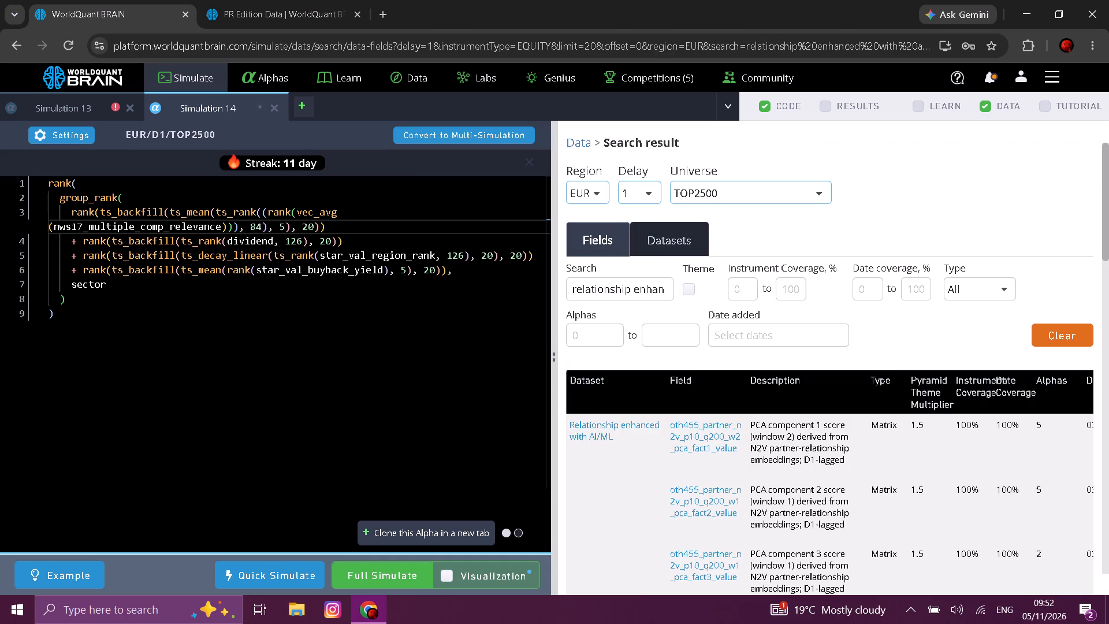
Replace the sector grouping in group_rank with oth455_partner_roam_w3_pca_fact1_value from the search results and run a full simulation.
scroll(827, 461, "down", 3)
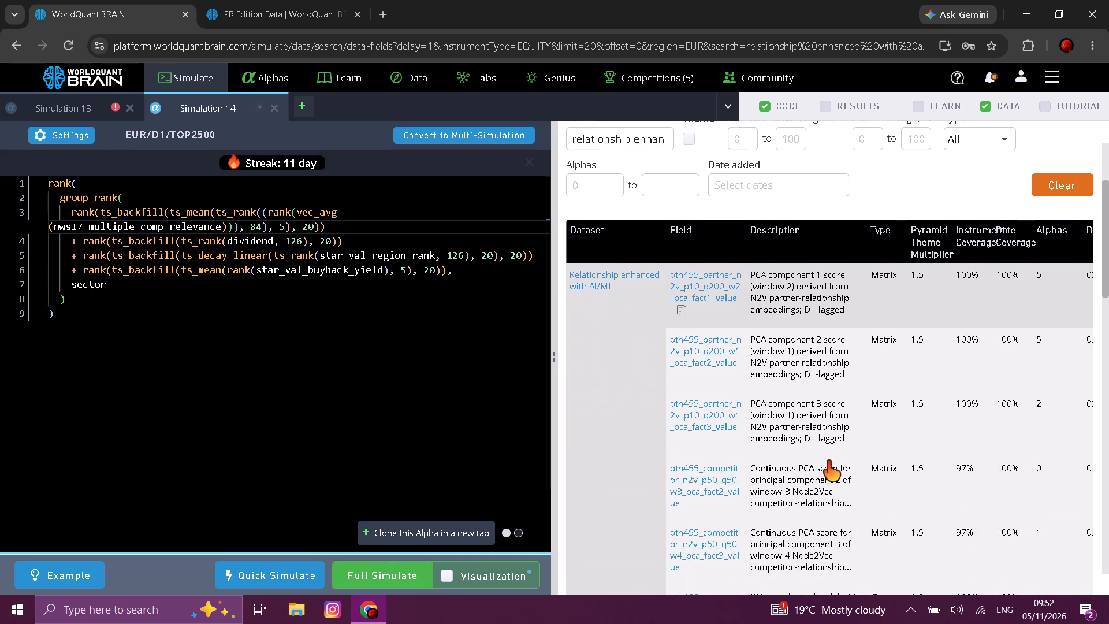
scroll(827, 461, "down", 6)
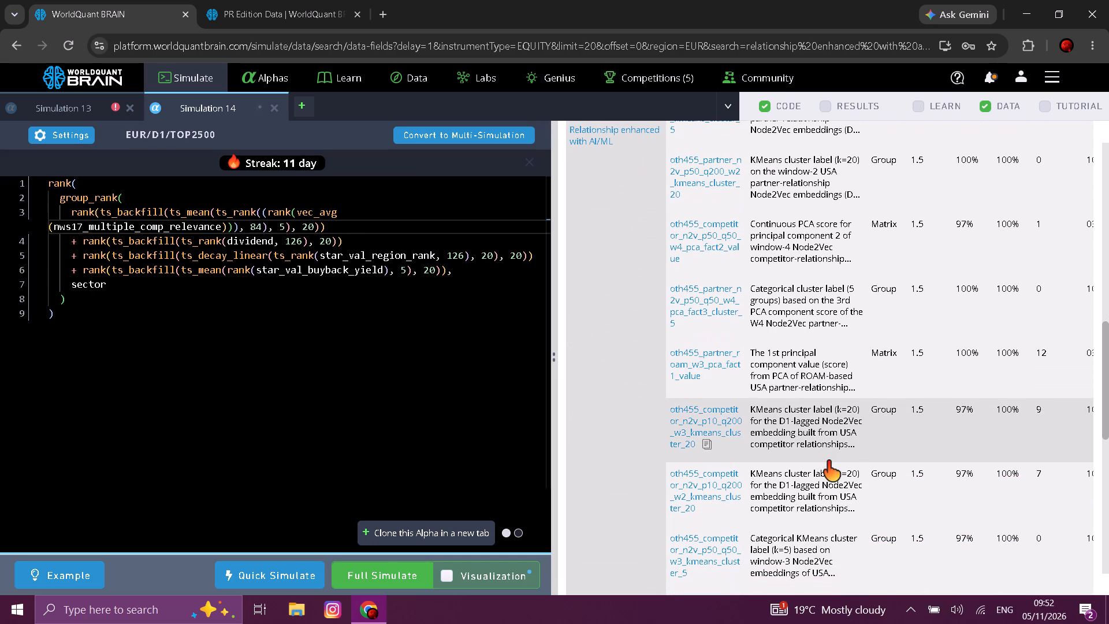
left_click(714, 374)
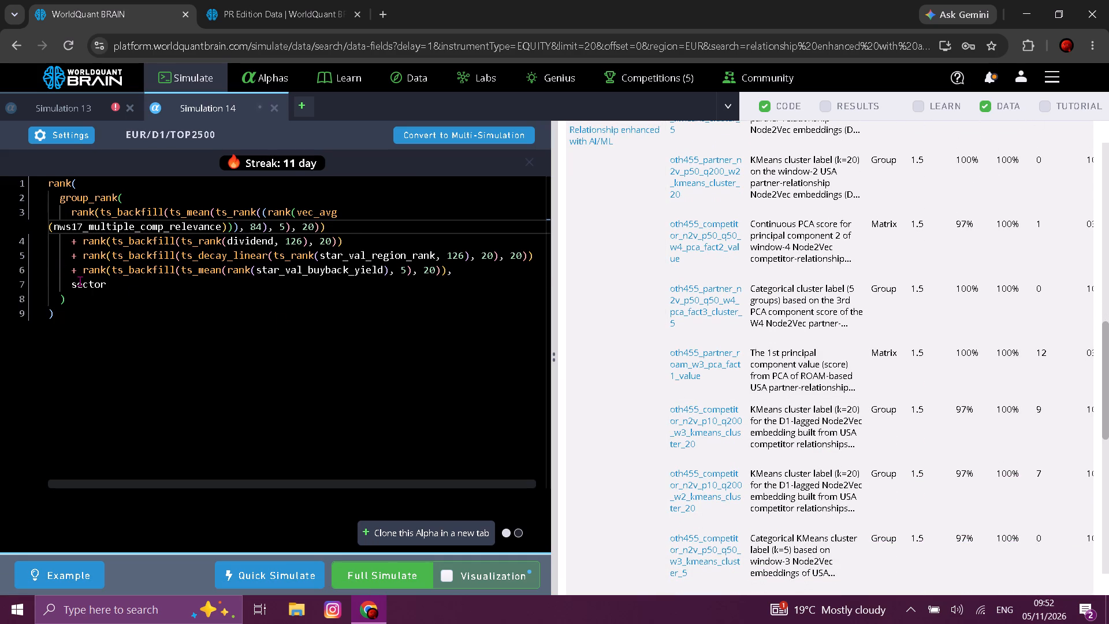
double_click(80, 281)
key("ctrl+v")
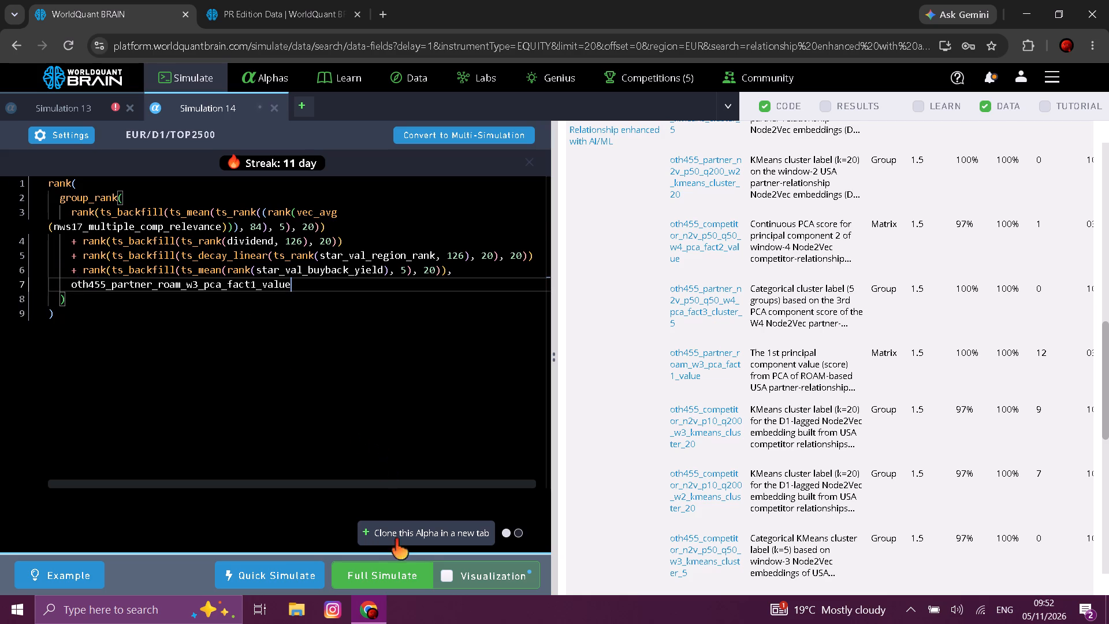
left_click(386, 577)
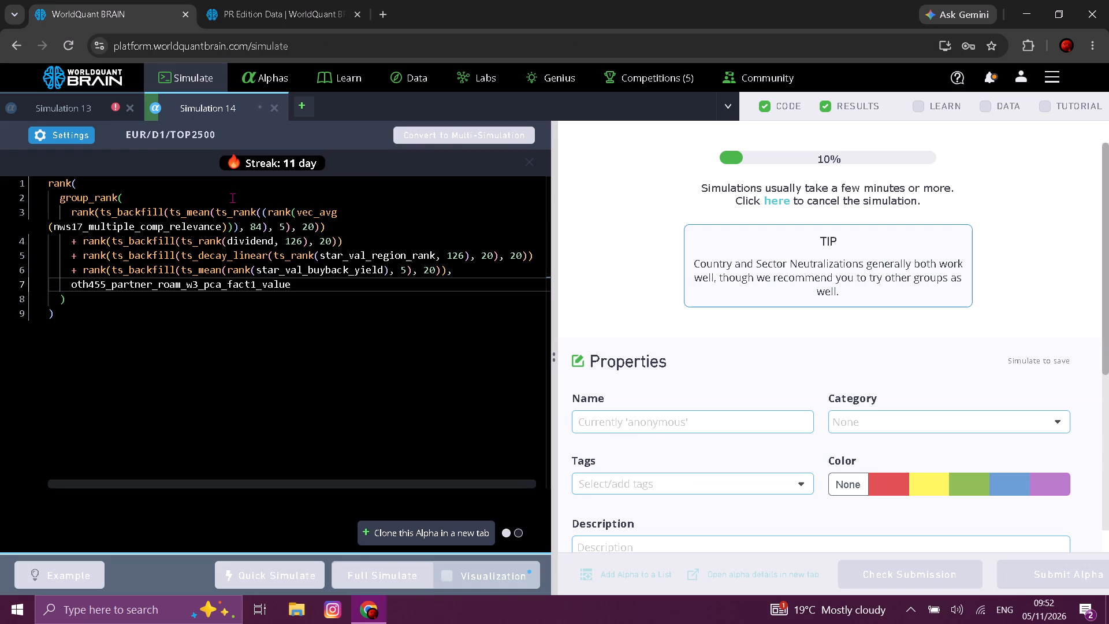
Look through the PR Edition Data fields in the other browser tab, returning to Simulation 14 to check the run.
left_click(225, 2)
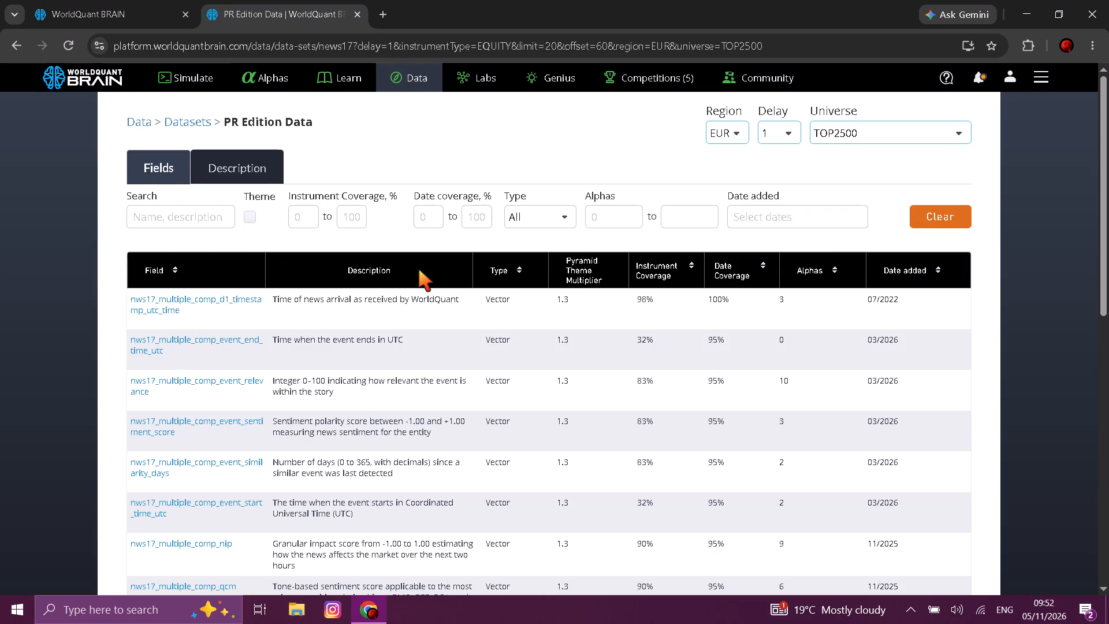
scroll(419, 270, "down", 6)
scroll(419, 270, "right", 1)
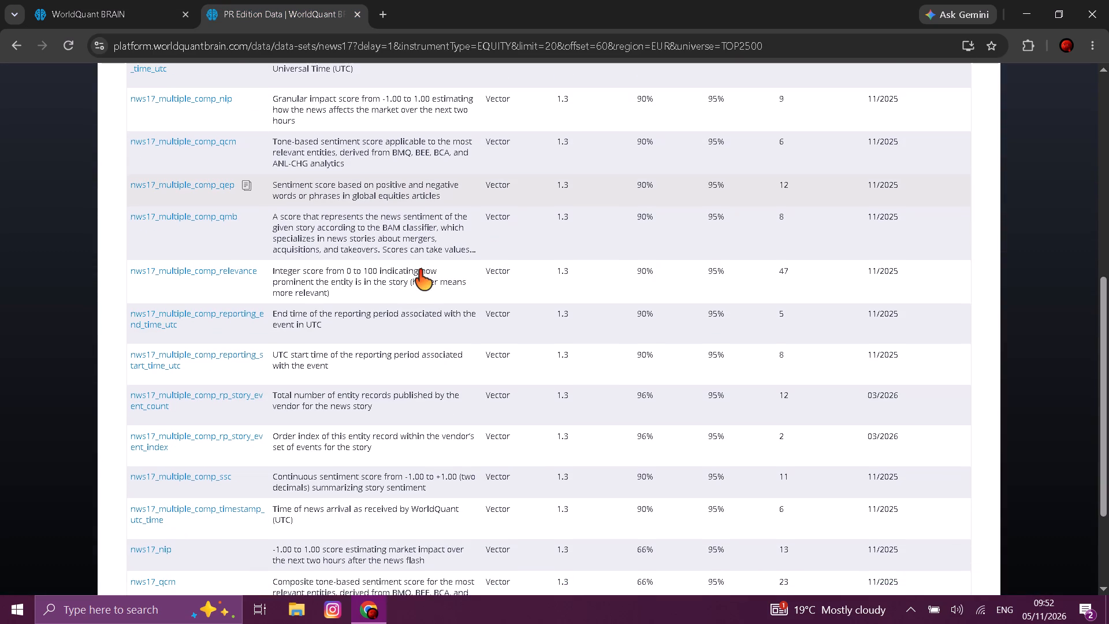
scroll(419, 270, "right", 2)
scroll(419, 270, "up", 4)
left_click(92, 17)
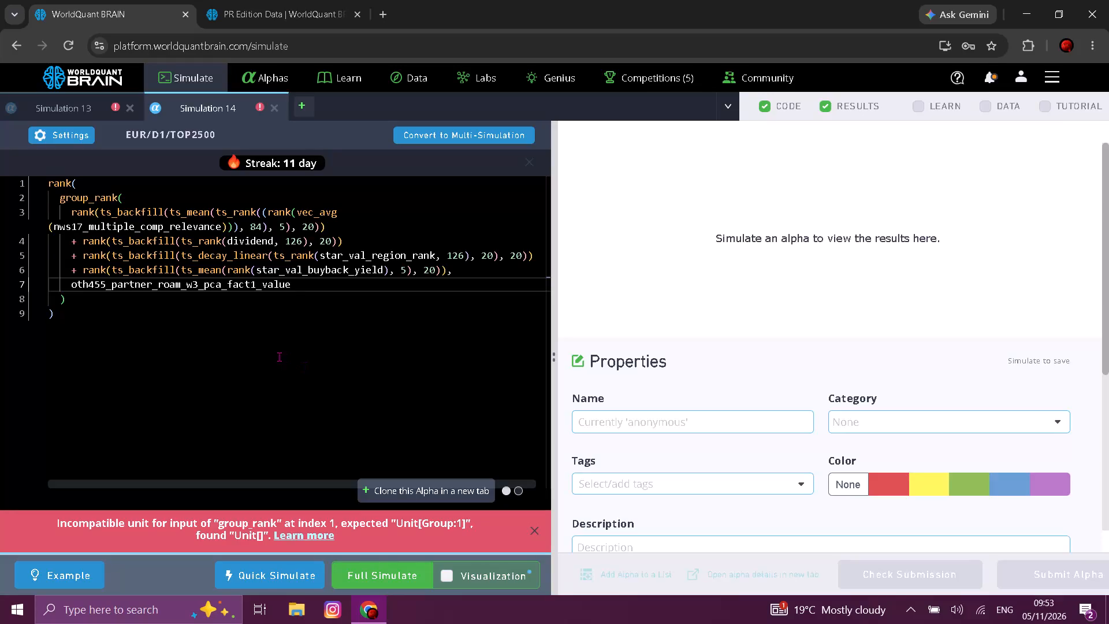
double_click(222, 284)
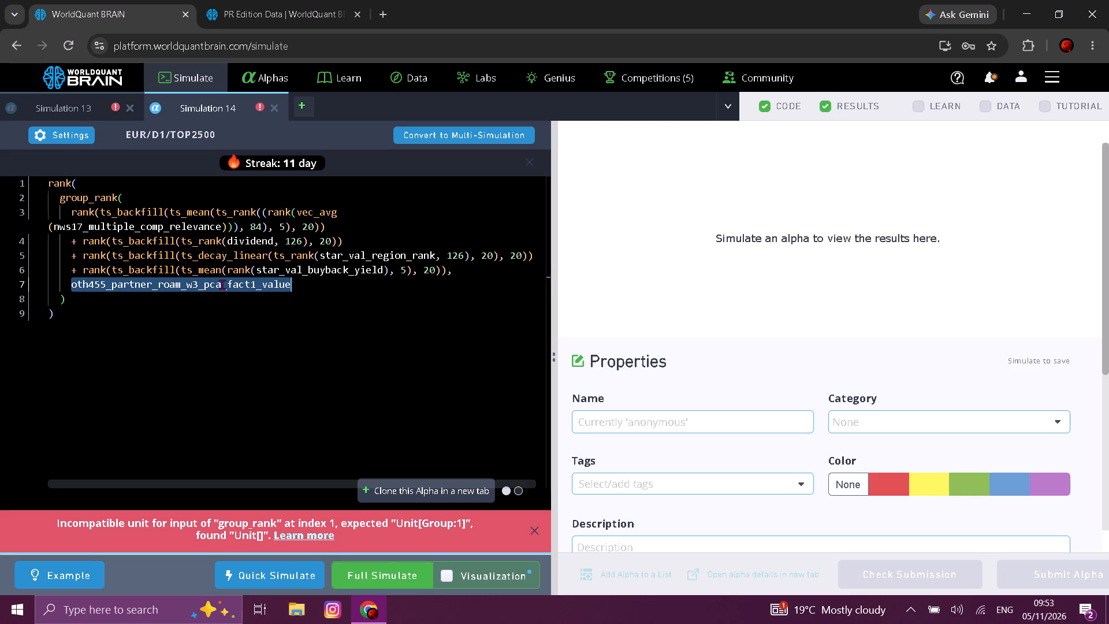
left_click(282, 11)
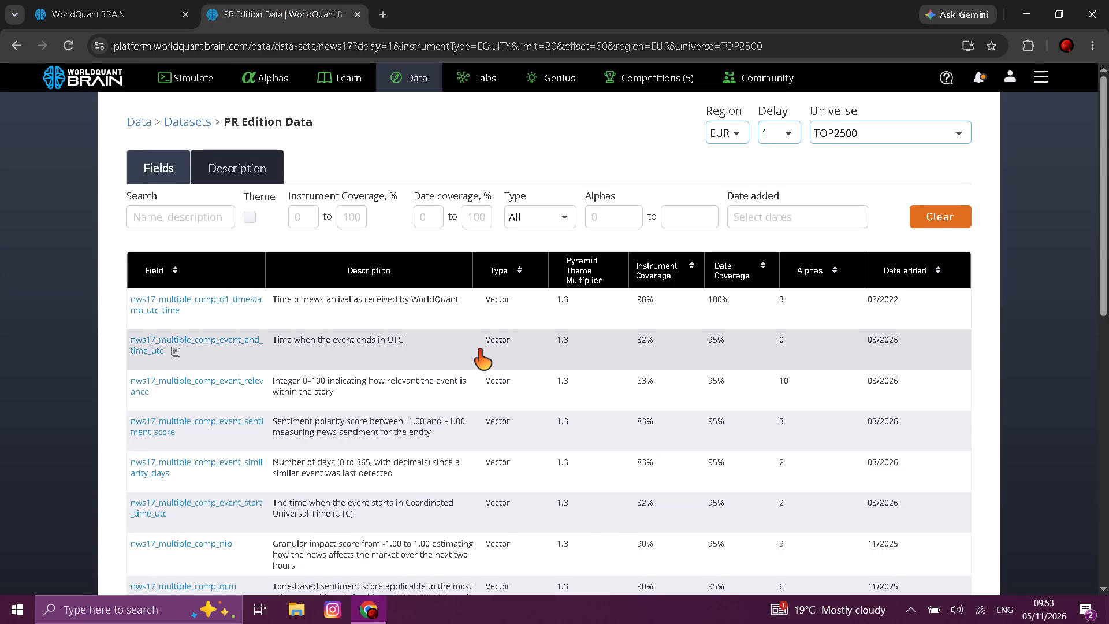
scroll(478, 350, "down", 2)
scroll(478, 350, "up", 7)
left_click(140, 28)
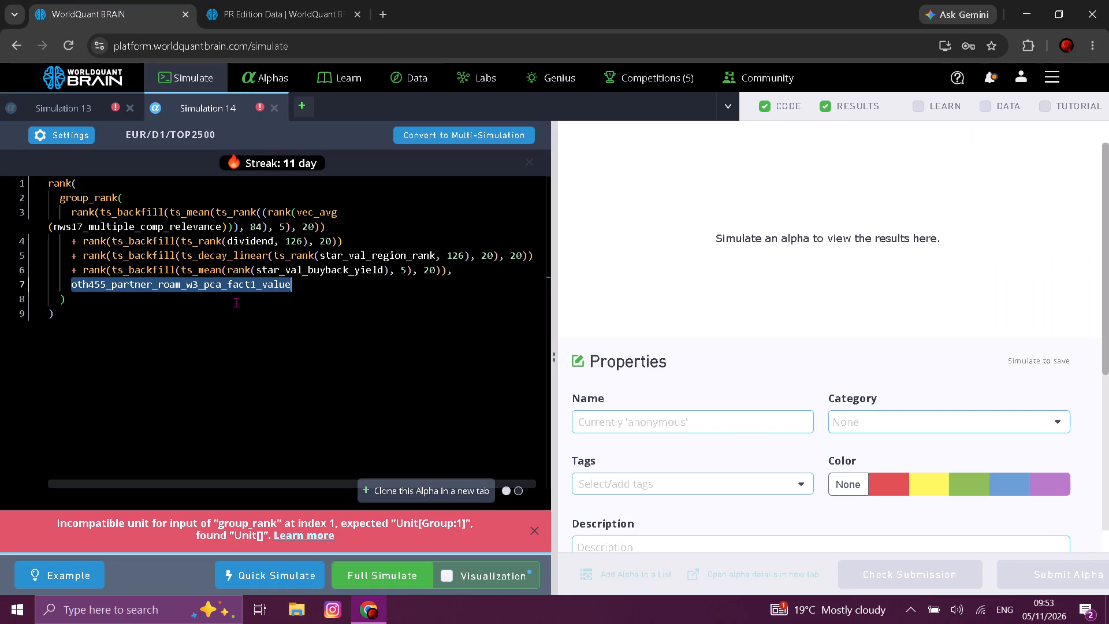
Replace the grouping field in Simulation 14's group_rank expression with currency.
double_click(233, 288)
left_click(233, 288)
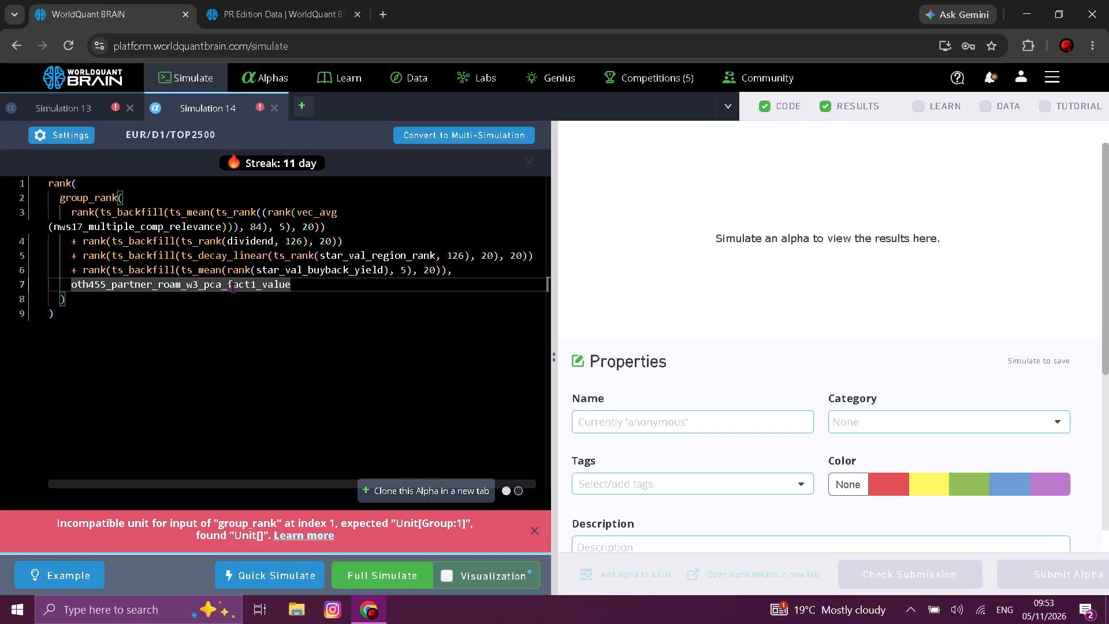
type("cu")
type("ree")
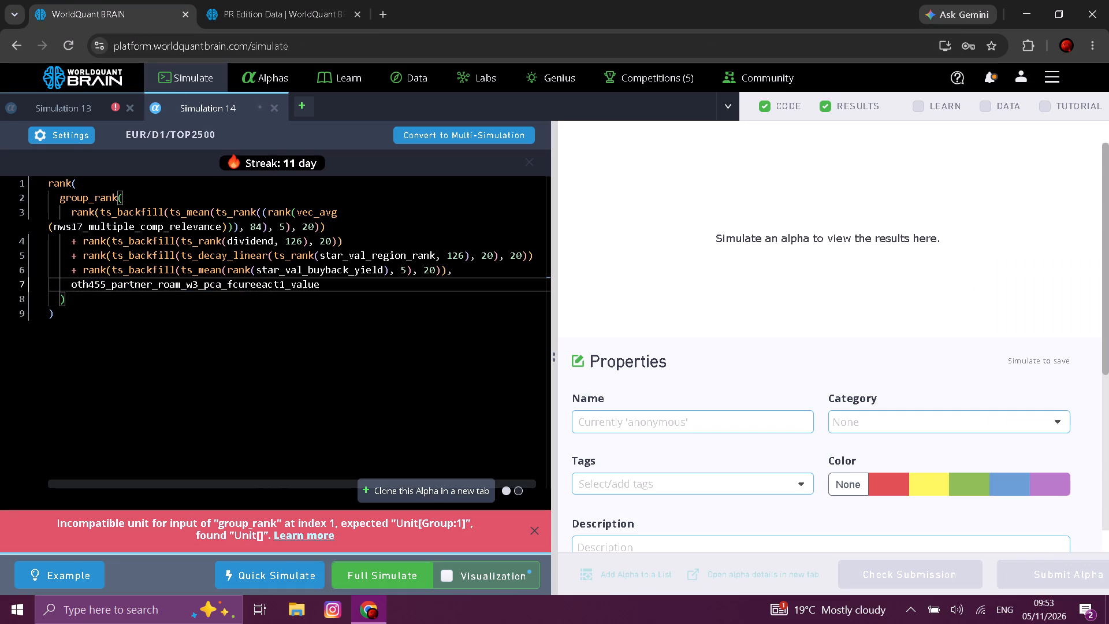
double_click(233, 288)
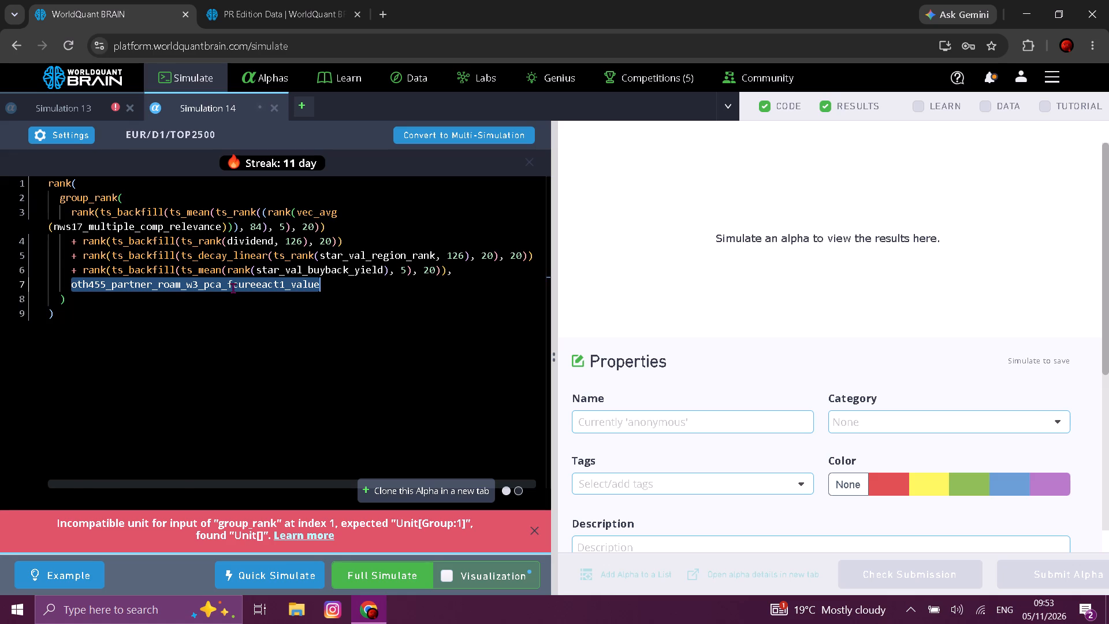
type("cur")
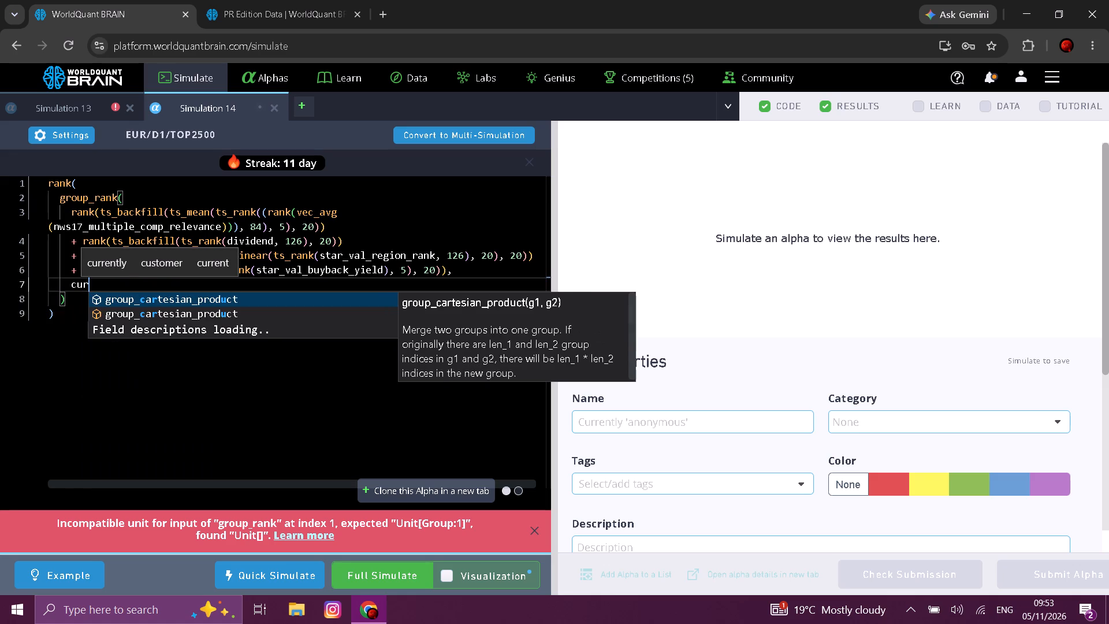
key("r")
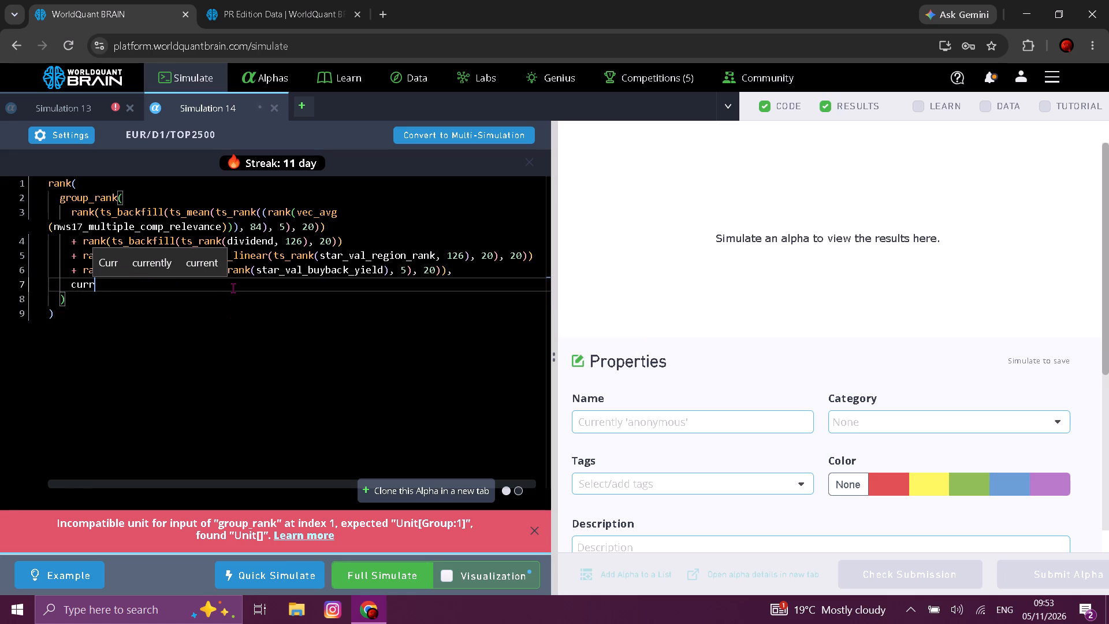
key("e")
type("ncy")
left_click(306, 314)
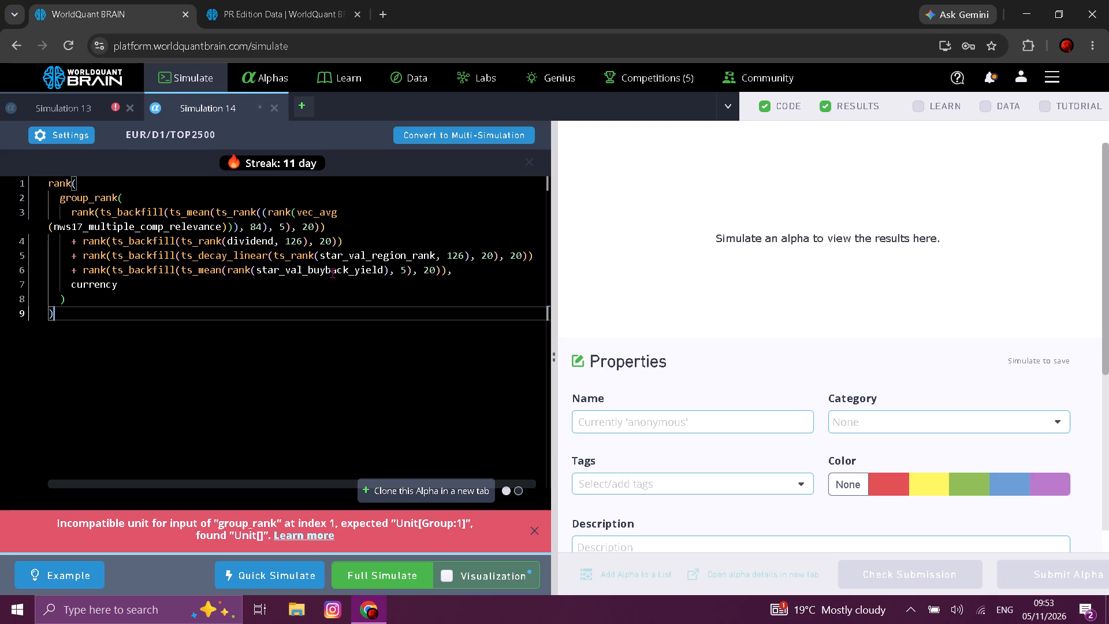
Copy star_val_region_rank from the expression, search the data for it, and show all matching datasets.
double_click(351, 258)
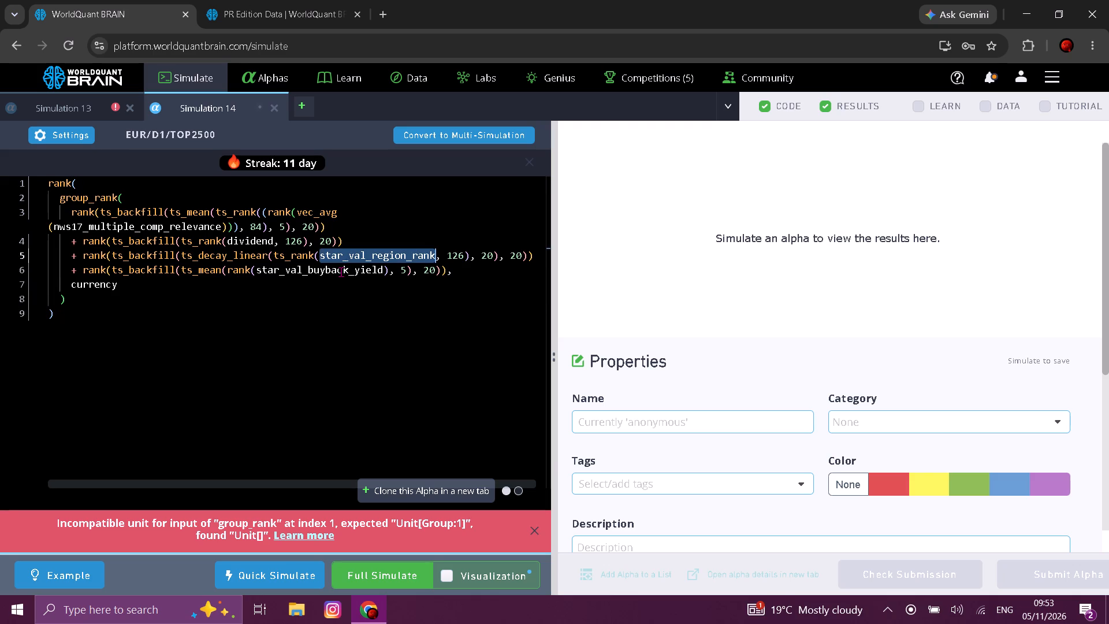
key("ctrl+c")
left_click(982, 102)
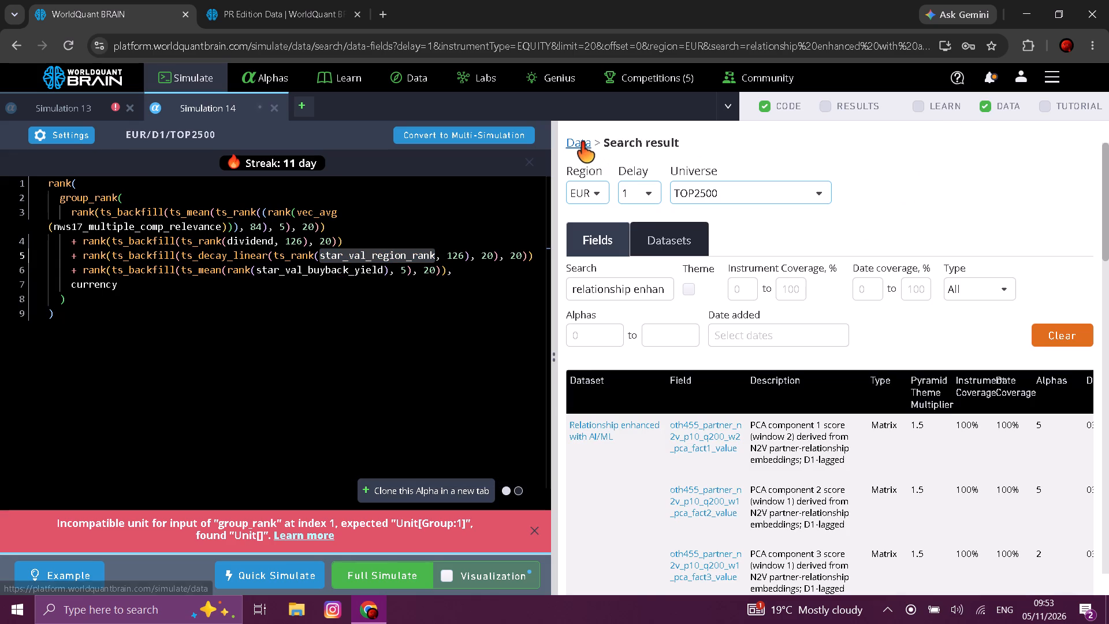
left_click(581, 142)
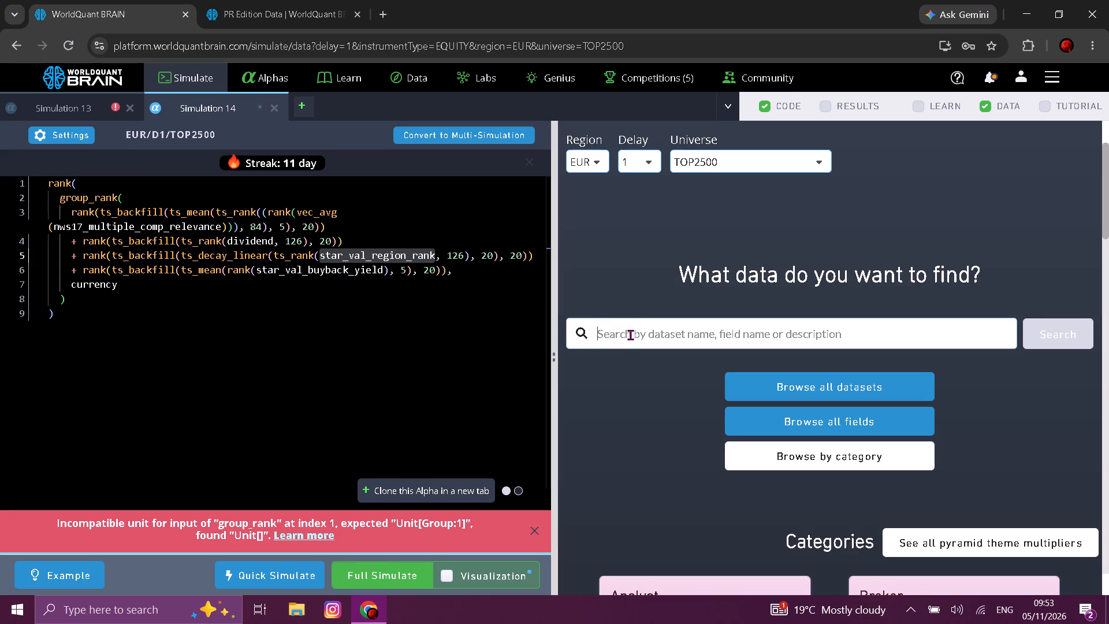
key("ctrl+v")
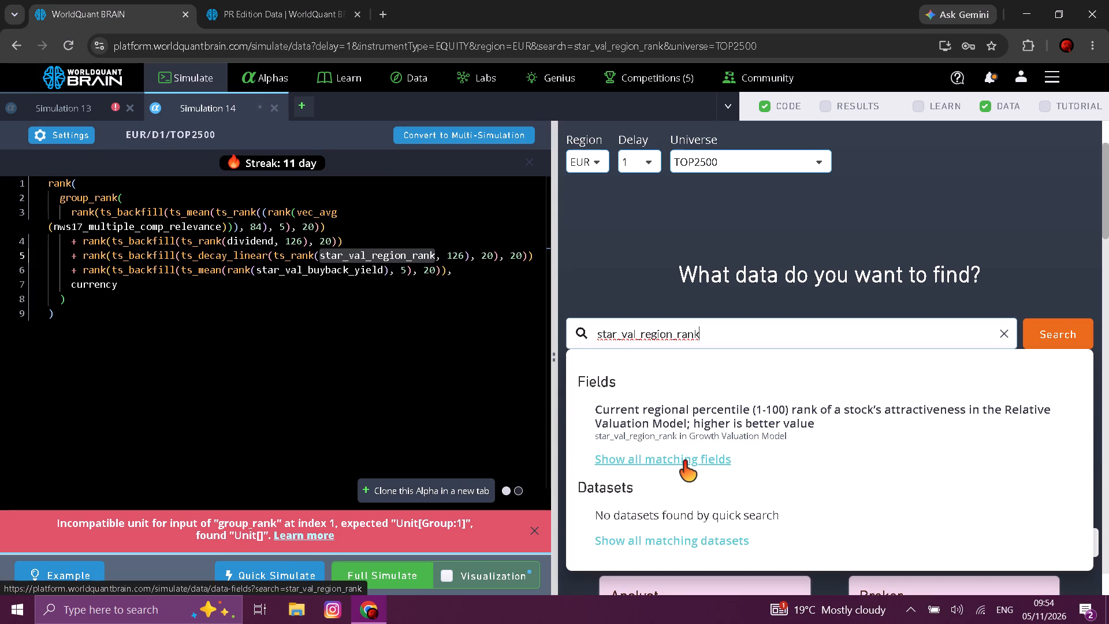
left_click(684, 536)
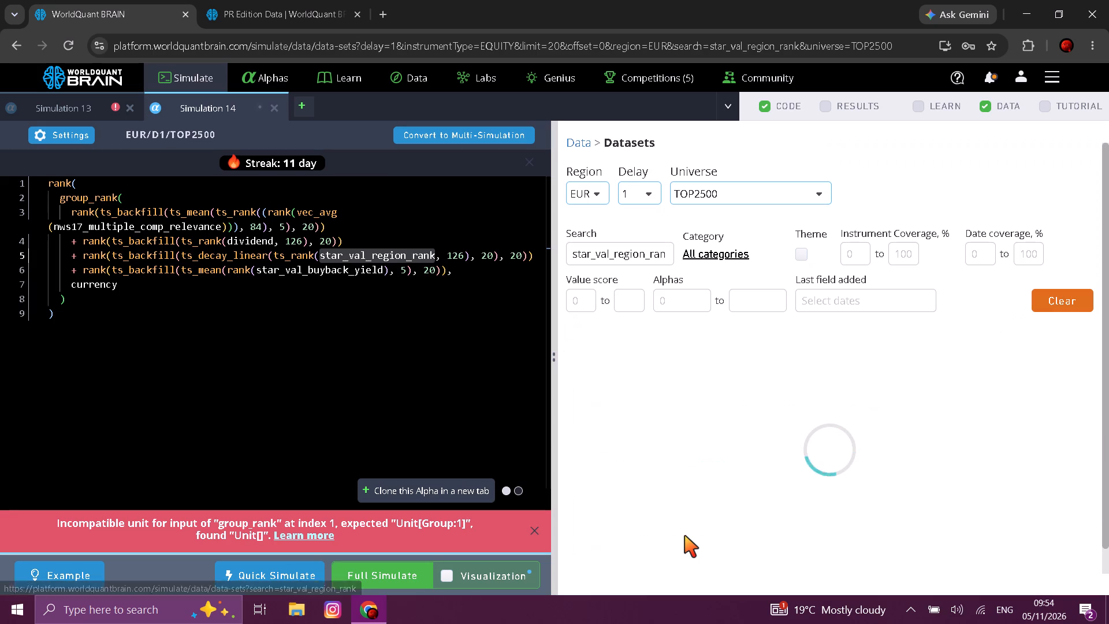
Look through the datasets matching star_val_region_rank and the field list of the Price Volume Data for Equity dataset.
scroll(684, 536, "down", 1)
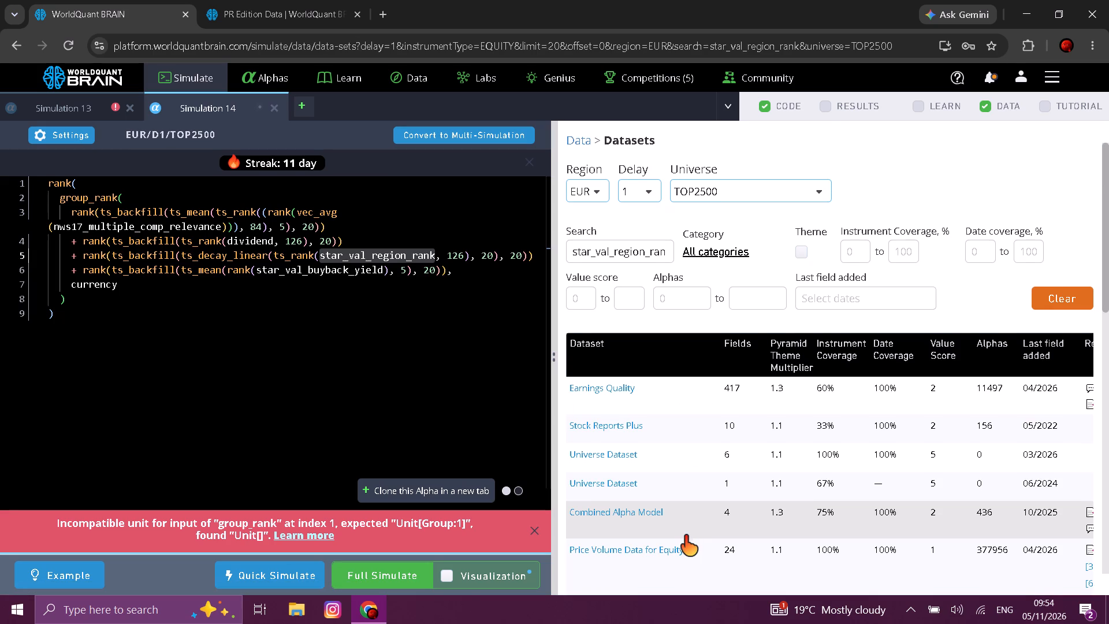
scroll(684, 536, "down", 2)
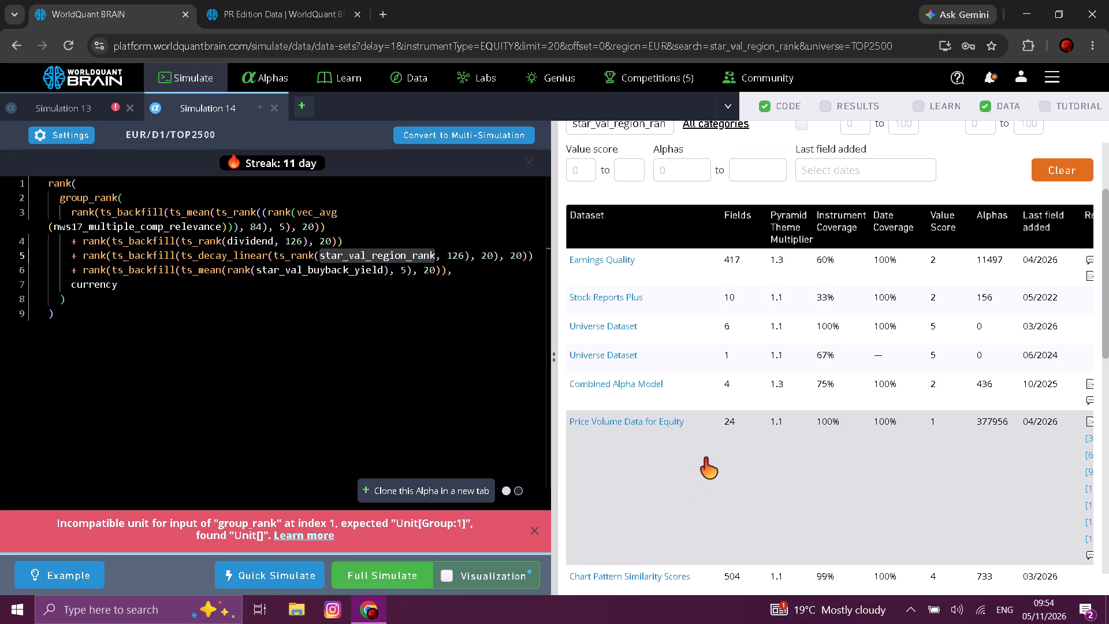
left_click(700, 414)
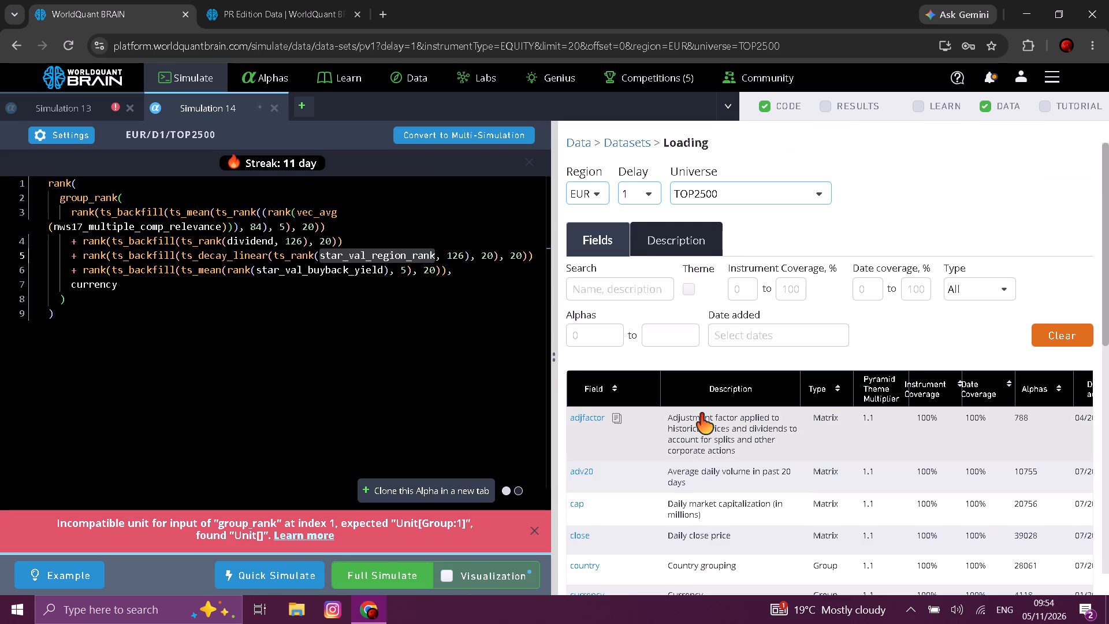
scroll(700, 414, "down", 3)
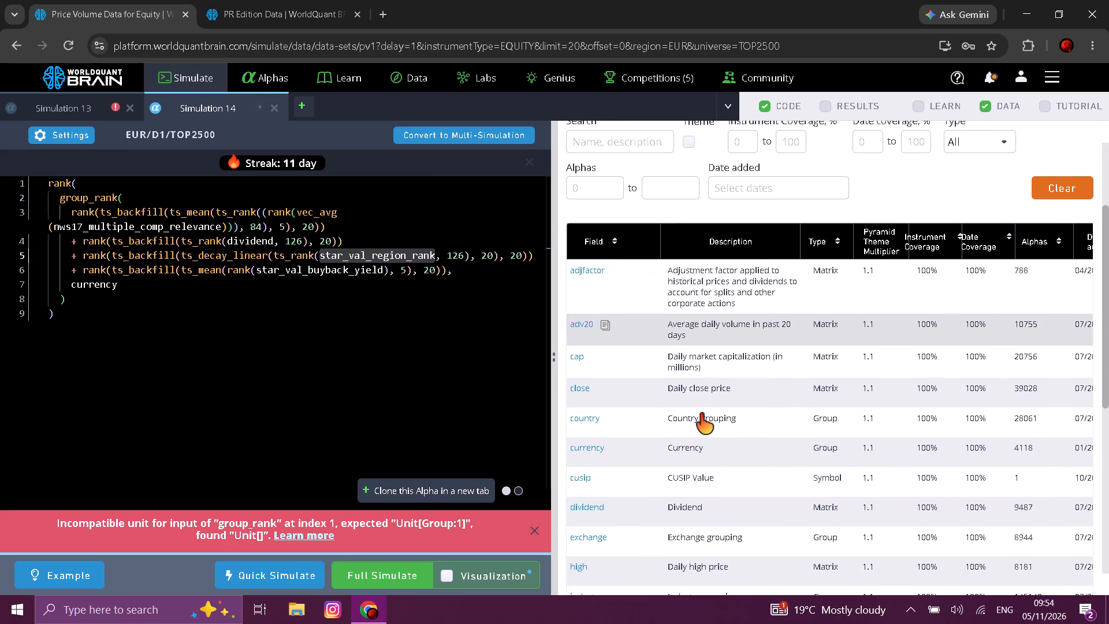
scroll(700, 414, "down", 4)
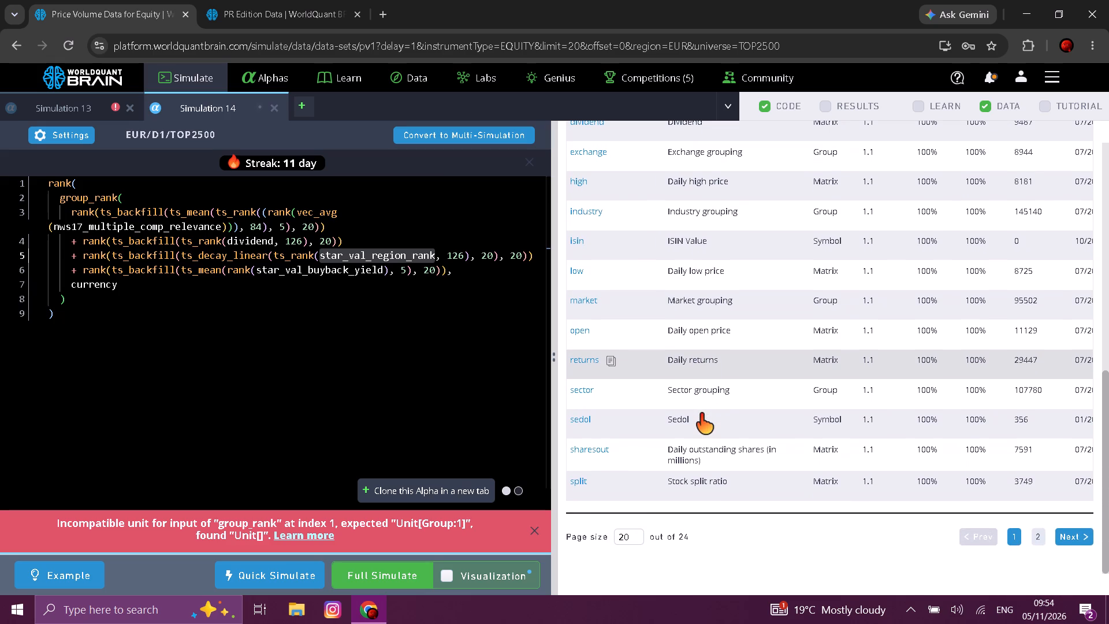
scroll(700, 414, "up", 5)
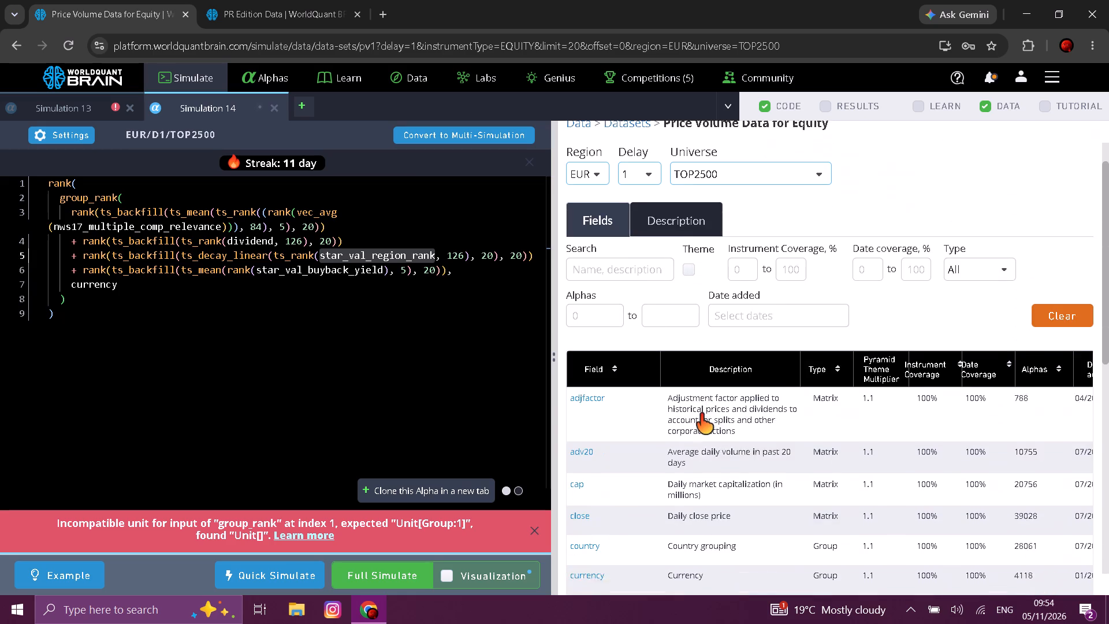
scroll(700, 414, "up", 4)
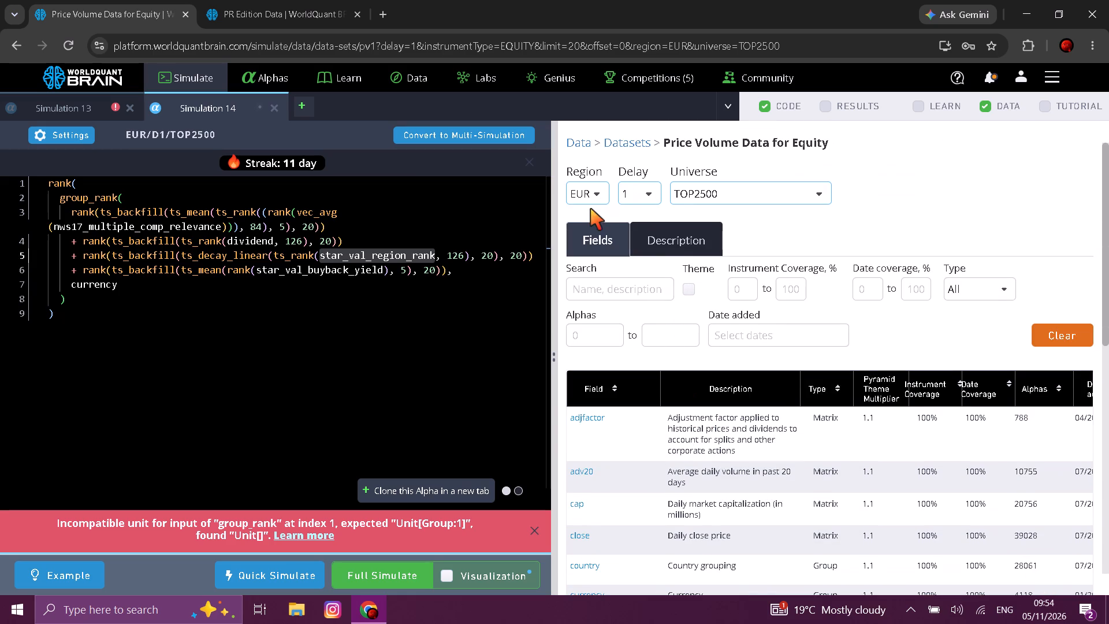
Search the EUR/TOP2500 data for star_val_region_rank again and show all matching fields.
left_click(576, 143)
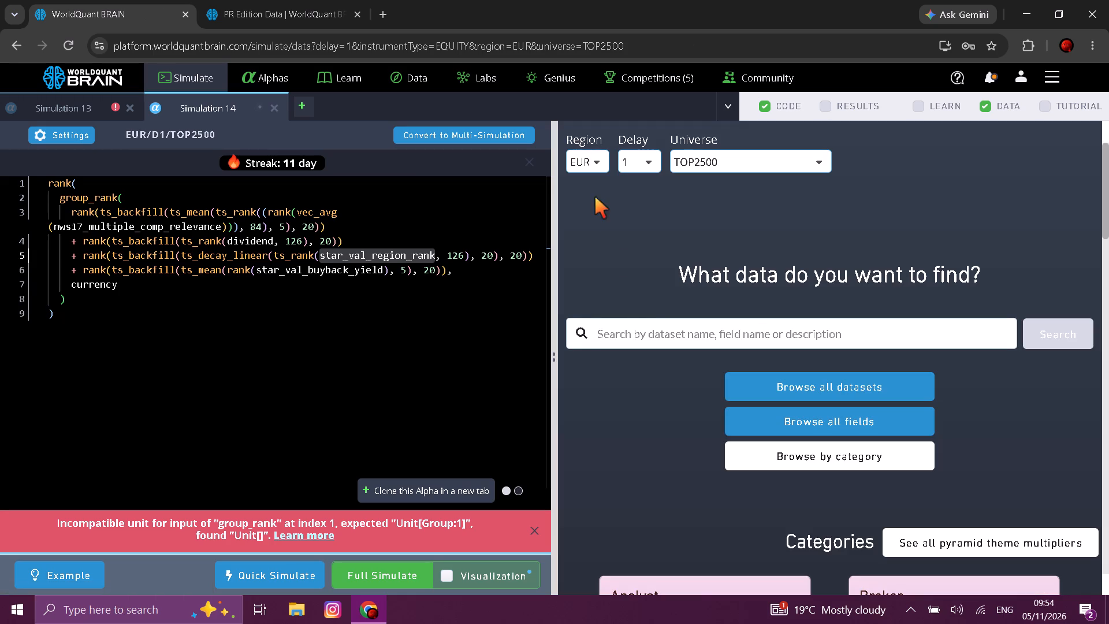
left_click(645, 324)
key("ctrl+v")
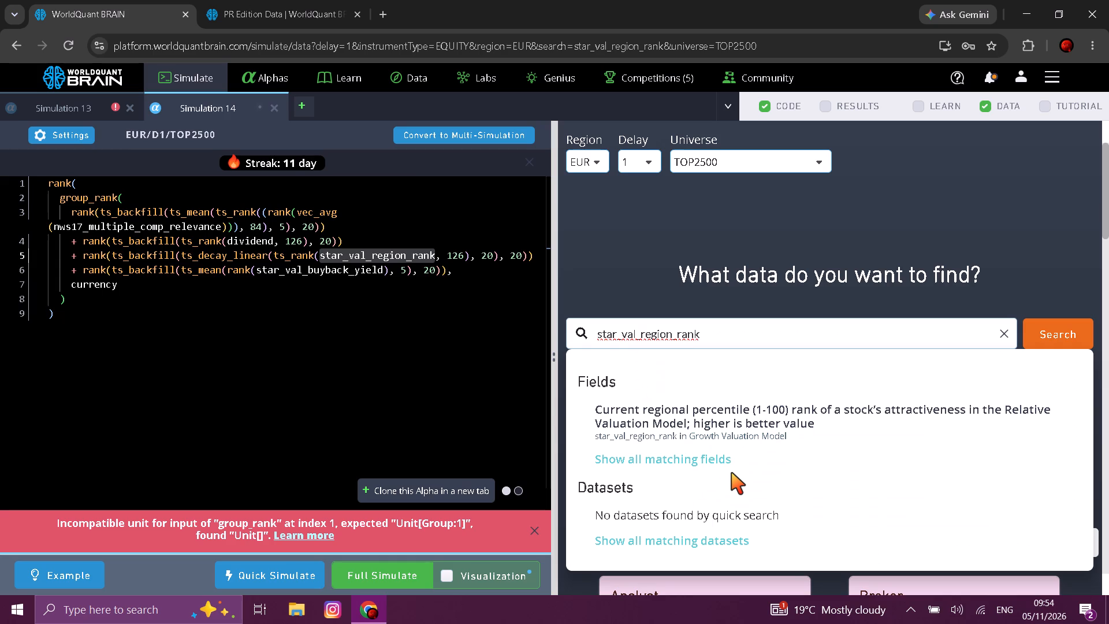
left_click(717, 460)
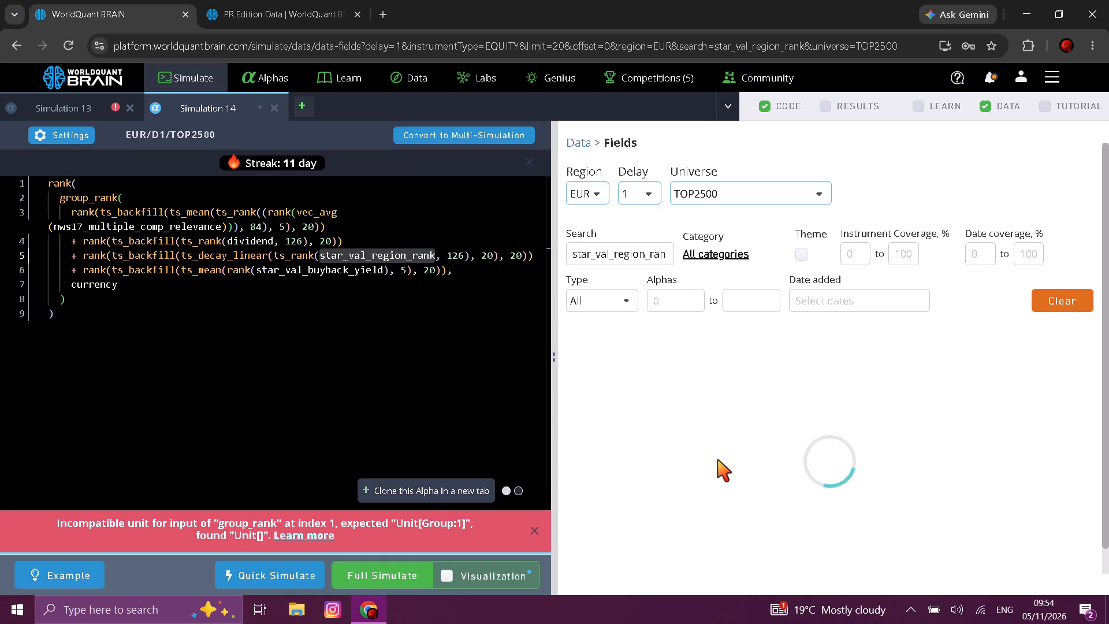
Replace star_val_region_rank in Simulation 14's expression with star_val_piv_region_rank from the Growth Valuation Model and run a full simulation.
scroll(717, 460, "down", 1)
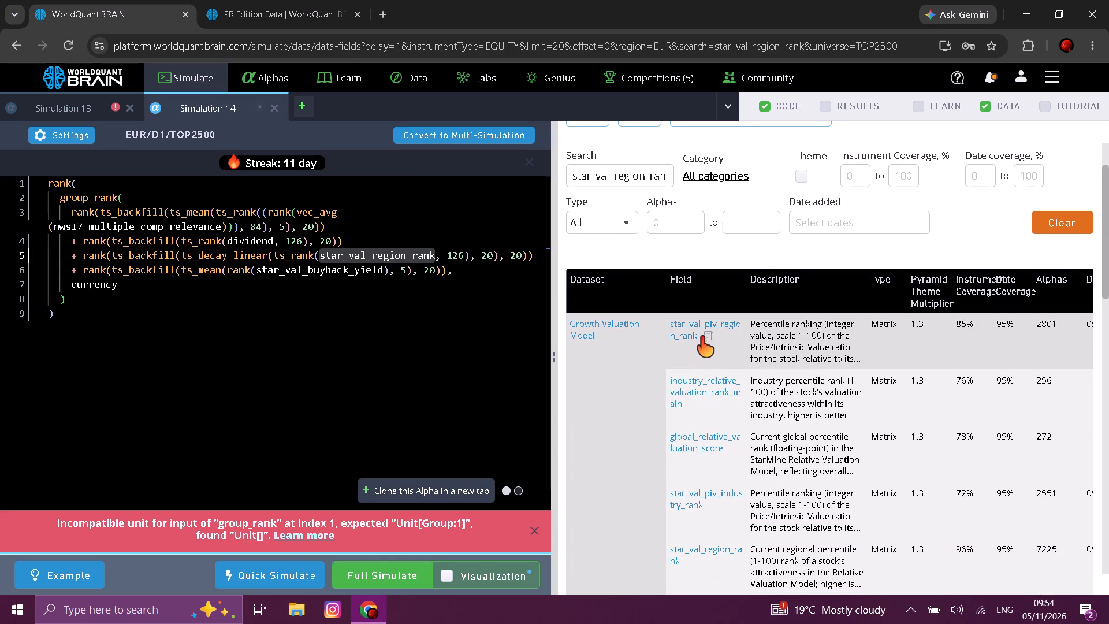
left_click(705, 335)
double_click(374, 251)
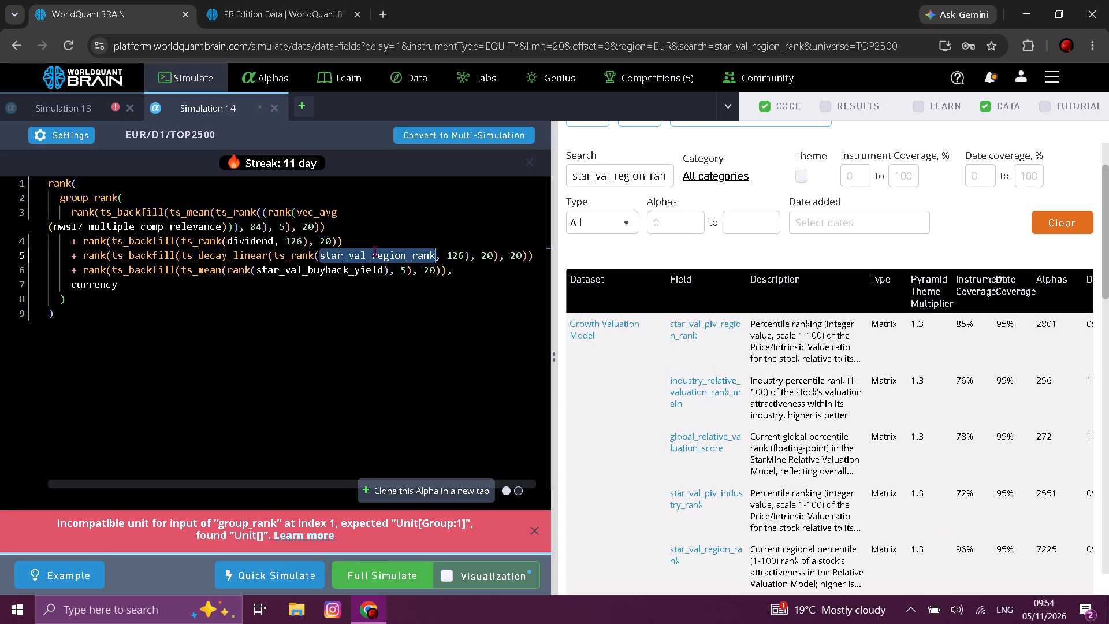
key("ctrl+v")
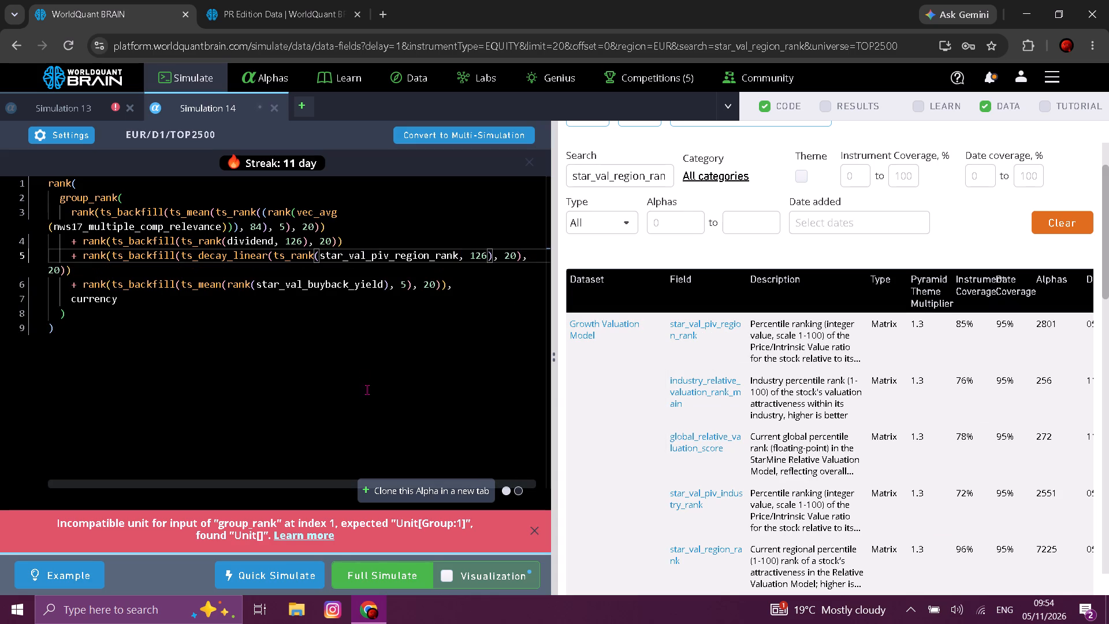
left_click(370, 576)
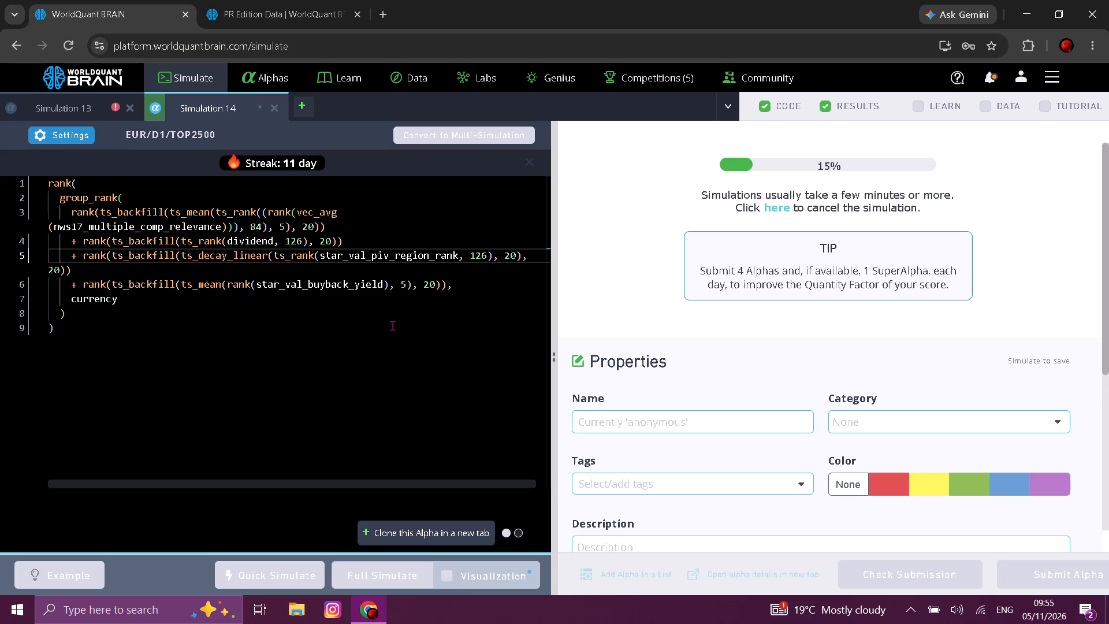
Replace the oth455 competitor cluster grouping in Simulation 13's group_rank expression with country.
left_click(92, 109)
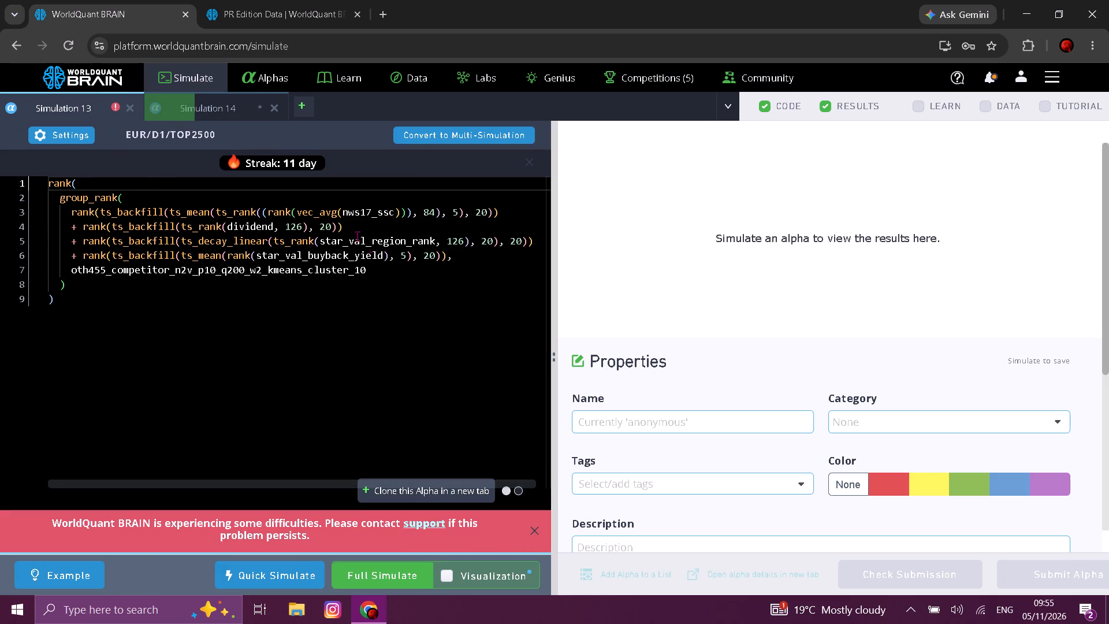
double_click(291, 268)
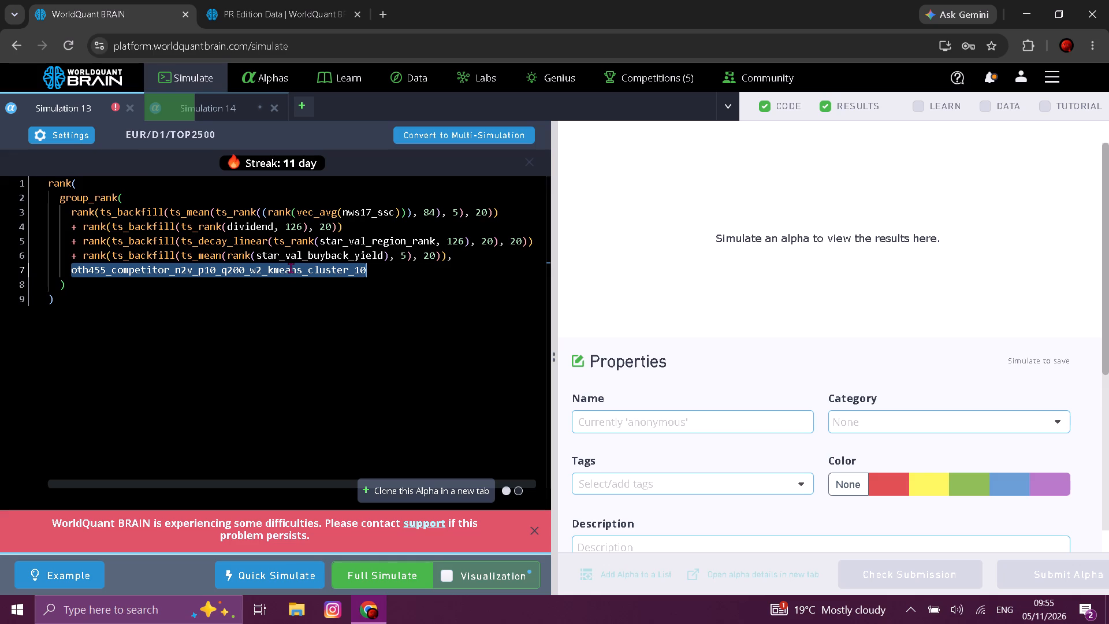
key("c")
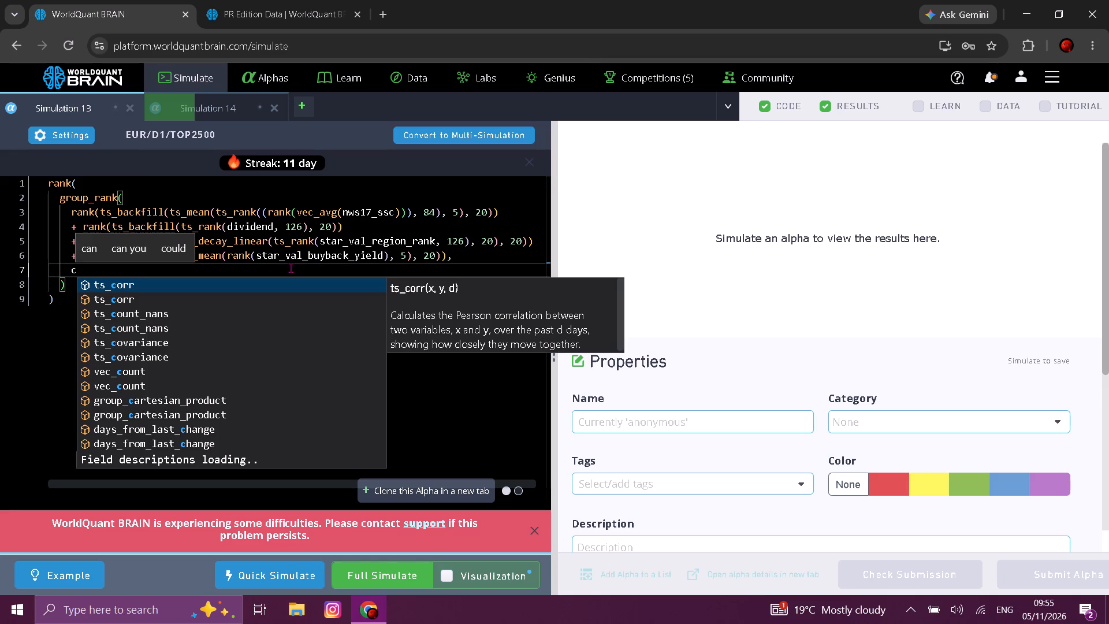
type("oun")
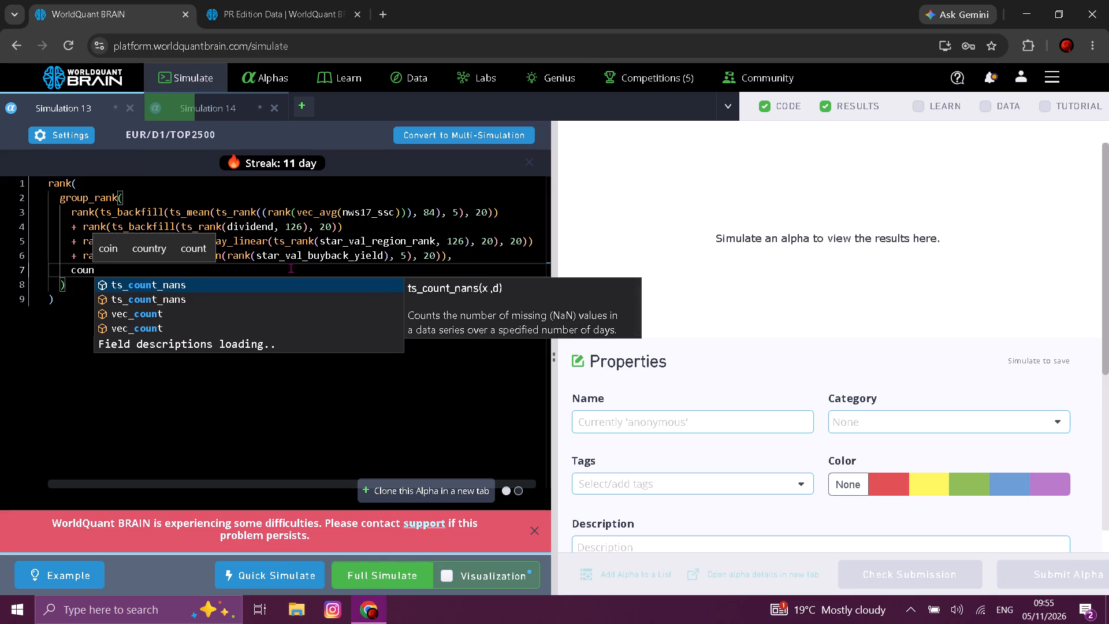
type("try")
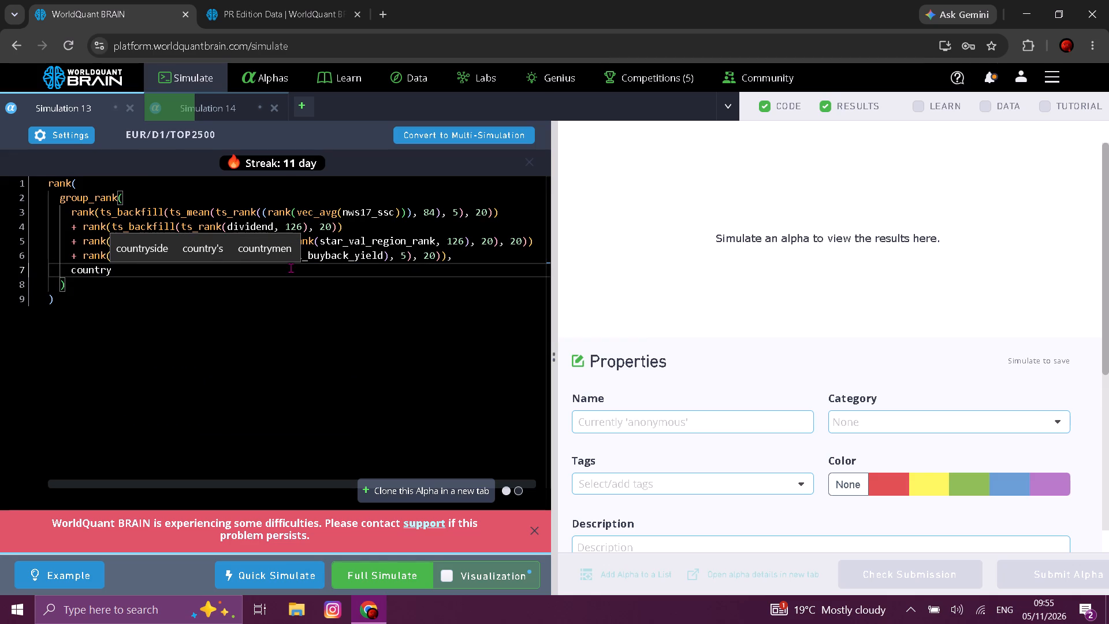
left_click(256, 306)
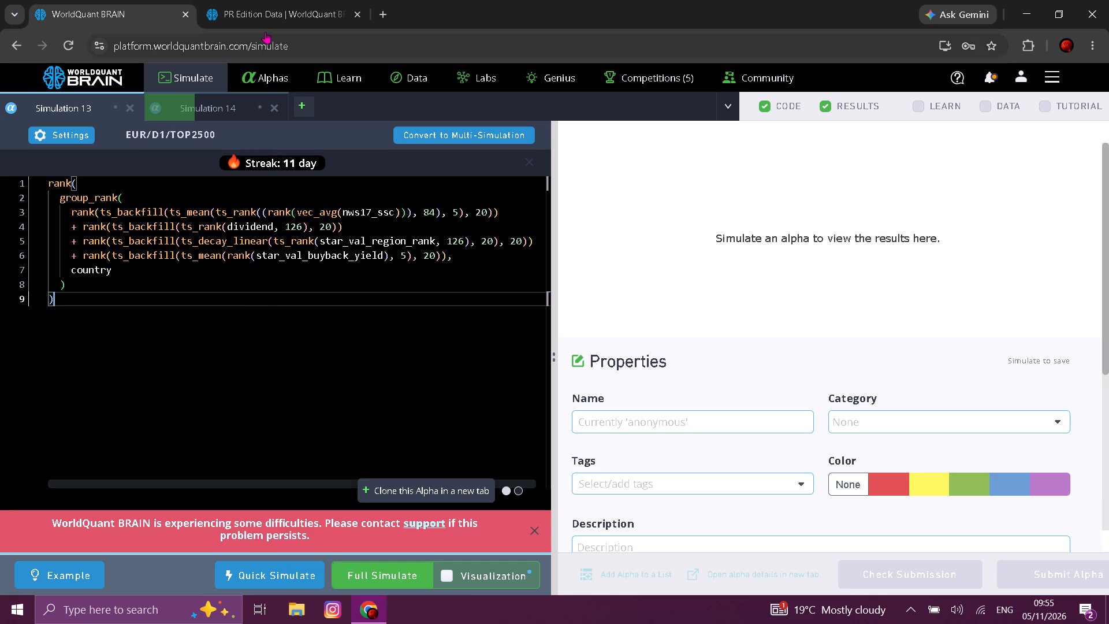
Replace nws17_ssc in Simulation 13 with nws17_multiple_comp_d1_event_text, copied from page 3 of the PR Edition Data fields.
left_click(274, 16)
scroll(485, 365, "down", 1)
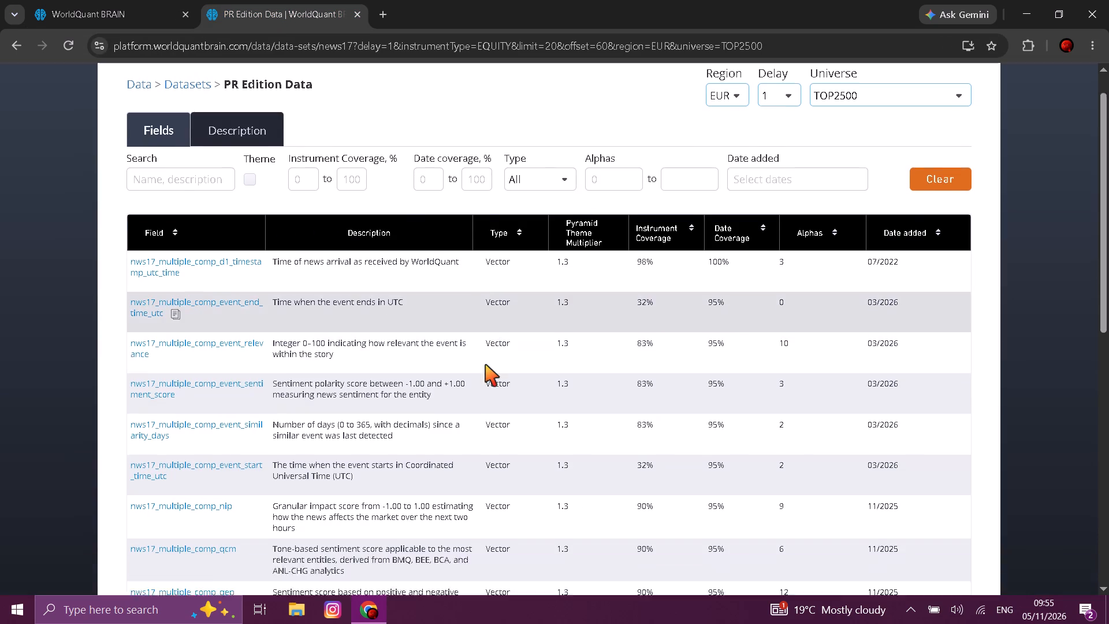
scroll(485, 365, "down", 9)
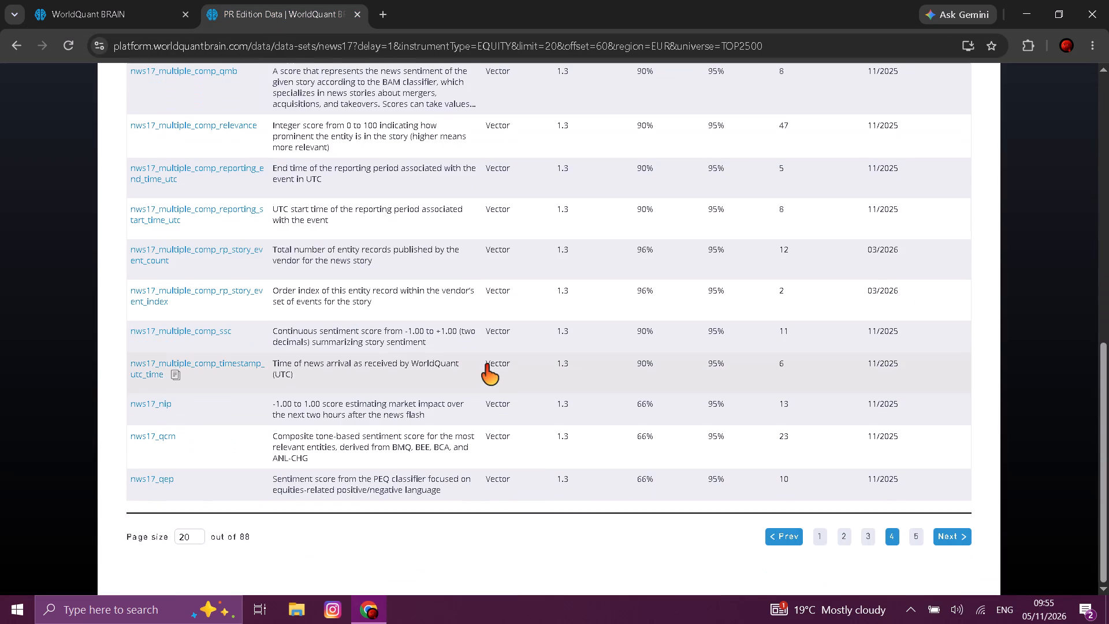
scroll(485, 365, "down", 2)
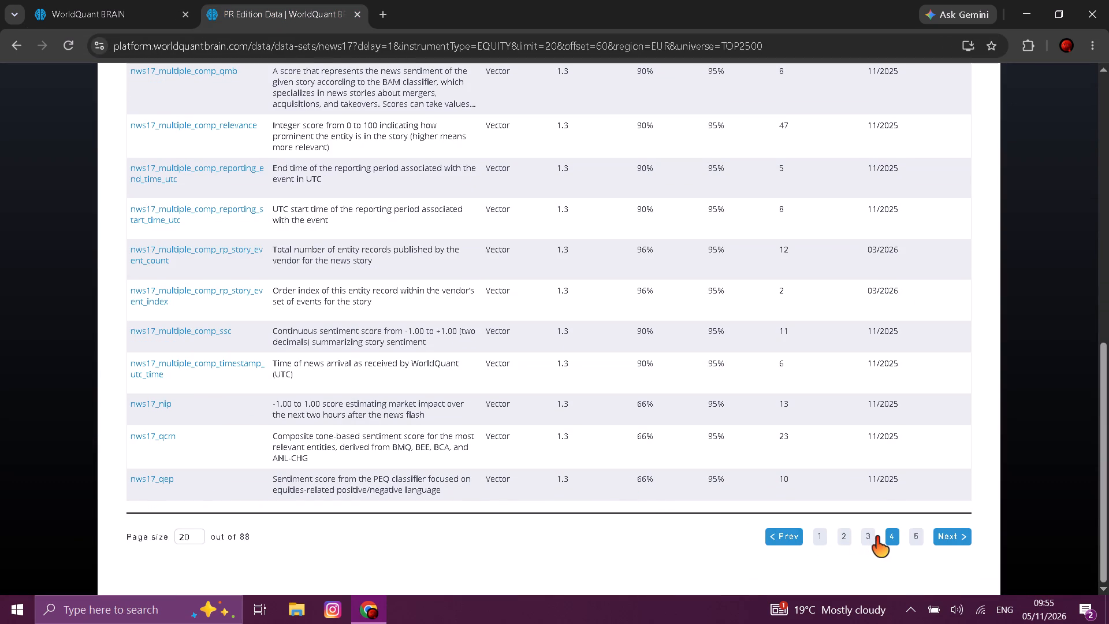
left_click(868, 537)
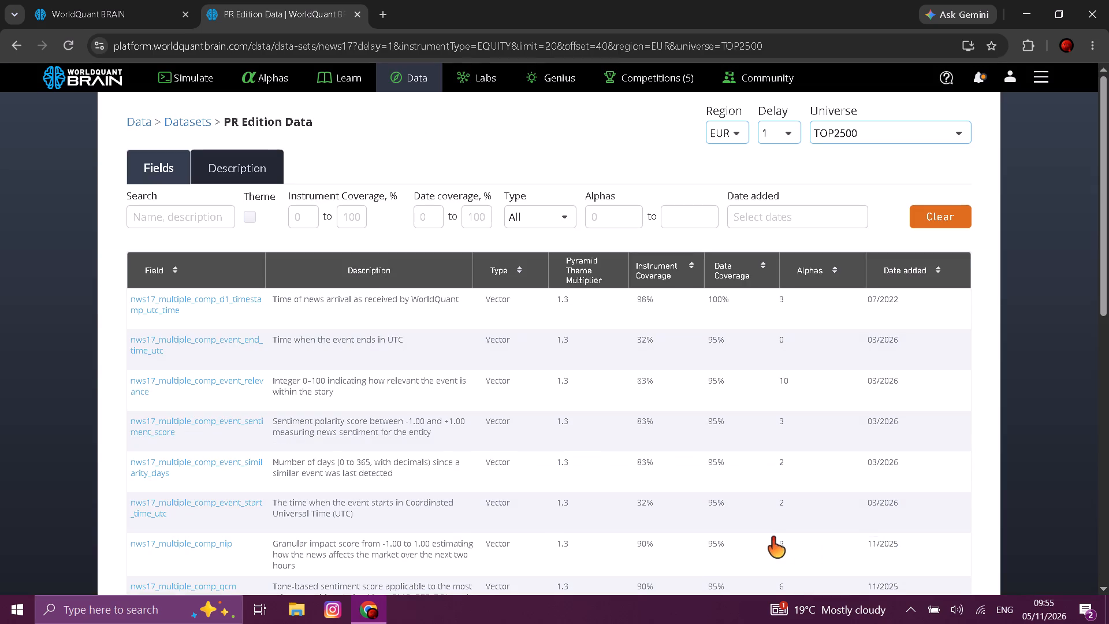
scroll(770, 536, "down", 6)
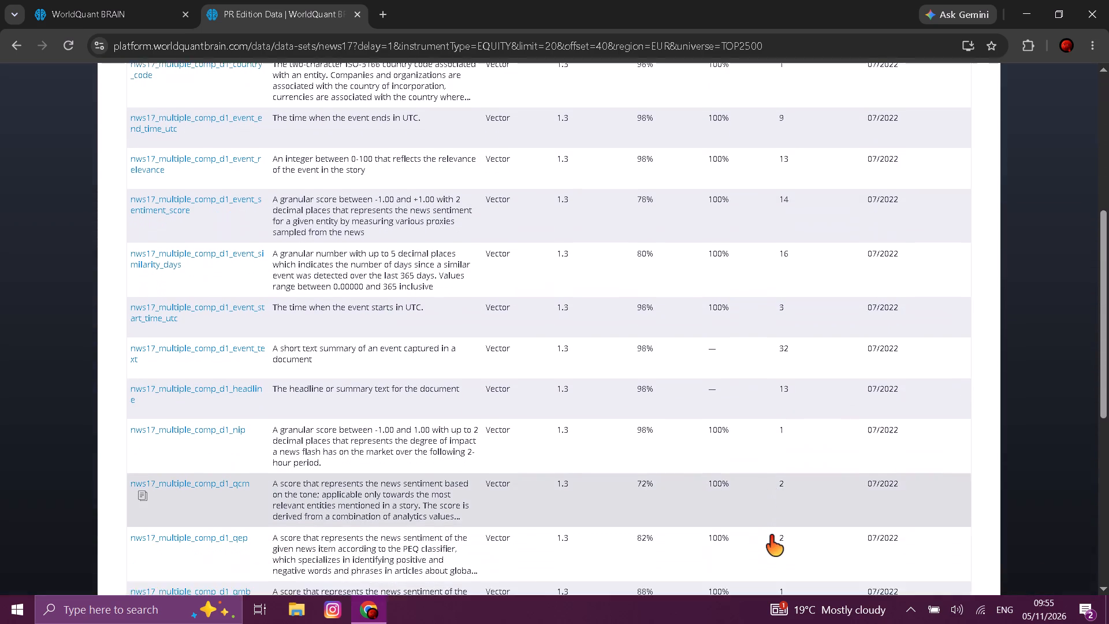
scroll(770, 536, "down", 2)
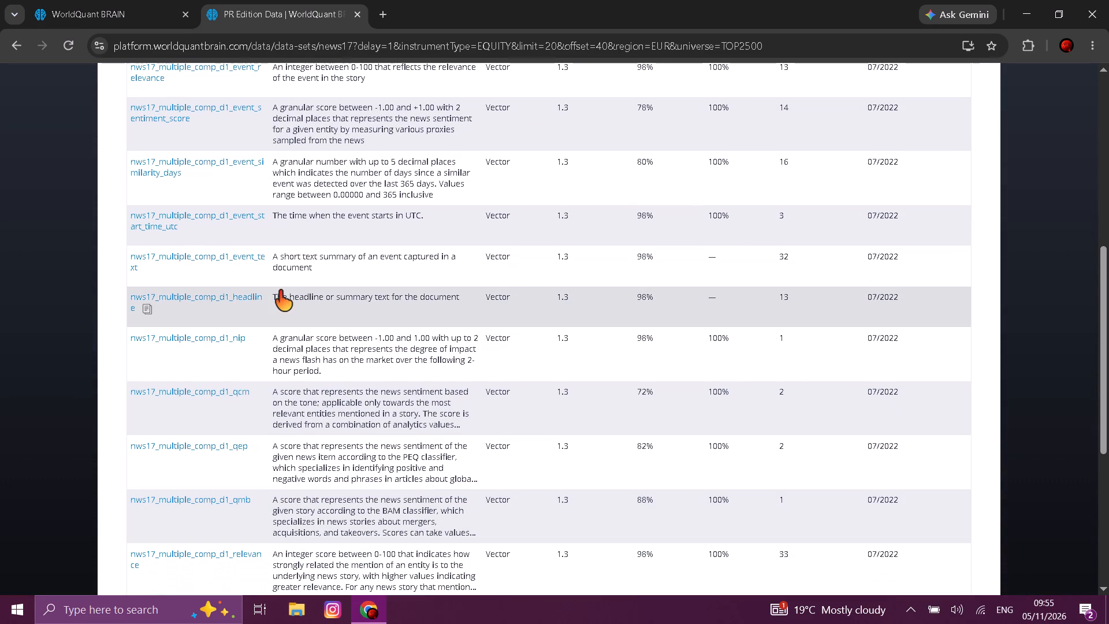
left_click(146, 262)
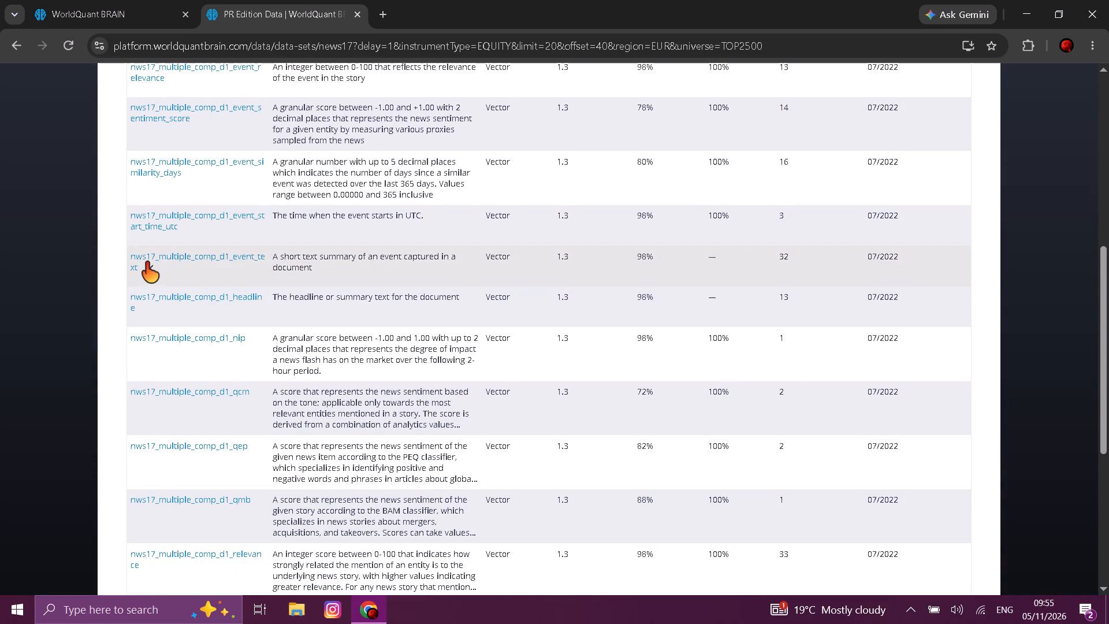
left_click(110, 0)
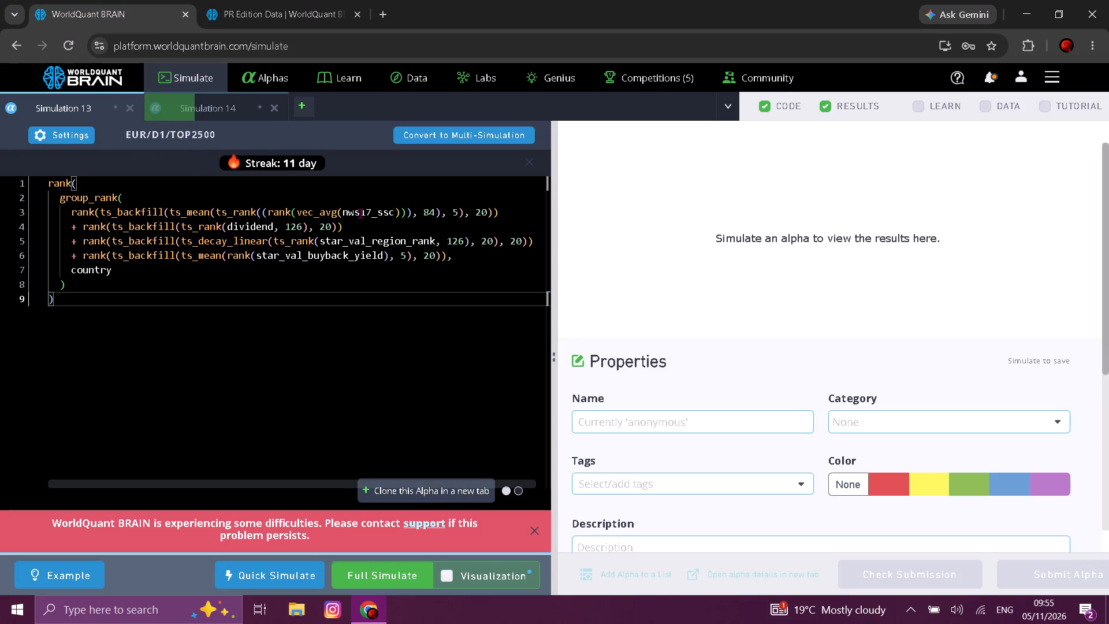
double_click(362, 213)
key("ctrl+v")
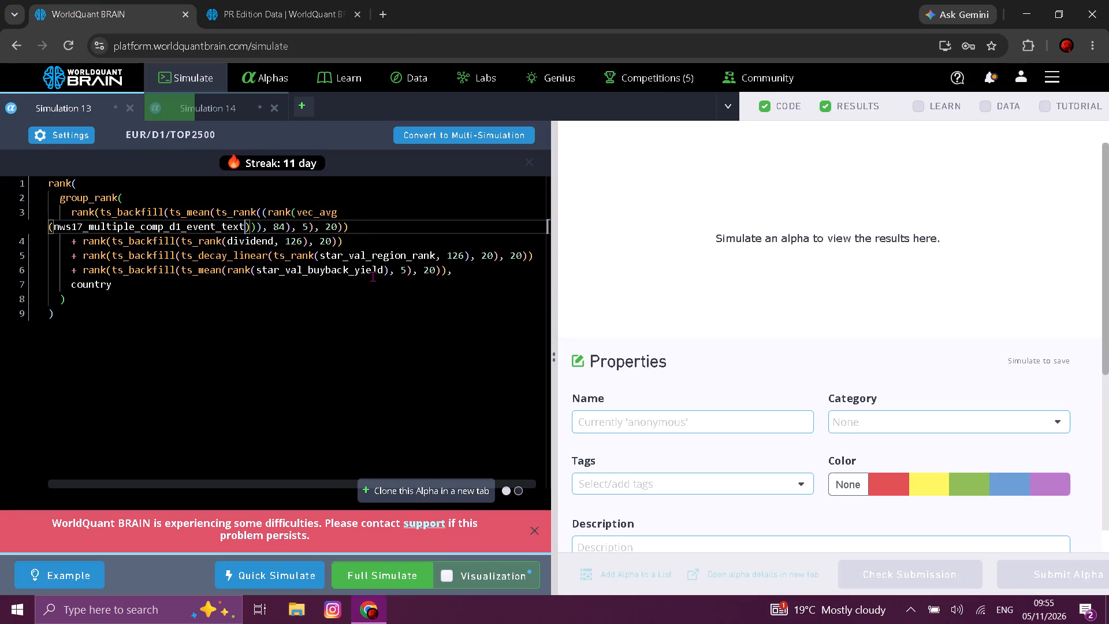
Replace star_val_buyback_yield in Simulation 13 with star_val_piv_region_rank from the matching data fields and run a full simulation.
left_click(984, 101)
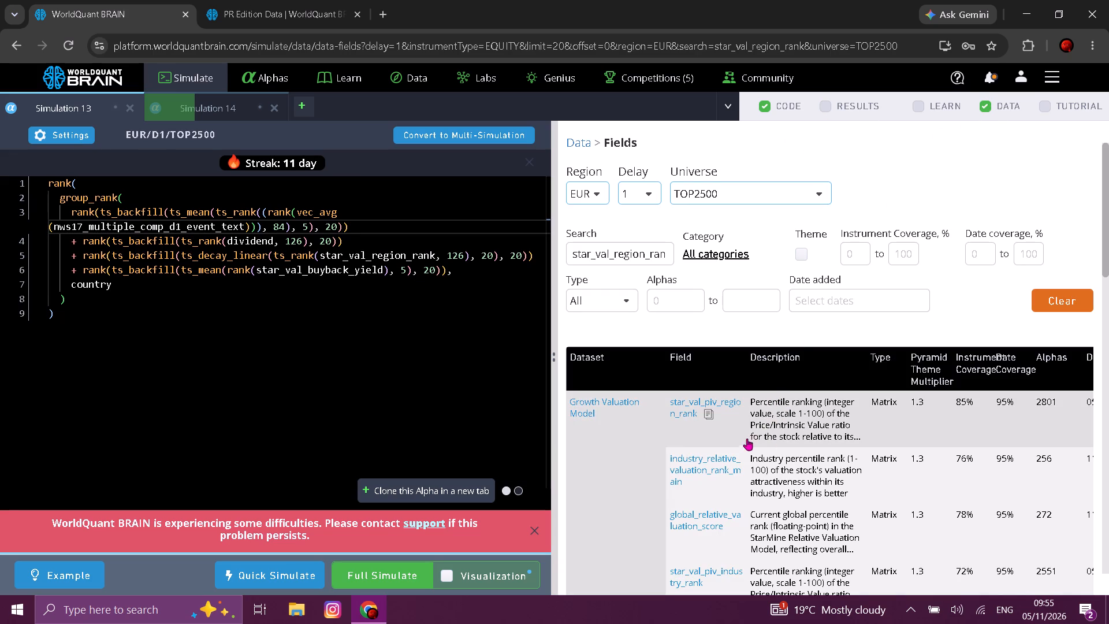
left_click(706, 416)
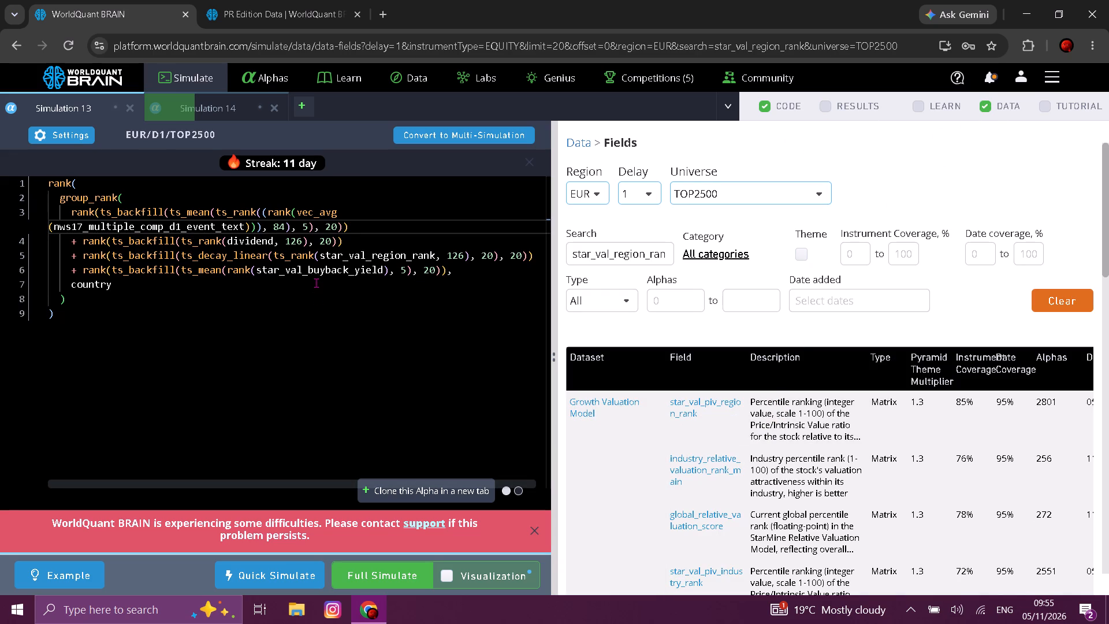
double_click(321, 272)
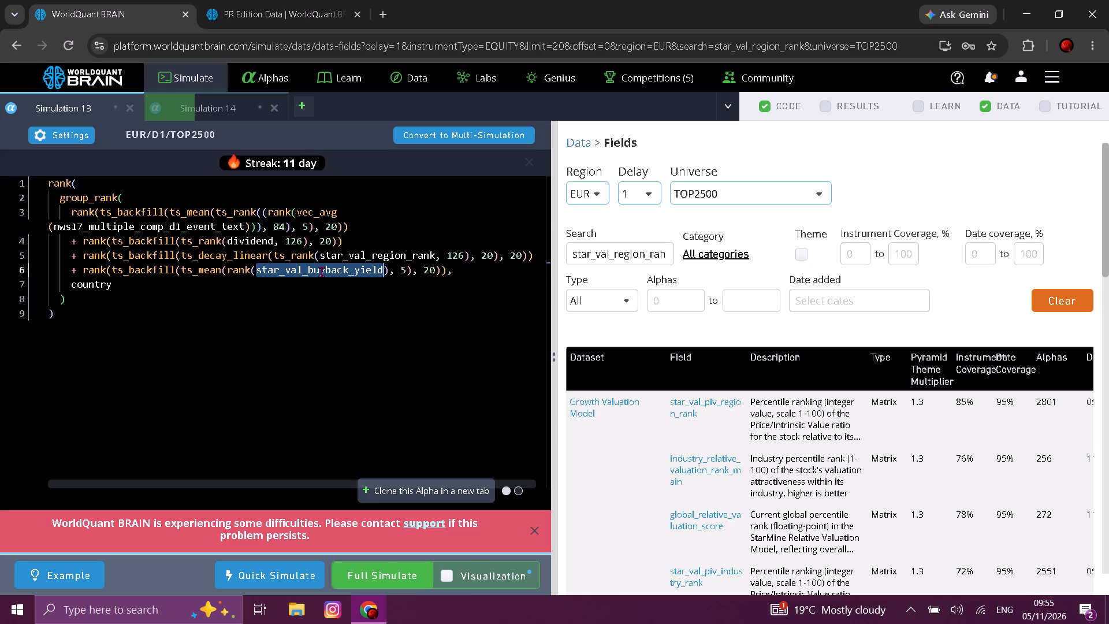
key("ctrl+v")
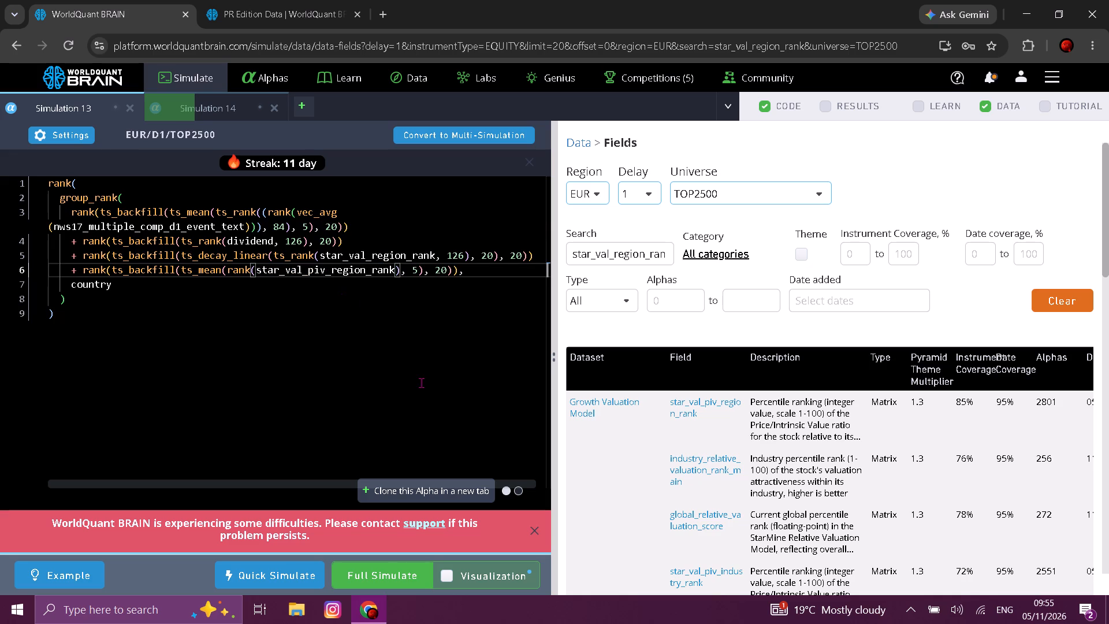
left_click(388, 571)
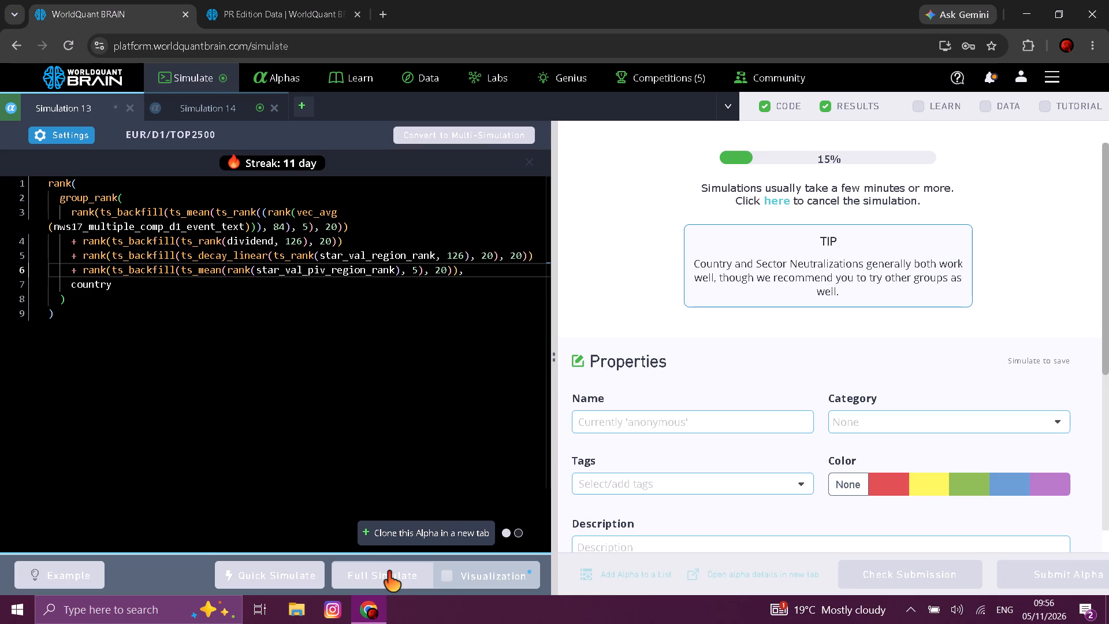
Show the test period for Simulation 14 and expand the failed check in its IS Testing Status.
left_click(197, 109)
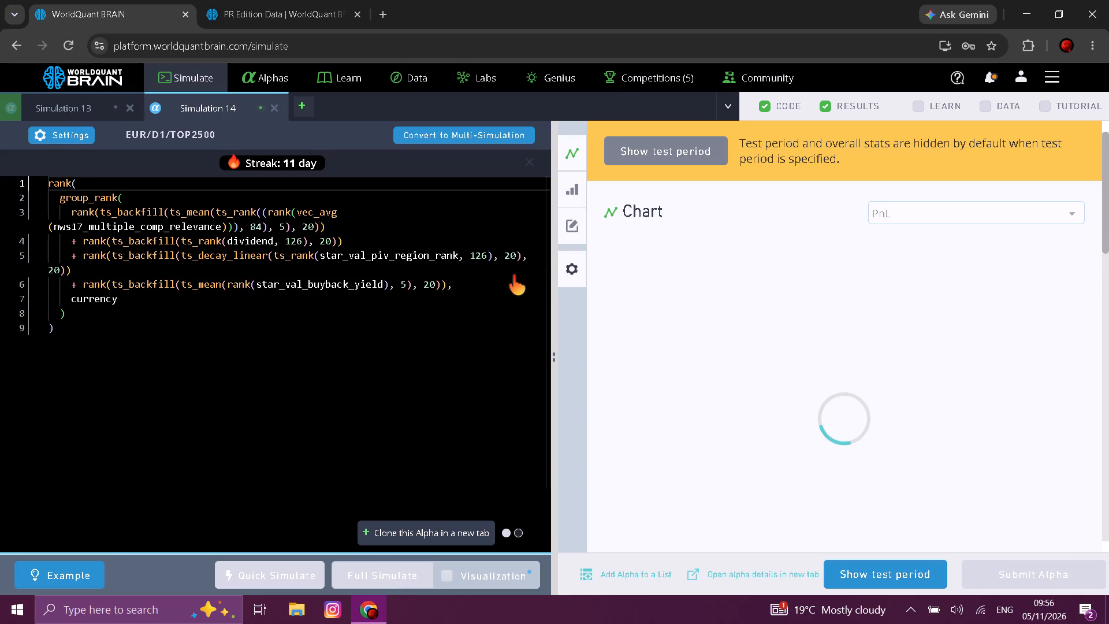
left_click(899, 584)
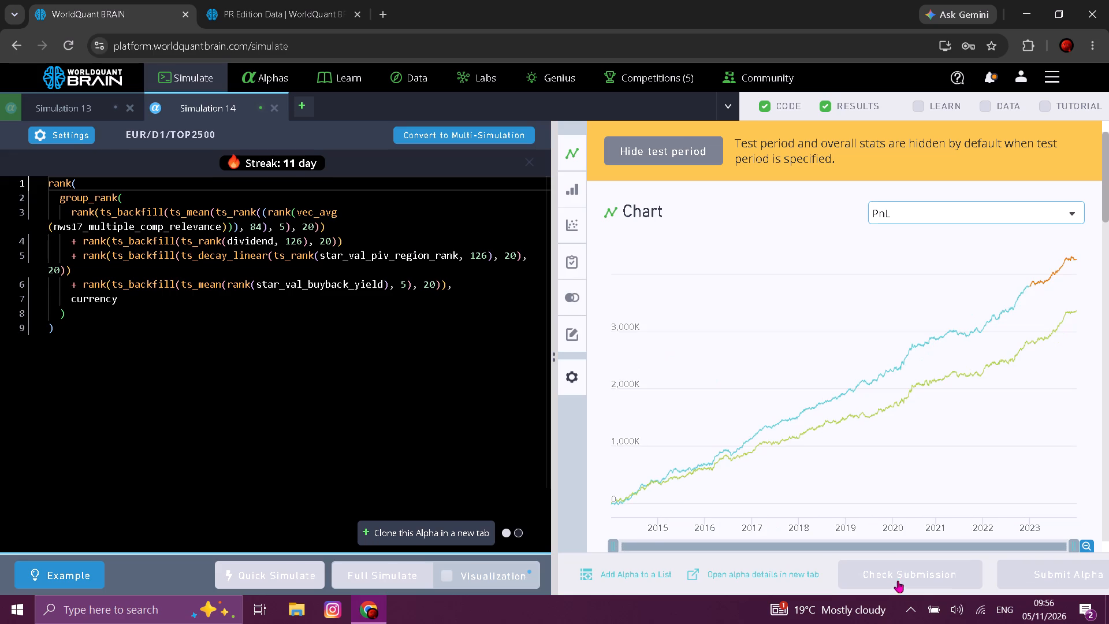
scroll(862, 455, "down", 7)
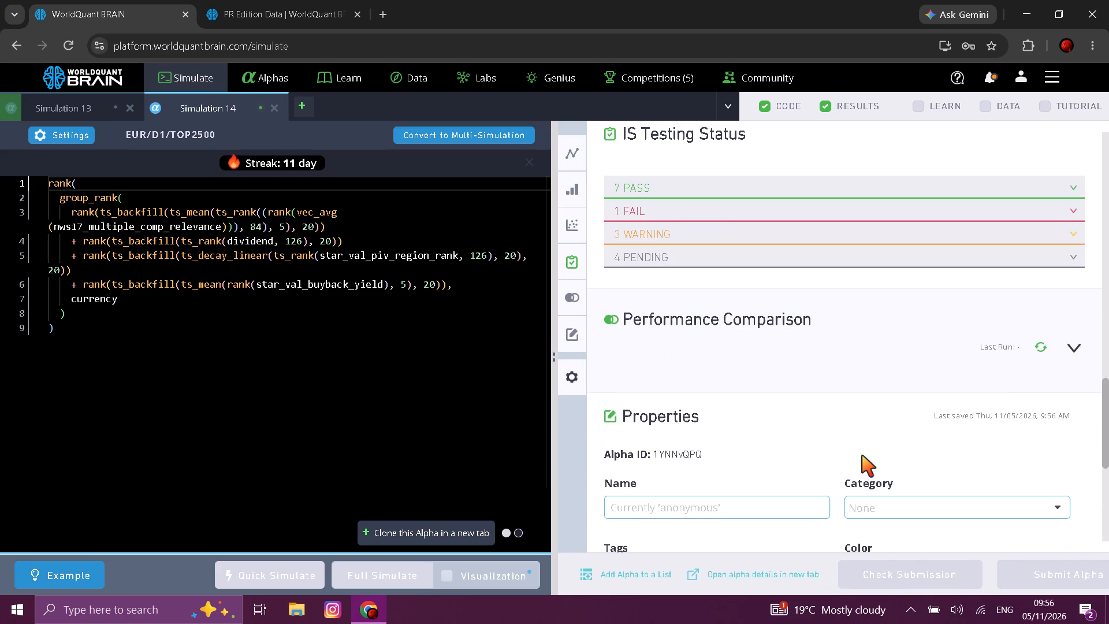
scroll(862, 455, "down", 1)
left_click(727, 212)
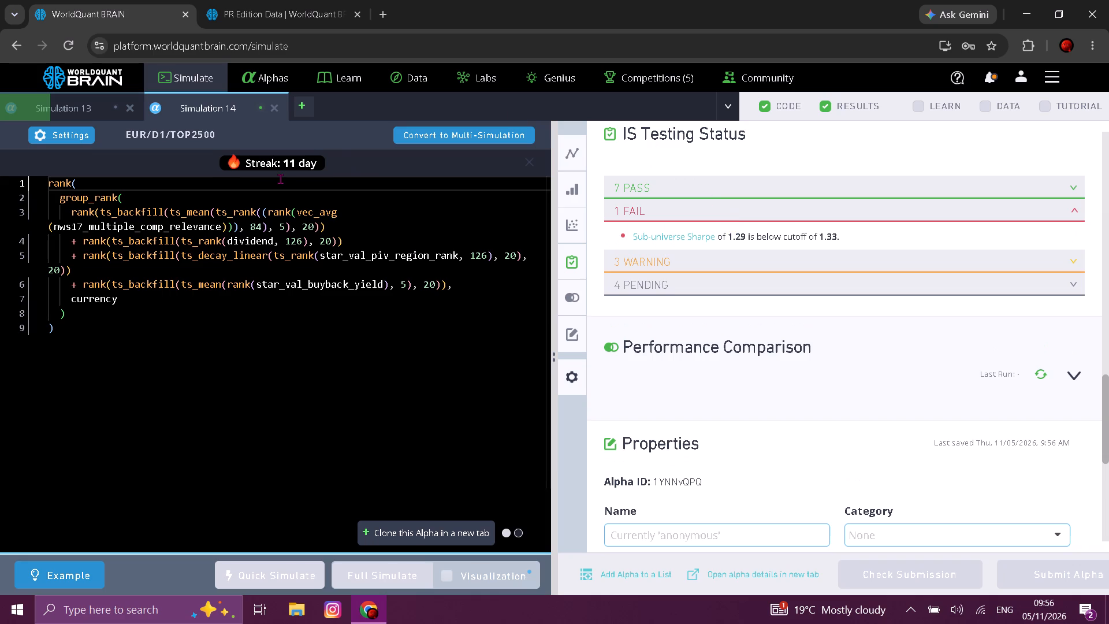
Set the decay in Simulation 14's settings to 8 and apply it.
left_click(80, 134)
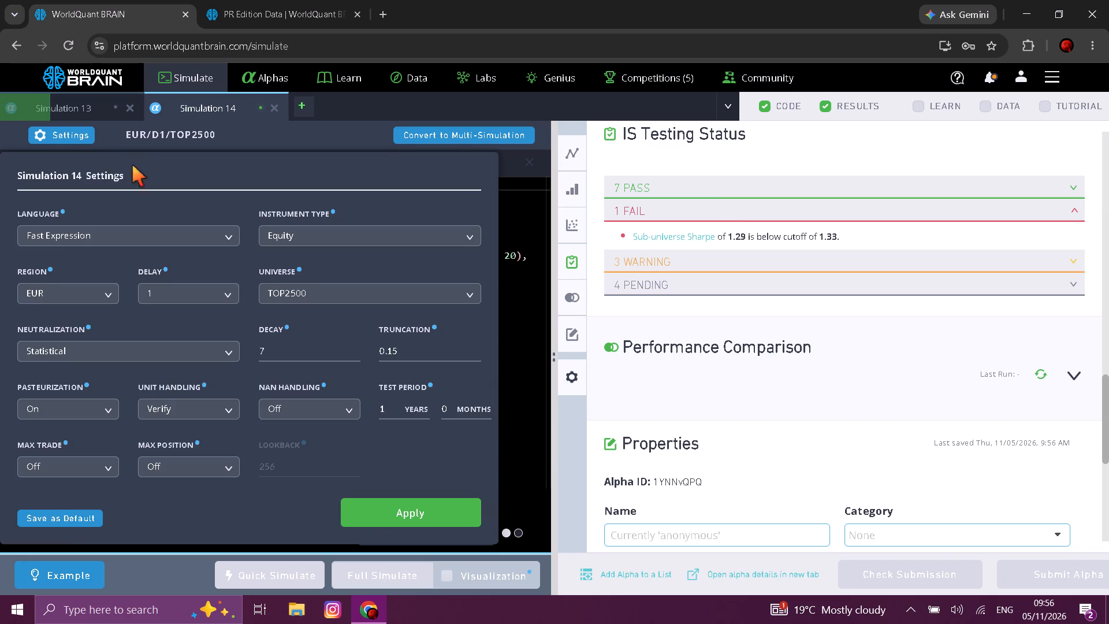
left_click(316, 352)
key("BackSpace")
key("8")
left_click(410, 510)
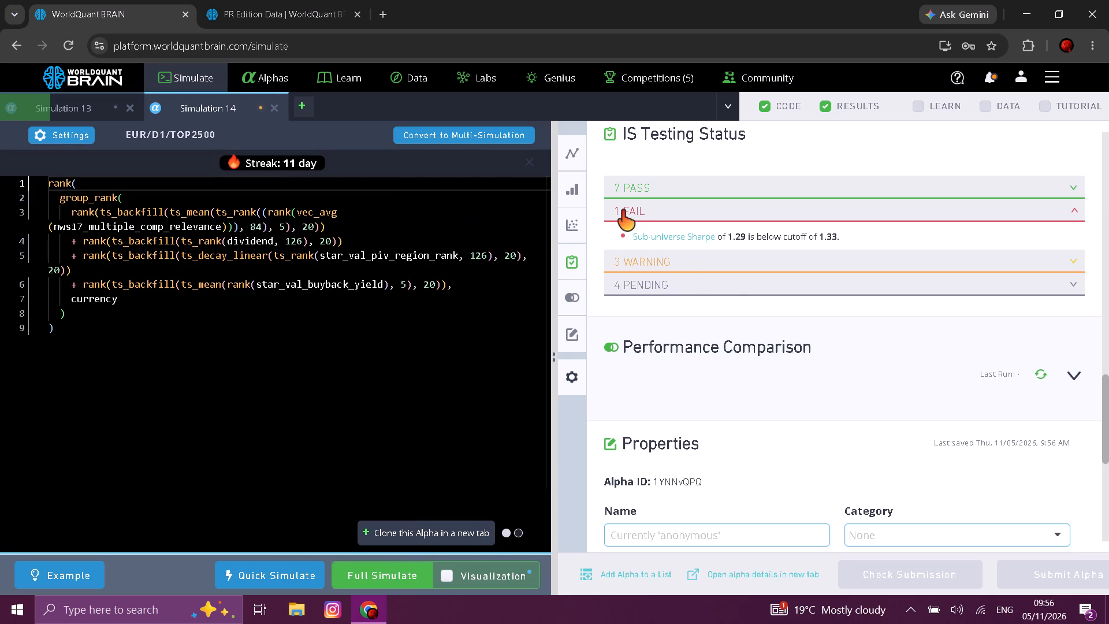
Copy the failed Sub-universe Sharpe check text from Simulation 14's IS Testing Status.
left_click_drag(608, 211, 823, 241)
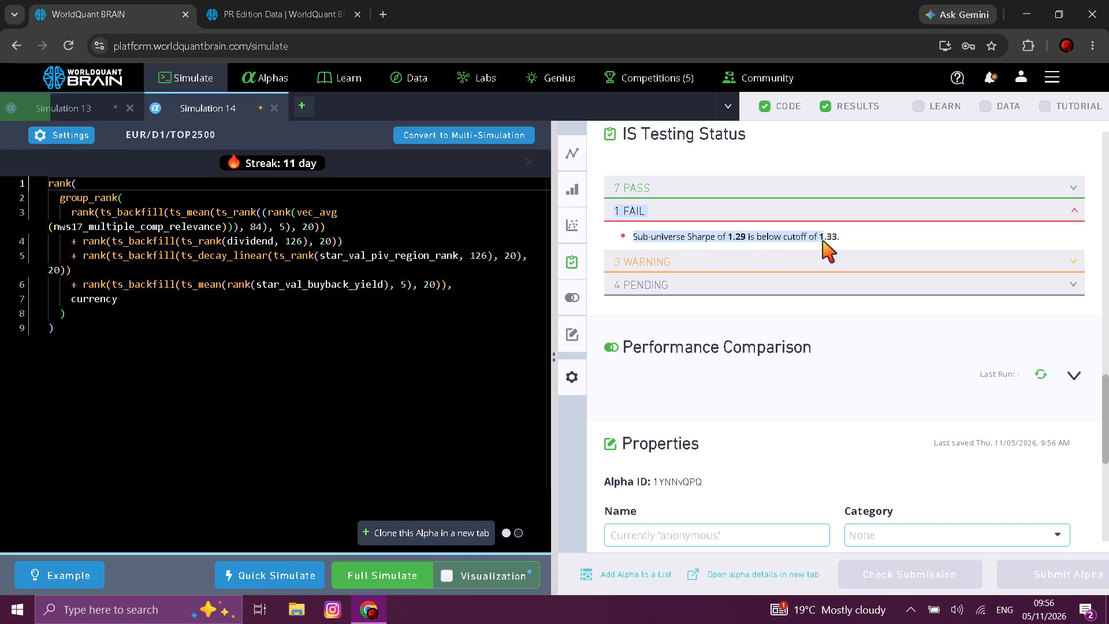
left_click_drag(823, 241, 845, 241)
key("ctrl+c")
Run a full simulation of Simulation 14 with the updated settings.
left_click(495, 301)
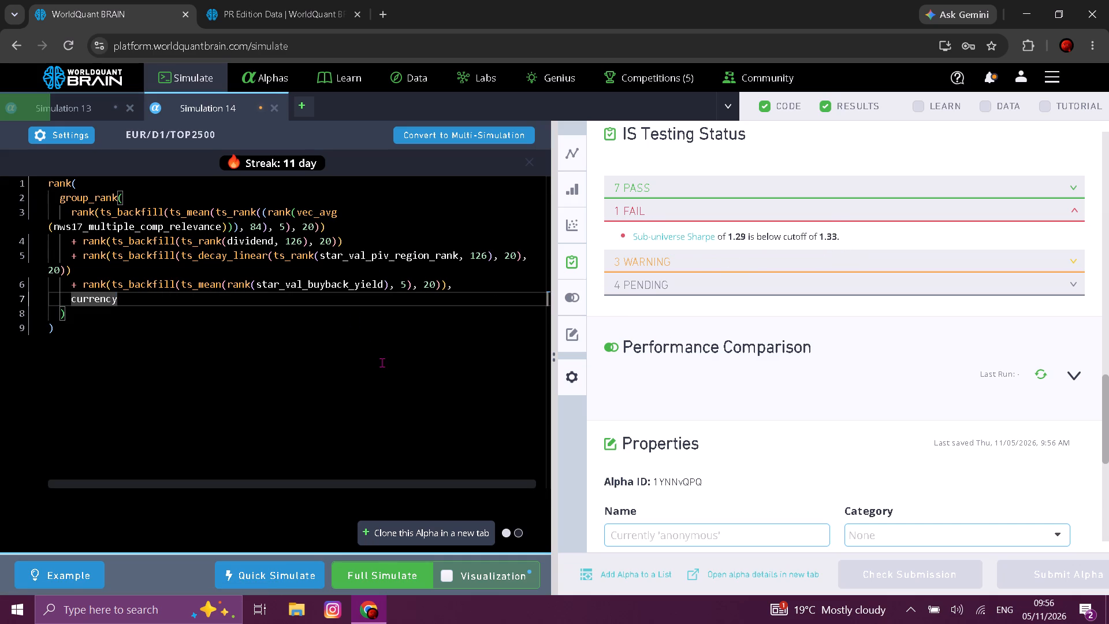
left_click(387, 573)
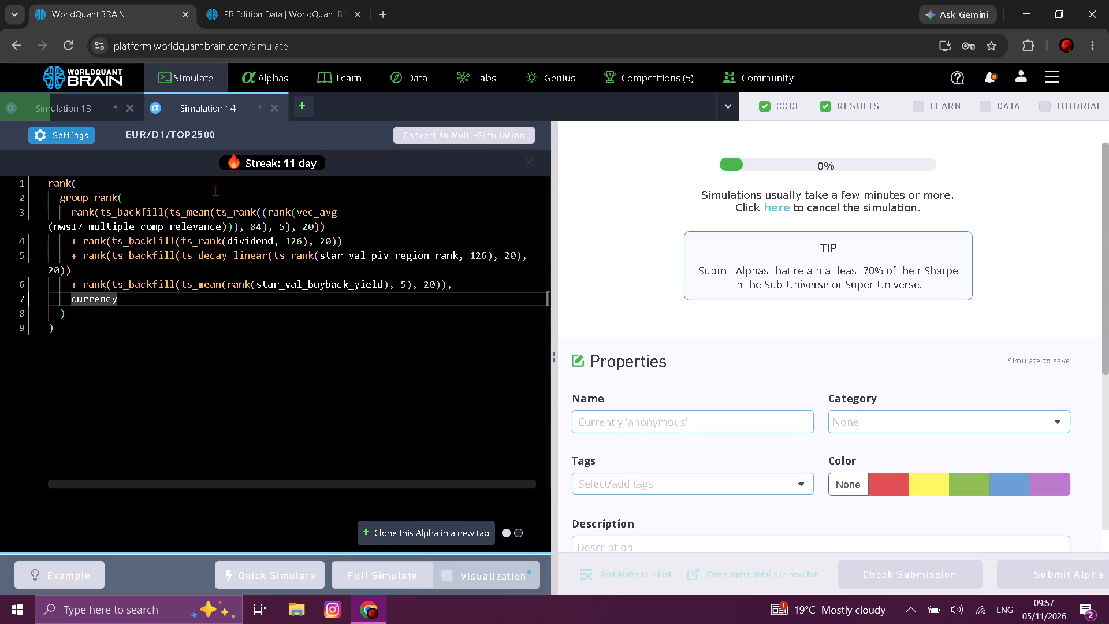
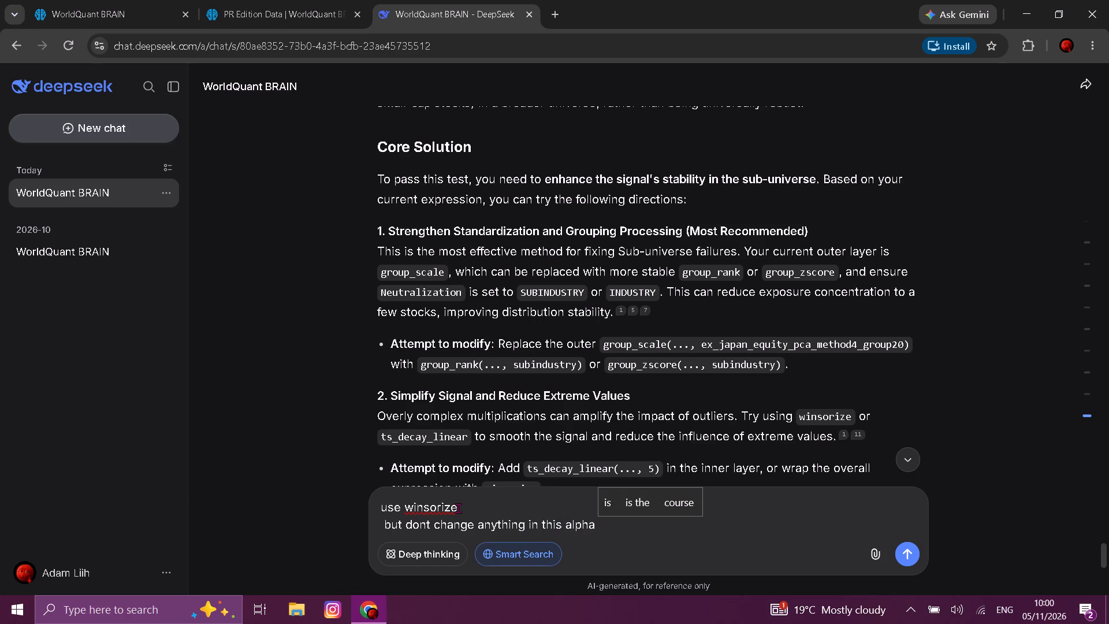
Switch to the WorldQuant BRAIN simulation page, show Simulation 14's test period and expand the failed checks in IS Testing Status.
left_click(125, 15)
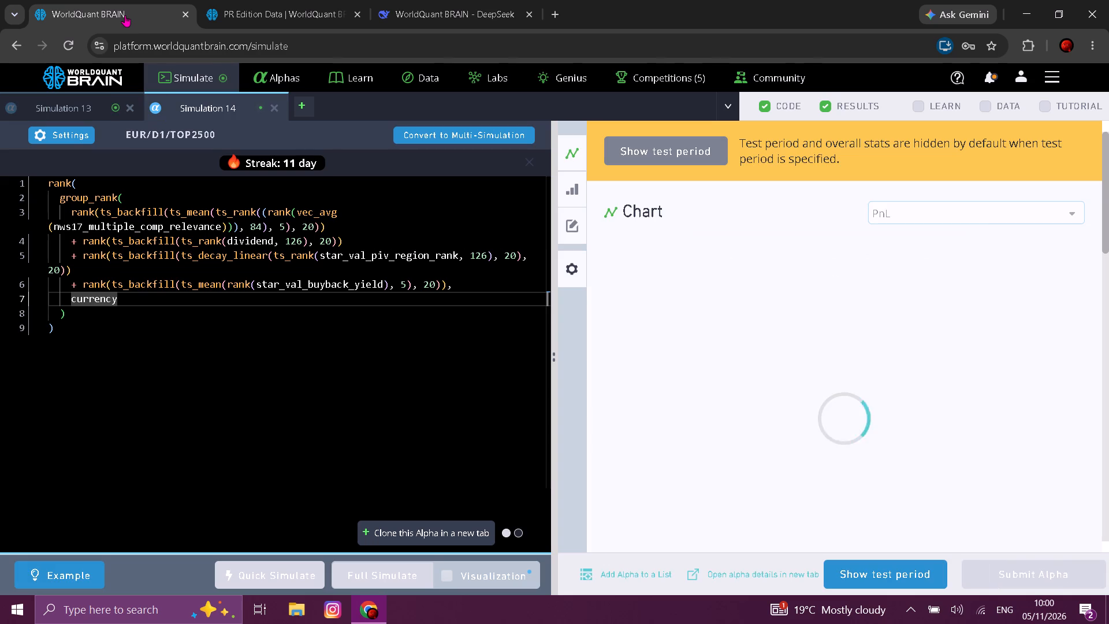
double_click(289, 223)
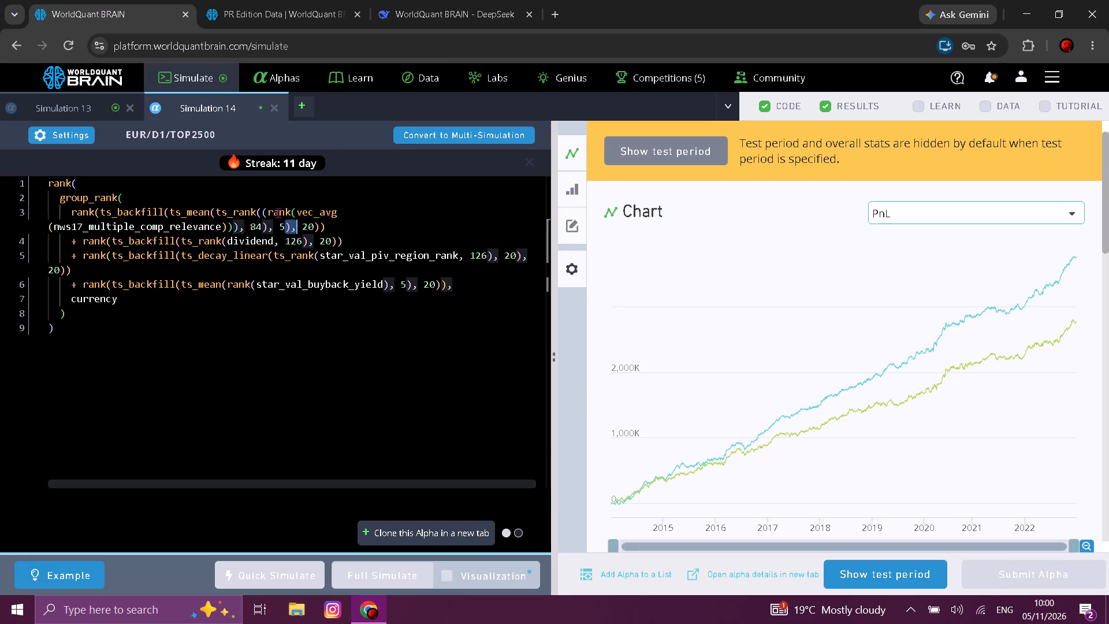
left_click(843, 575)
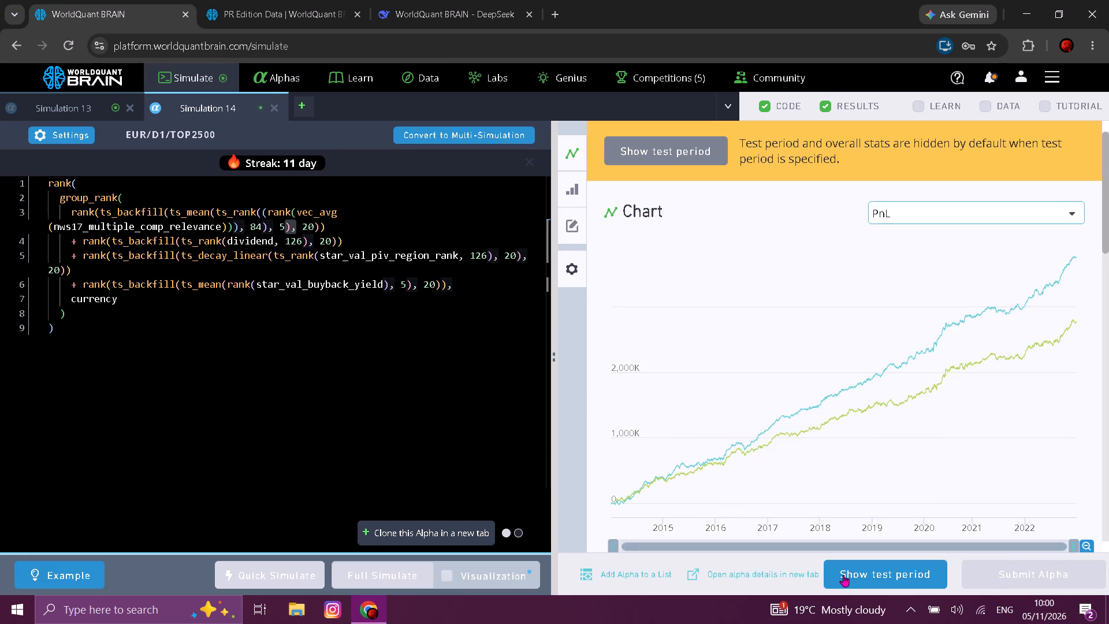
scroll(827, 410, "down", 5)
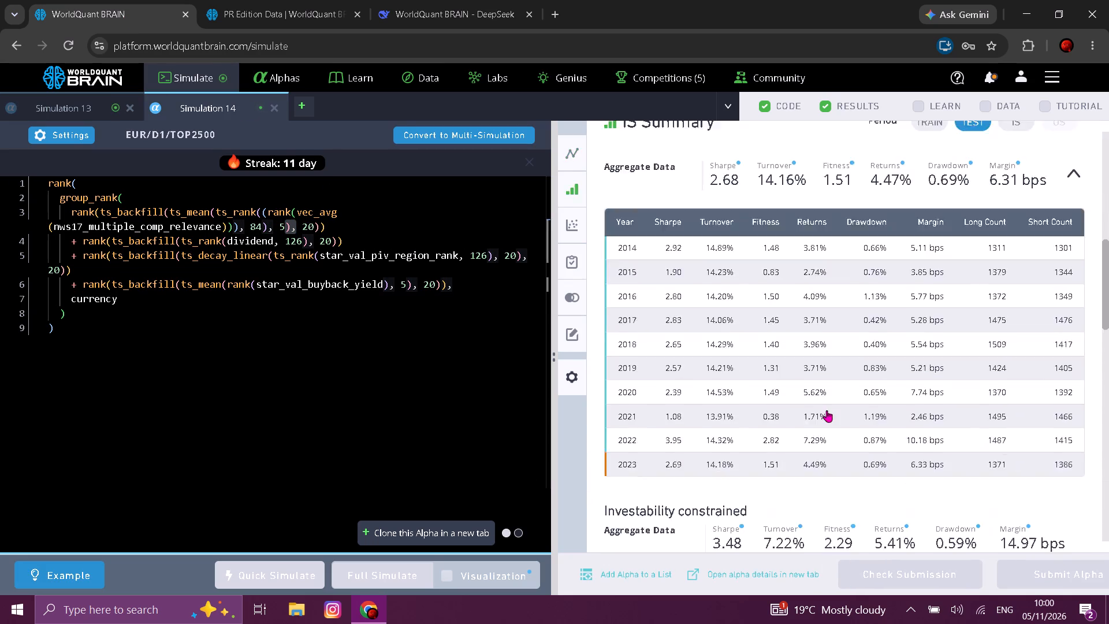
scroll(827, 410, "down", 1)
left_click(760, 351)
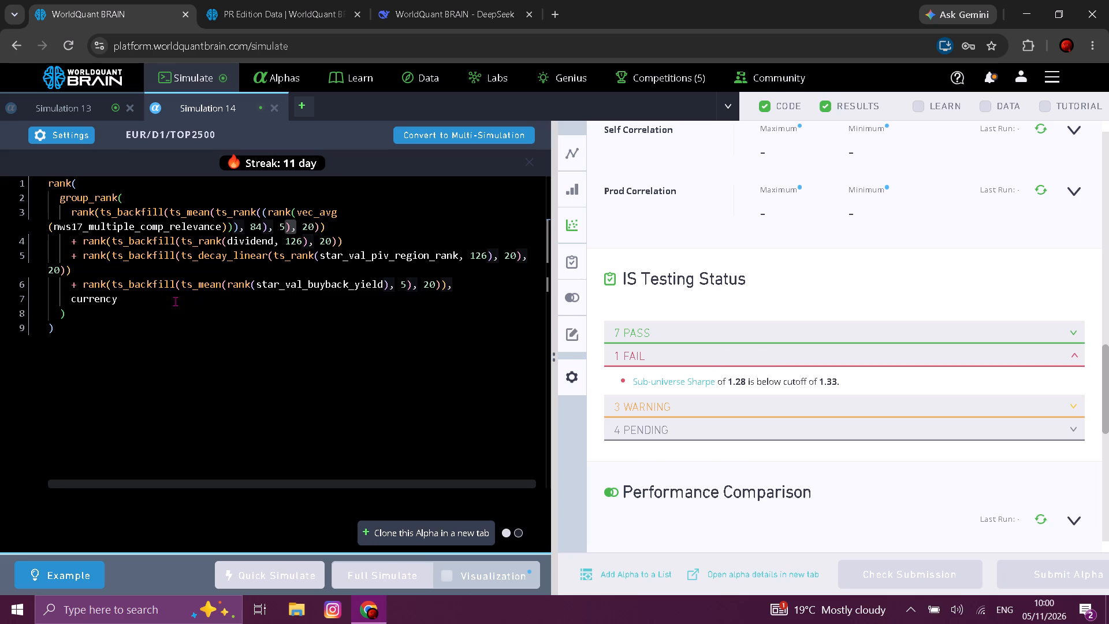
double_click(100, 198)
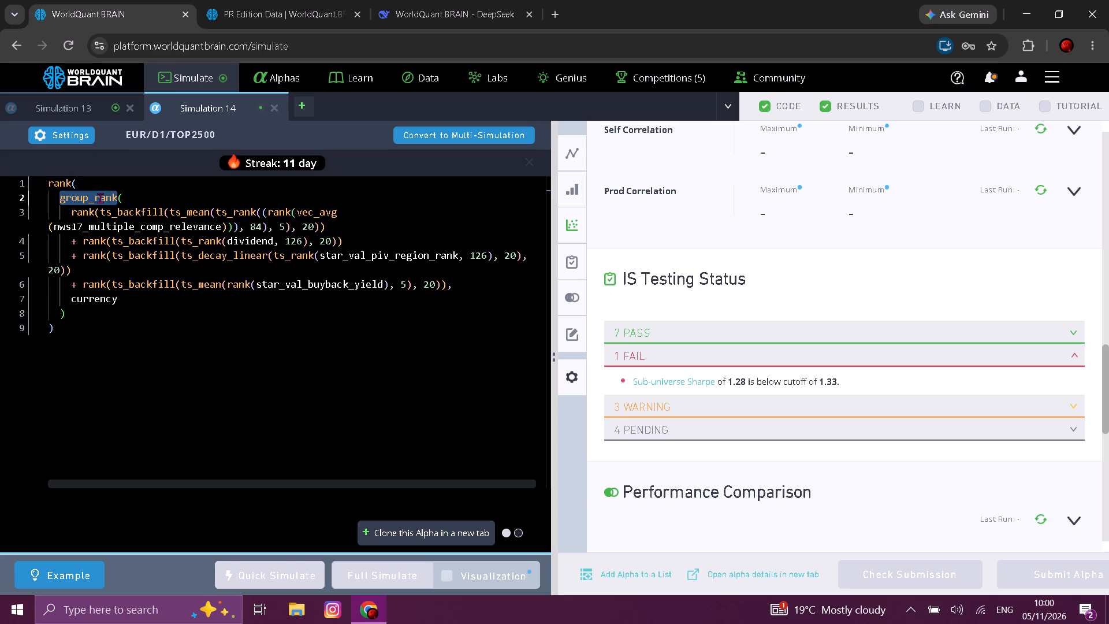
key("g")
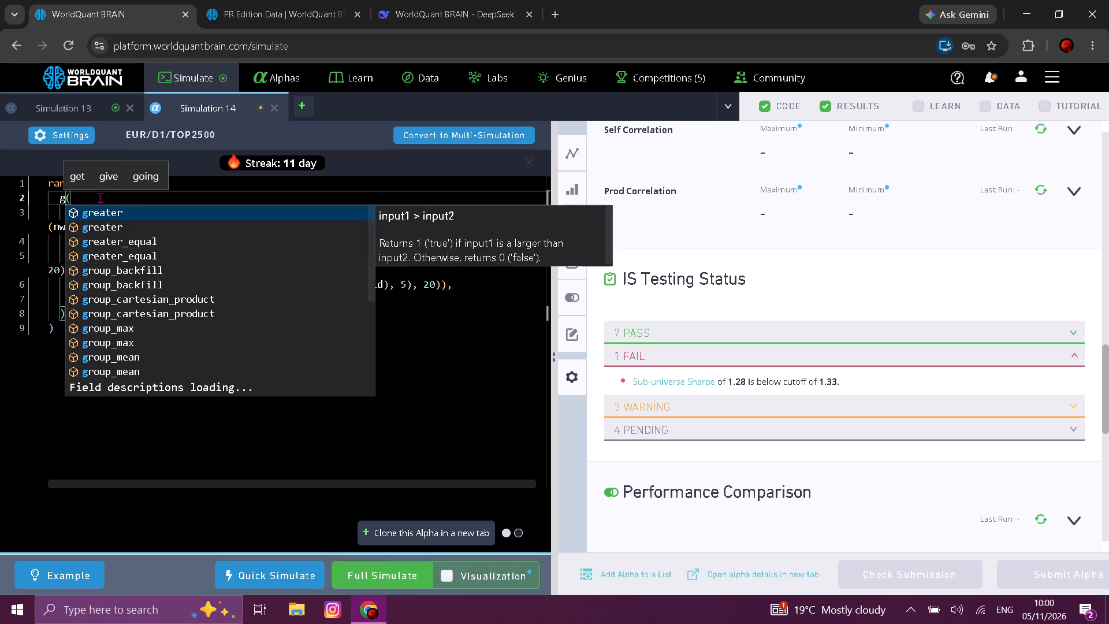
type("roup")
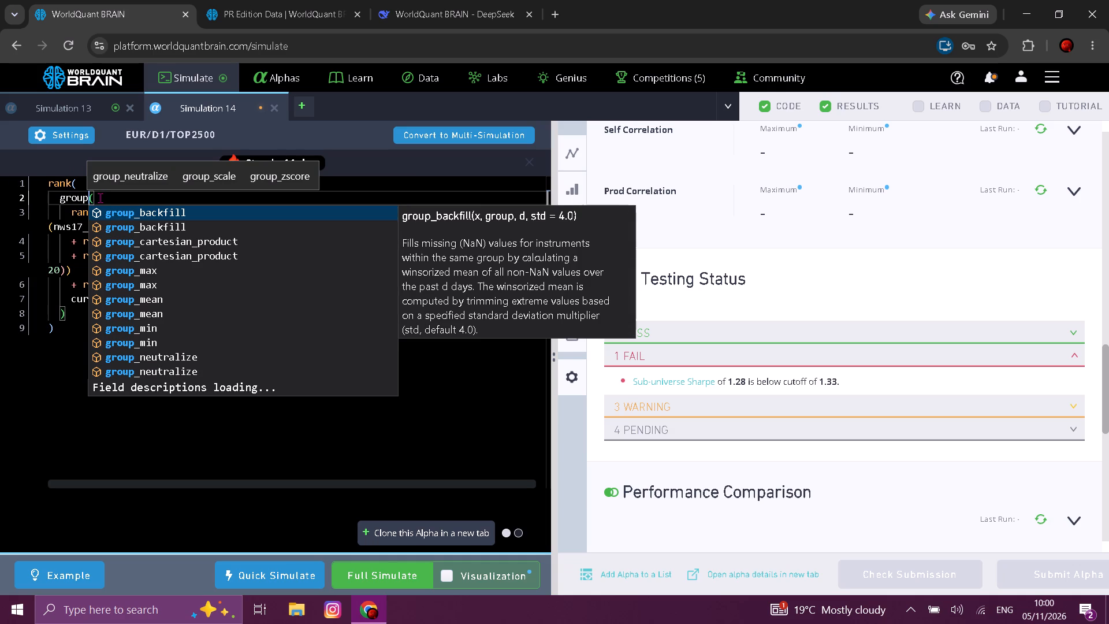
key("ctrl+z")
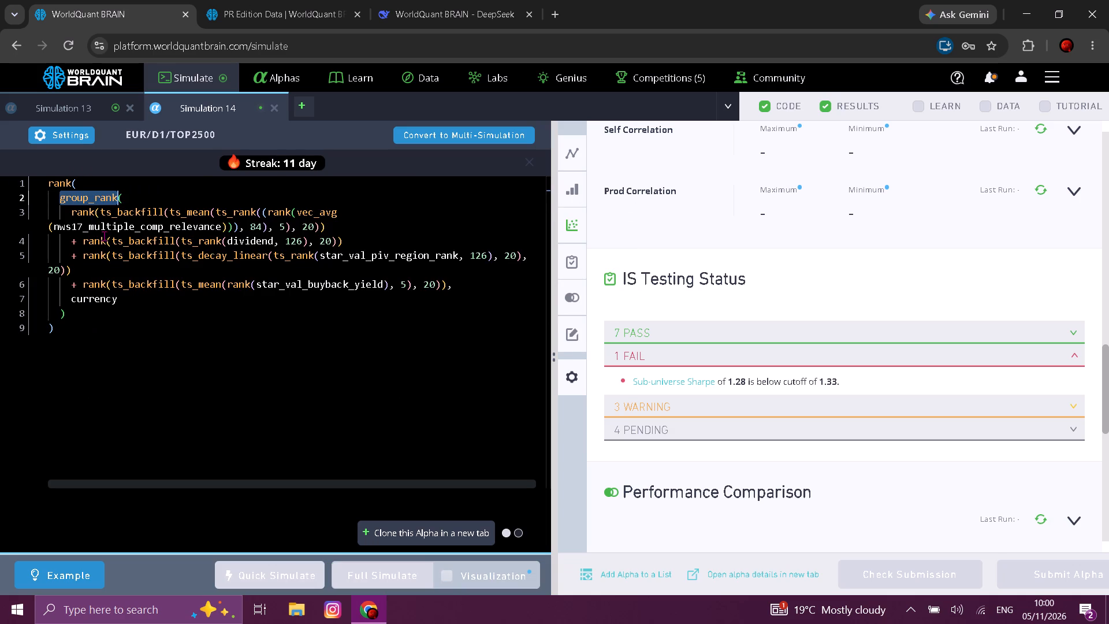
Replace the grouping currency with industry in the group_rank expression of Simulation 14.
left_click(129, 309)
double_click(106, 301)
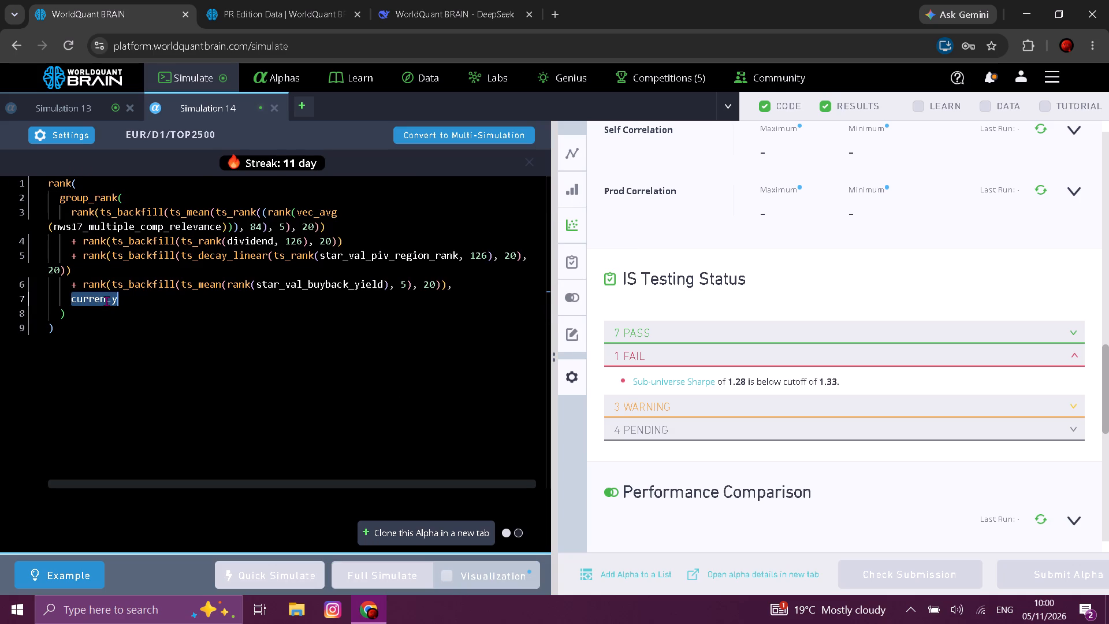
key("i")
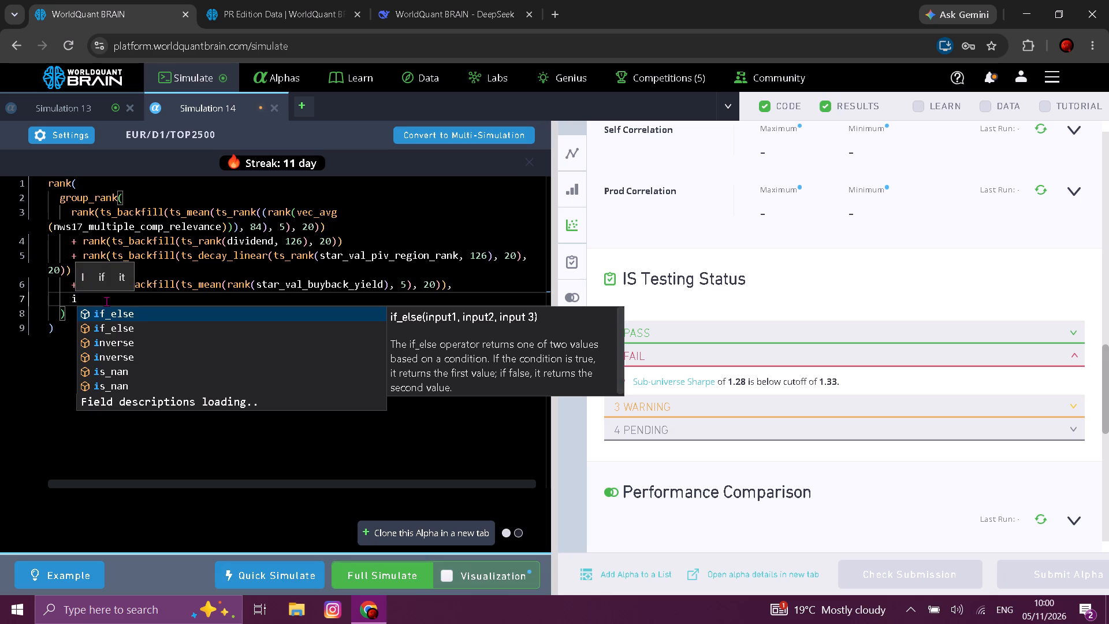
type("ndu")
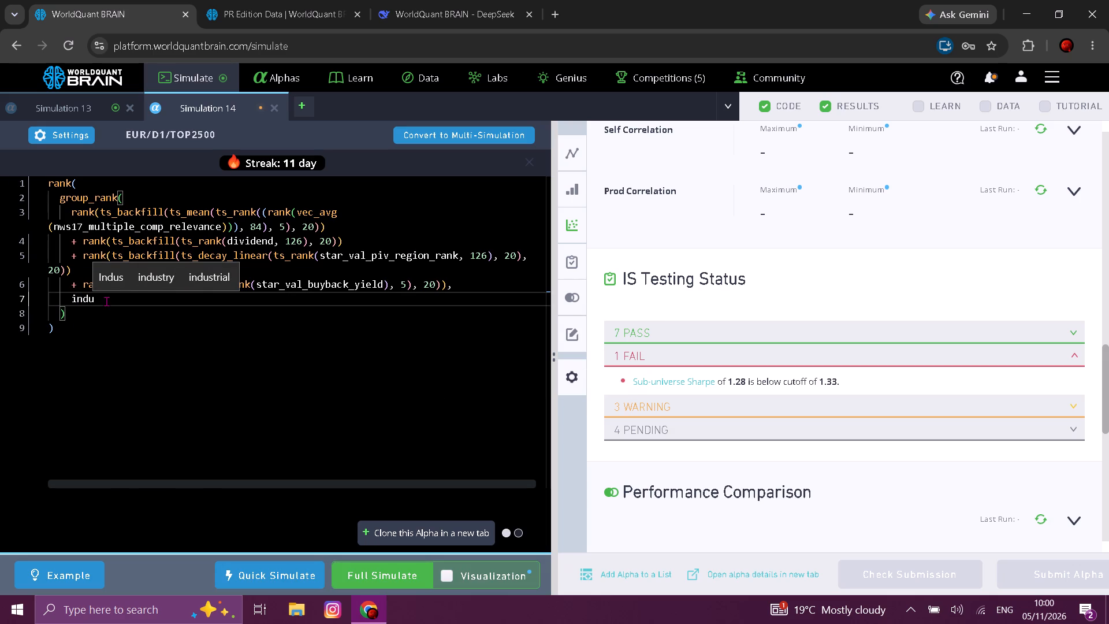
left_click(147, 281)
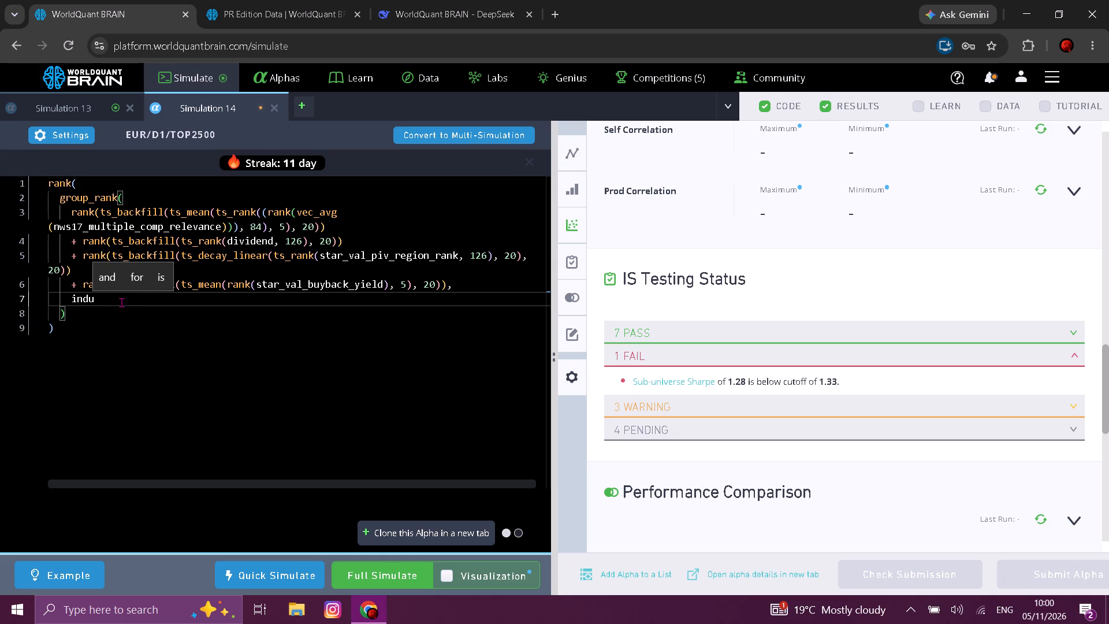
type("str")
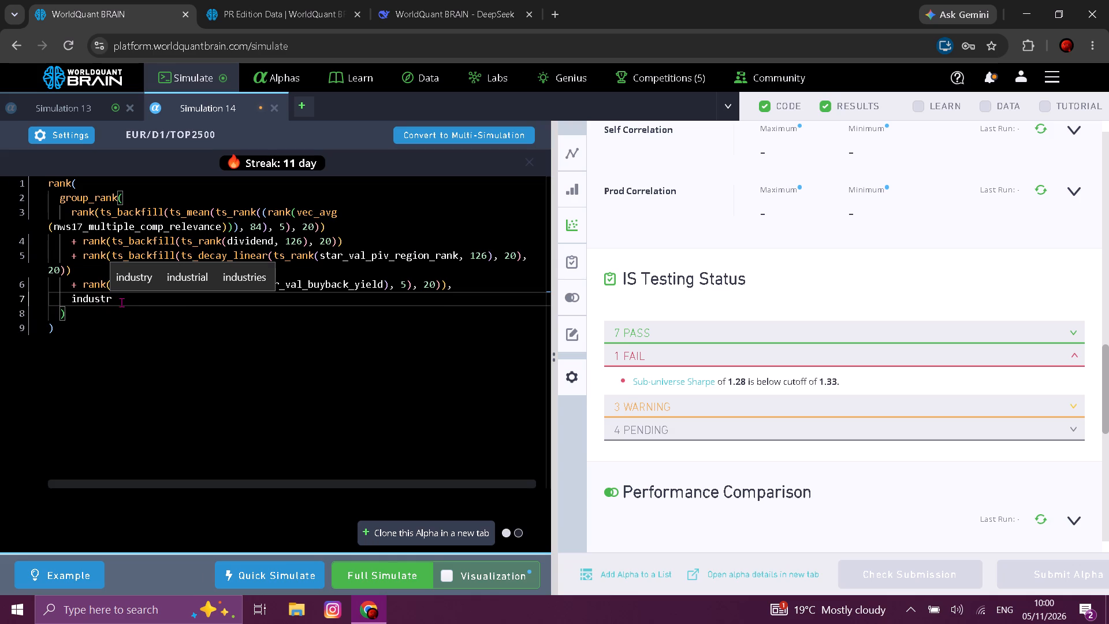
left_click(141, 269)
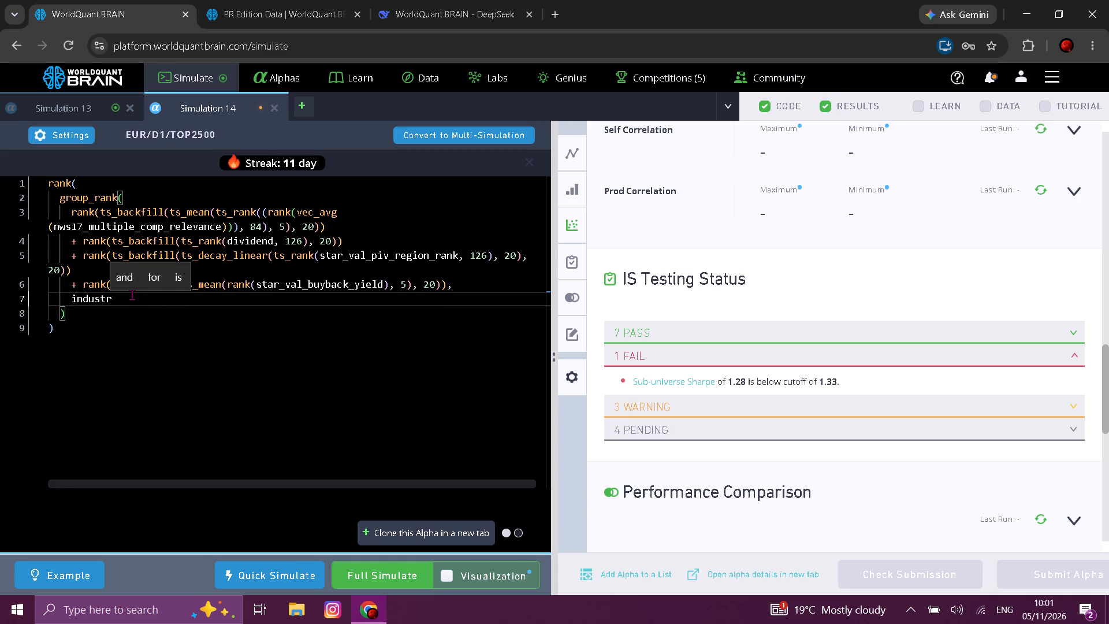
key("y")
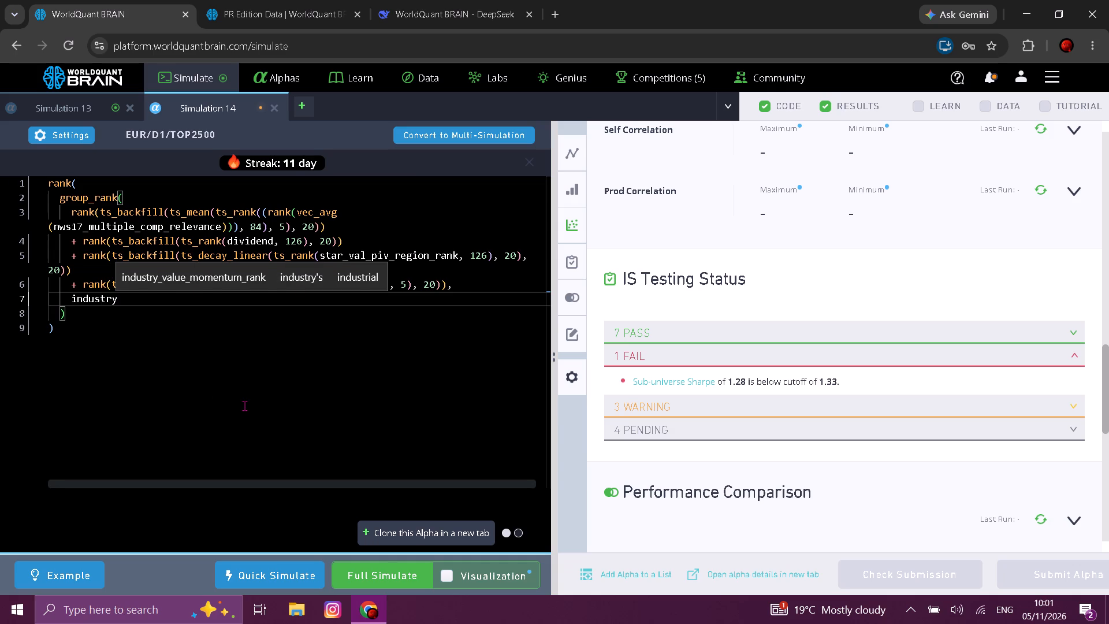
left_click(244, 406)
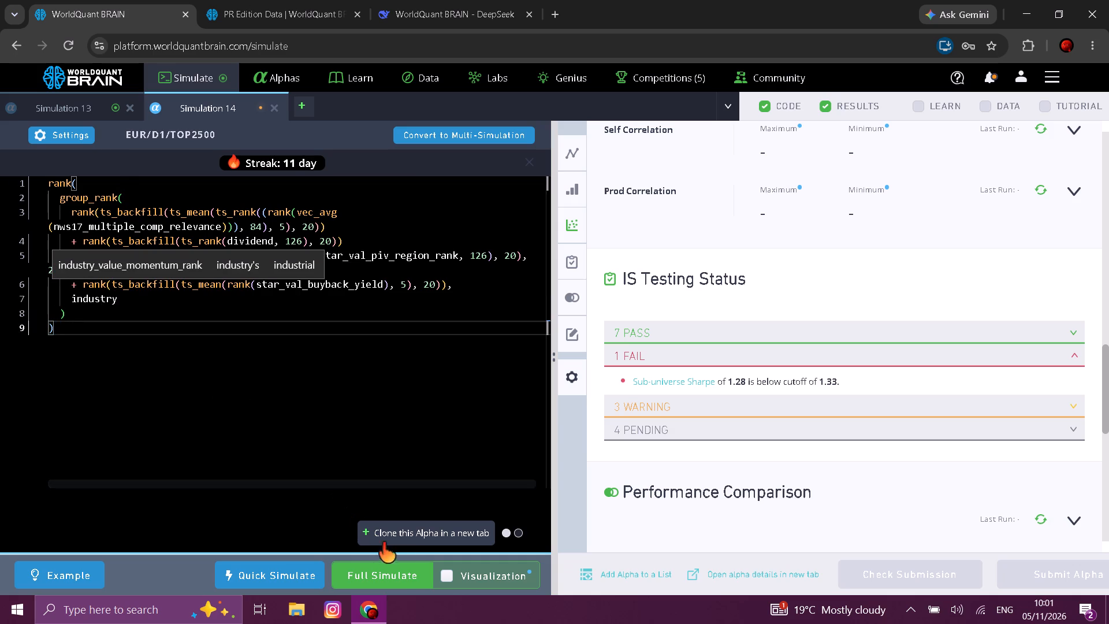
Run a full simulation of Simulation 14 with the industry grouping.
left_click(394, 576)
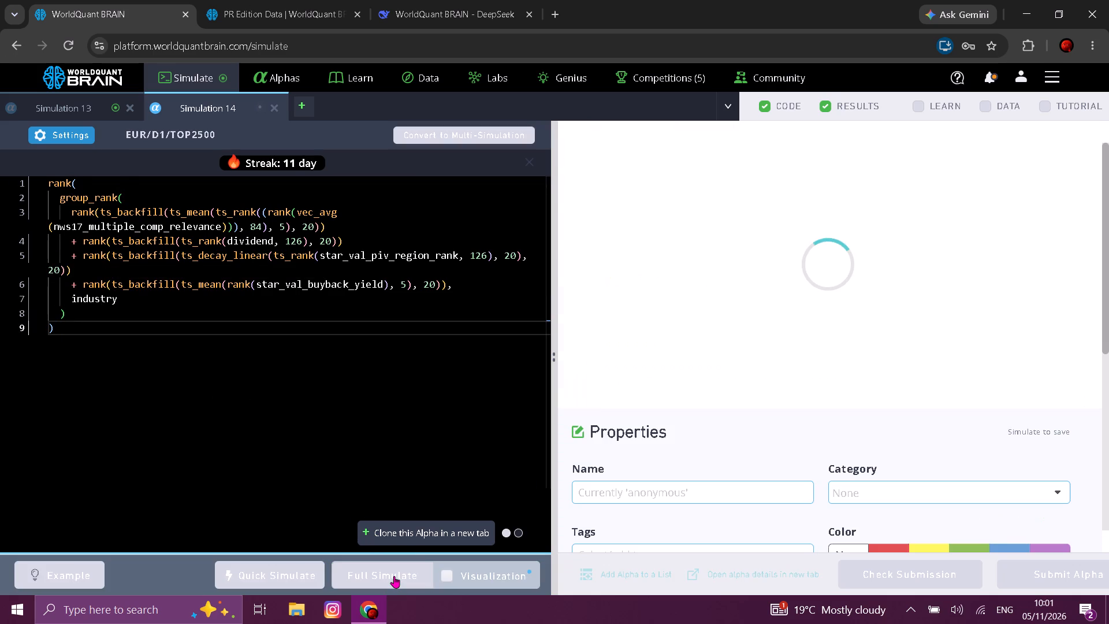
triple_click(180, 248)
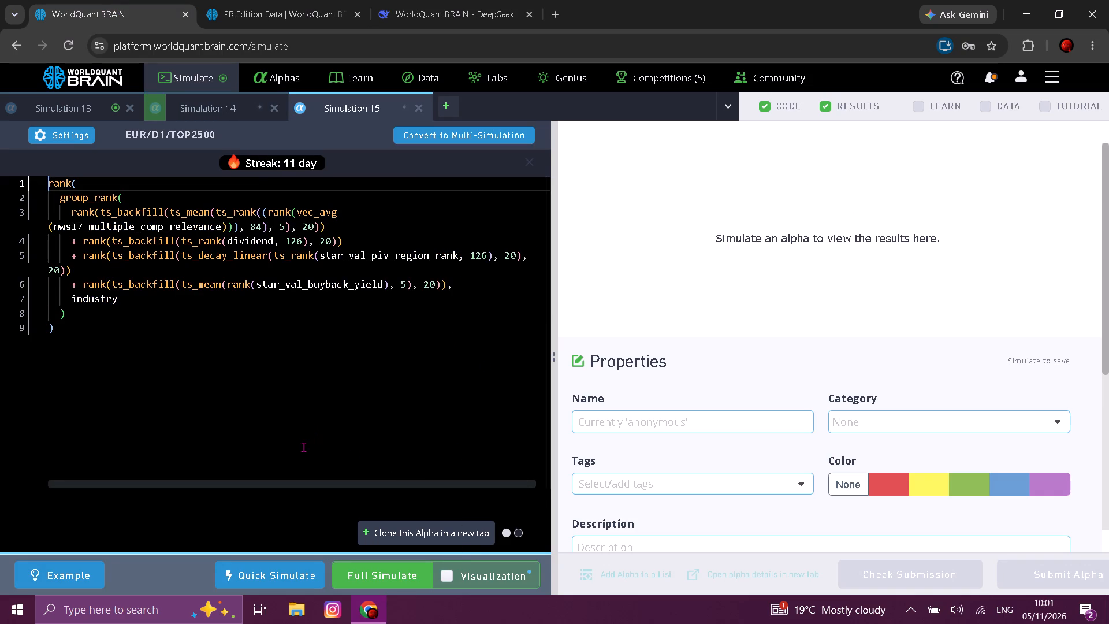
double_click(173, 250)
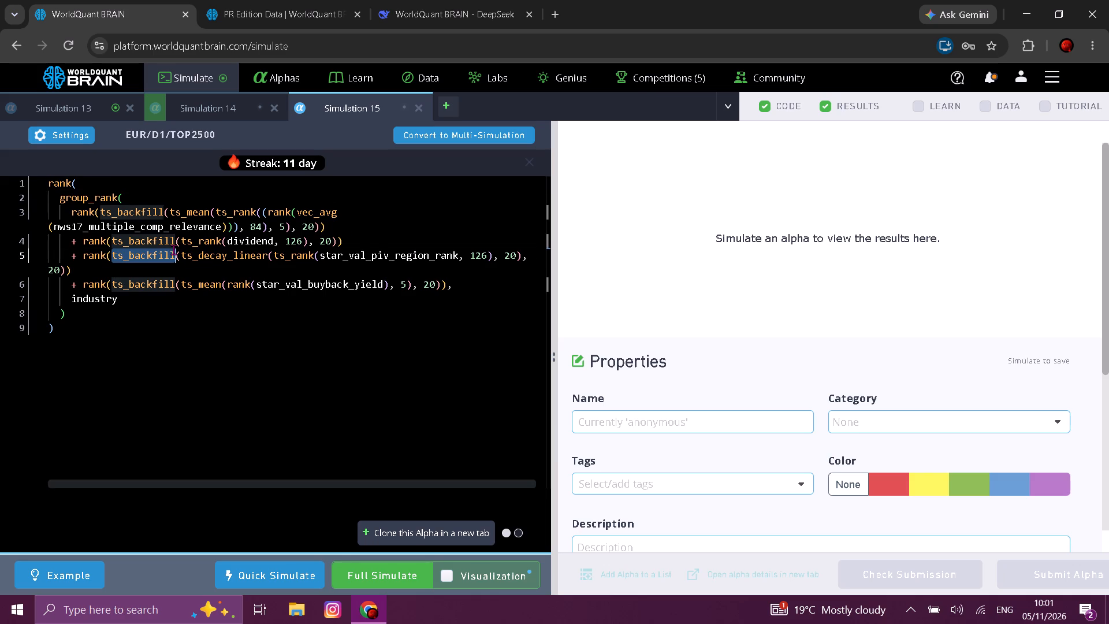
key("ctrl+a")
key("ctrl+v")
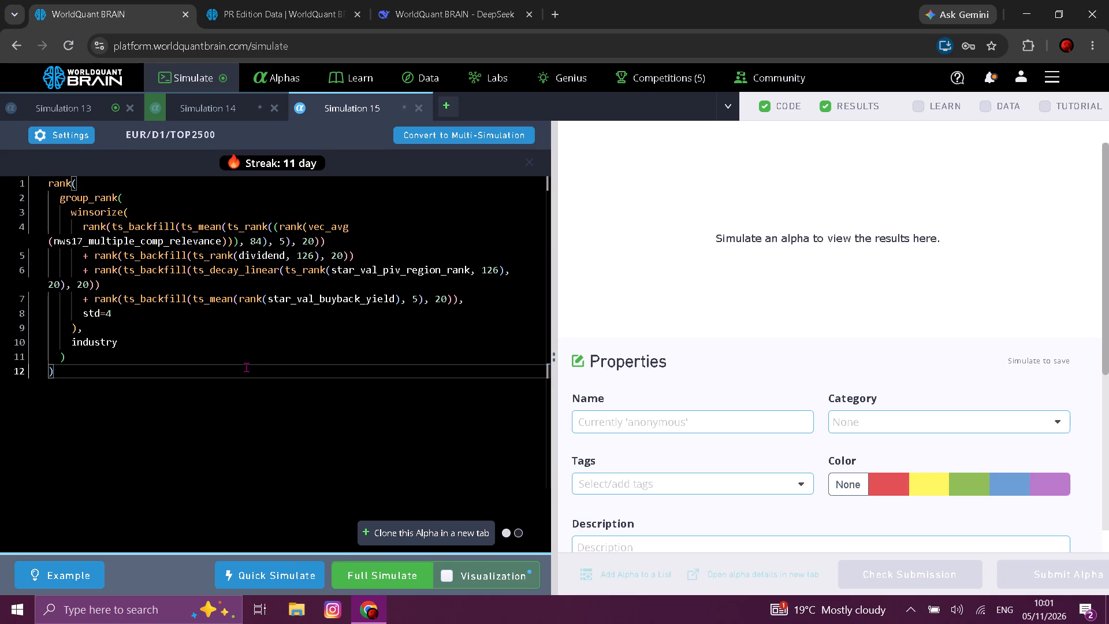
left_click(124, 214)
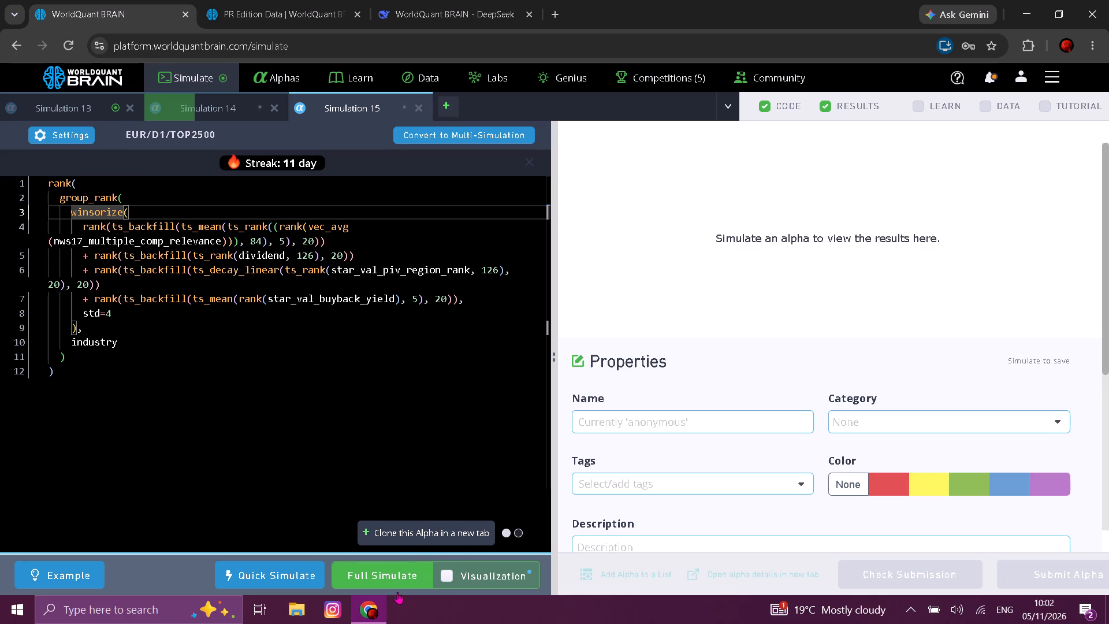
Run a full simulation of Simulation 15 with the winsorize expression.
left_click(384, 575)
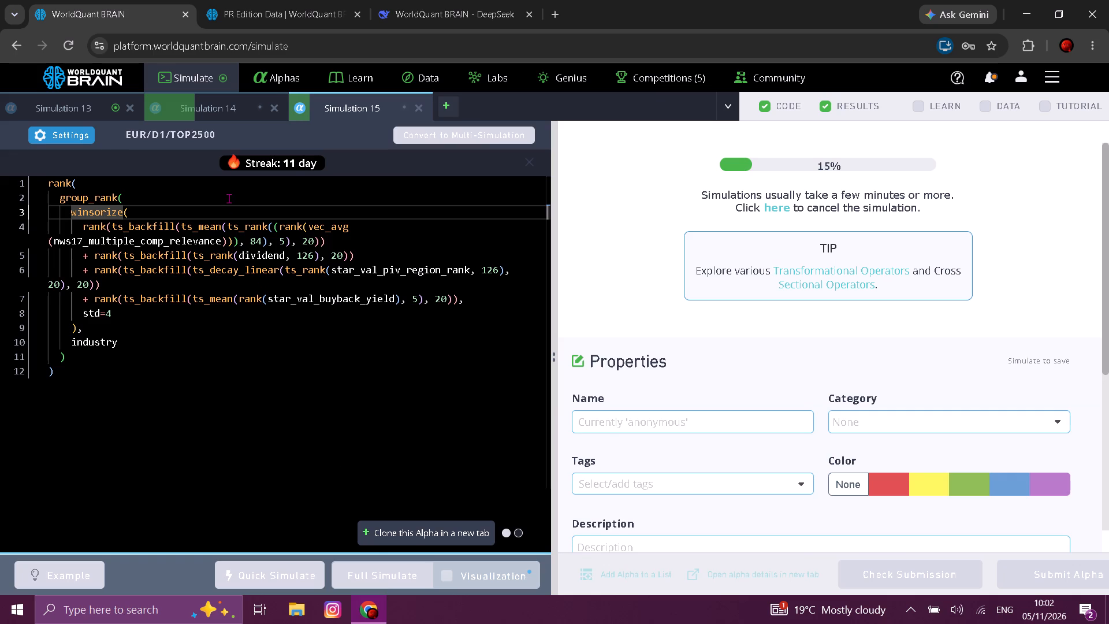
Show the test period of Simulation 13 and examine the failed check in its IS Testing Status.
left_click(93, 106)
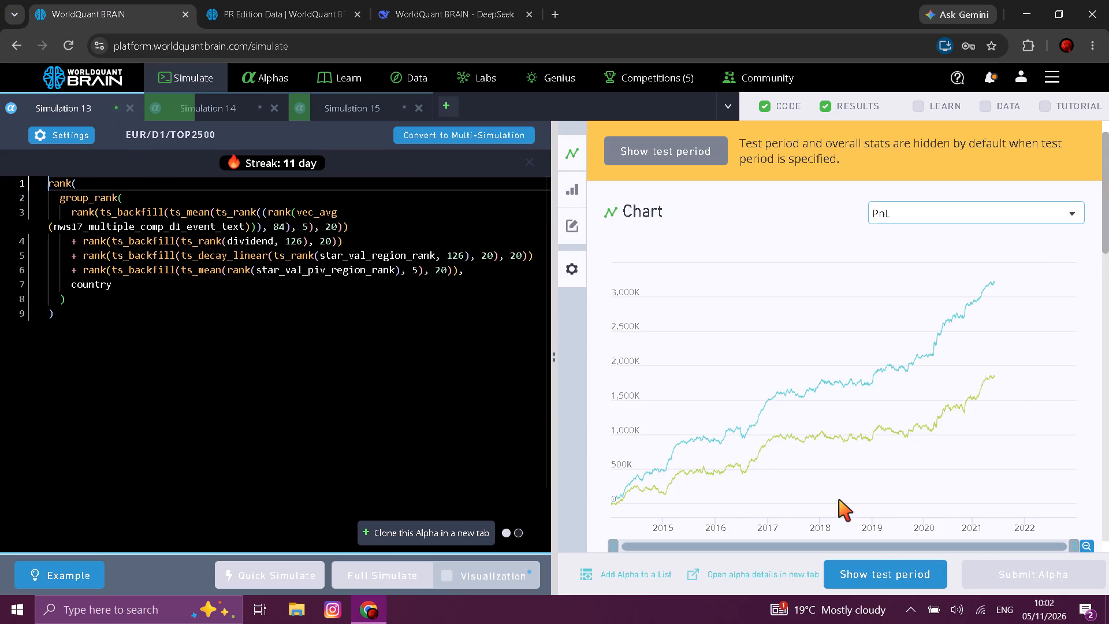
left_click(875, 567)
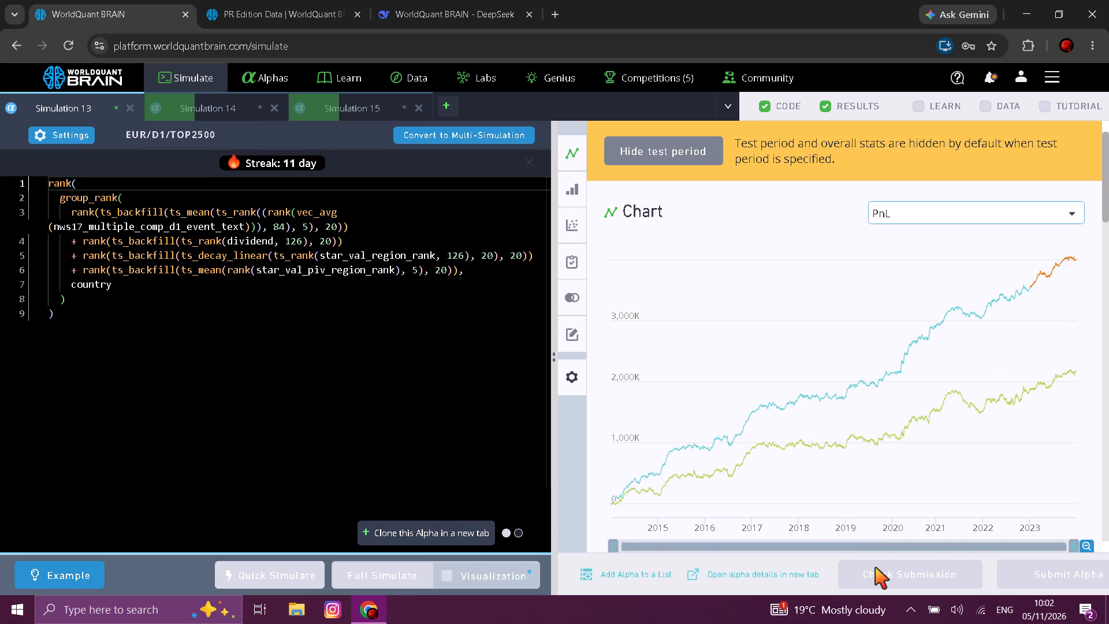
scroll(877, 476, "down", 5)
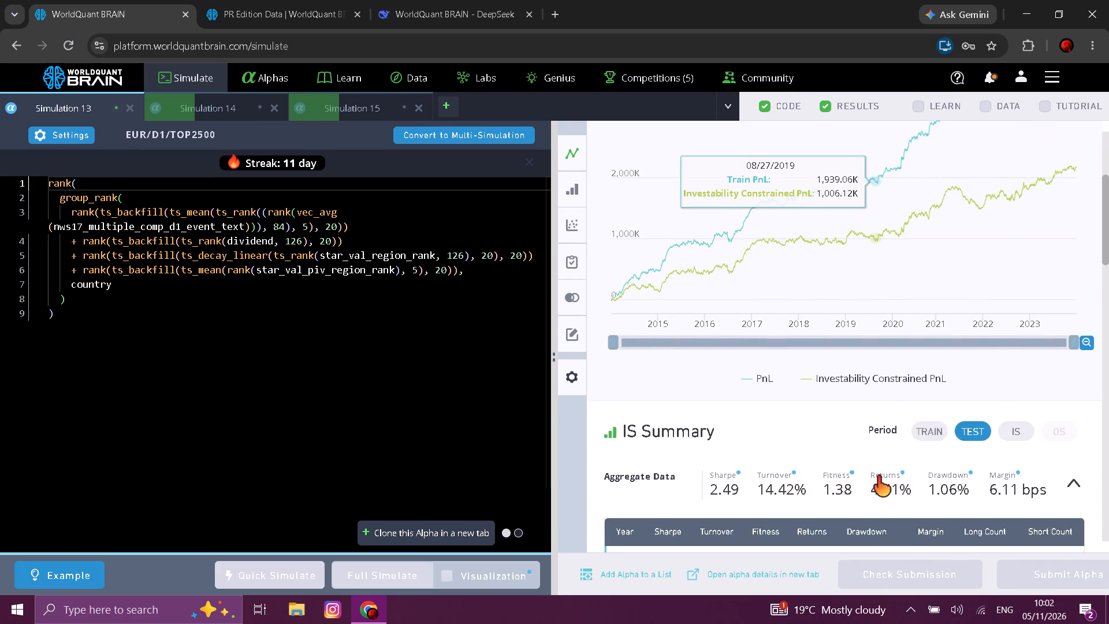
scroll(877, 476, "down", 8)
scroll(877, 476, "up", 1)
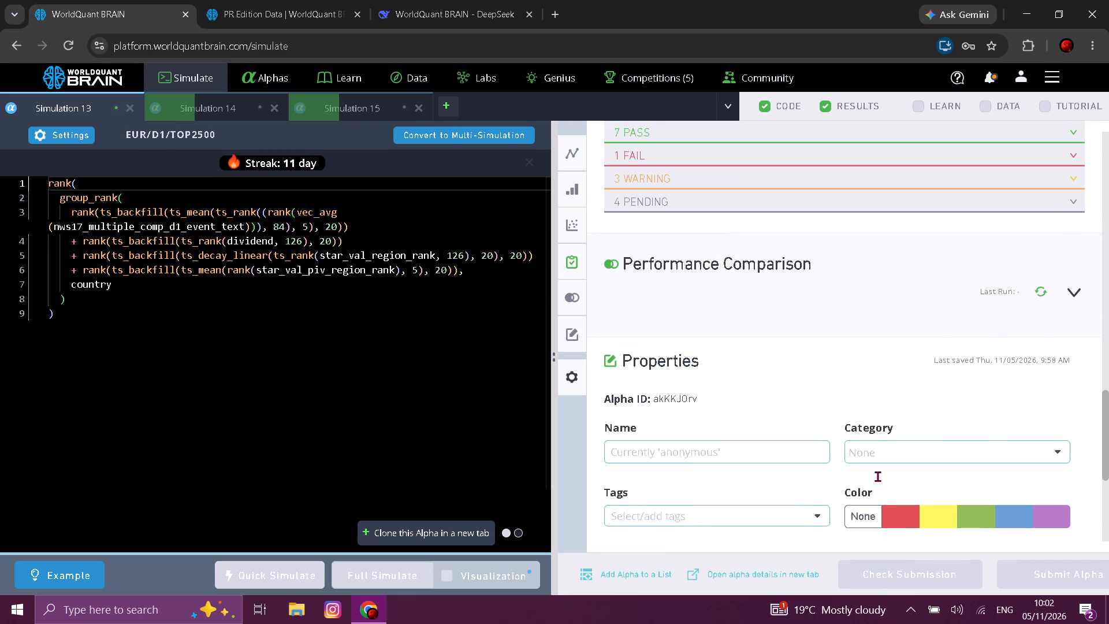
left_click(725, 152)
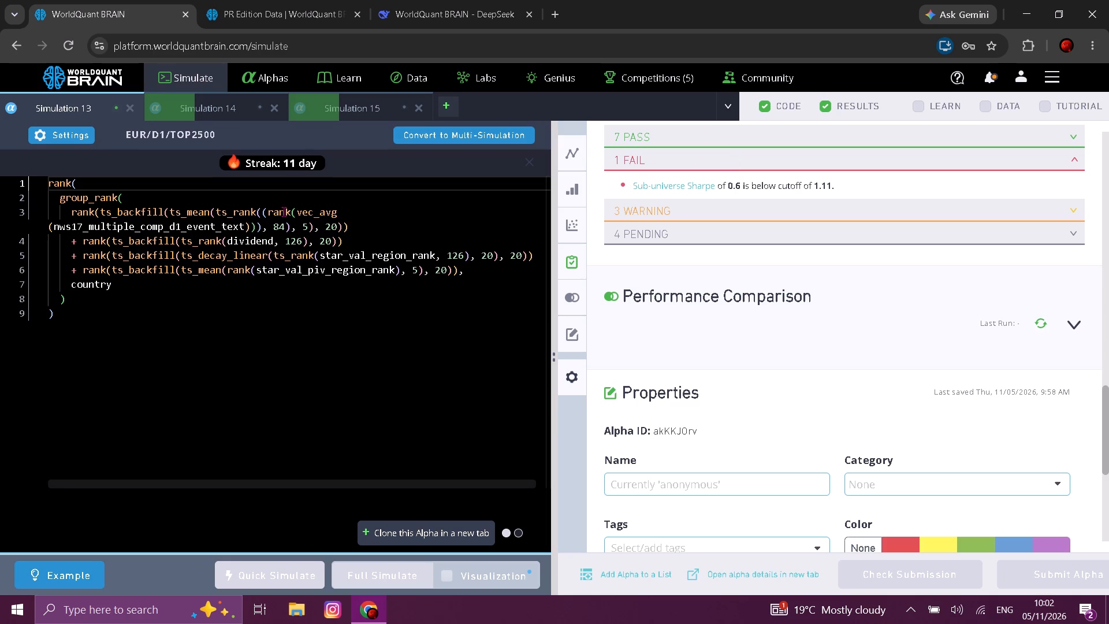
Replace the grouping country with subindustry in the group_rank expression of Simulation 13.
double_click(103, 291)
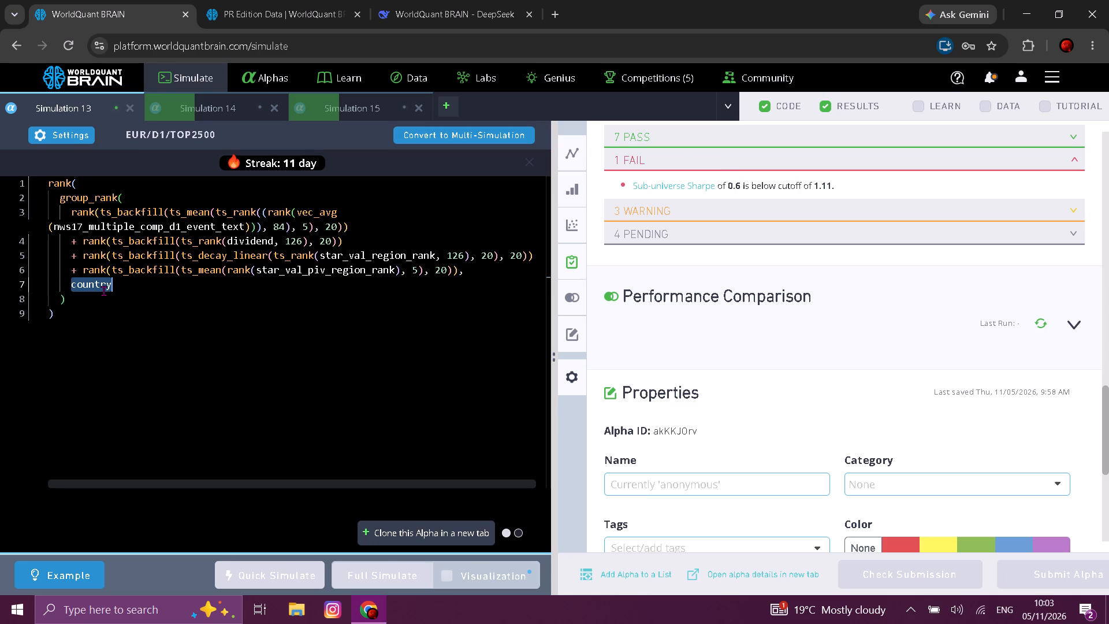
type("sec")
key("BackSpace")
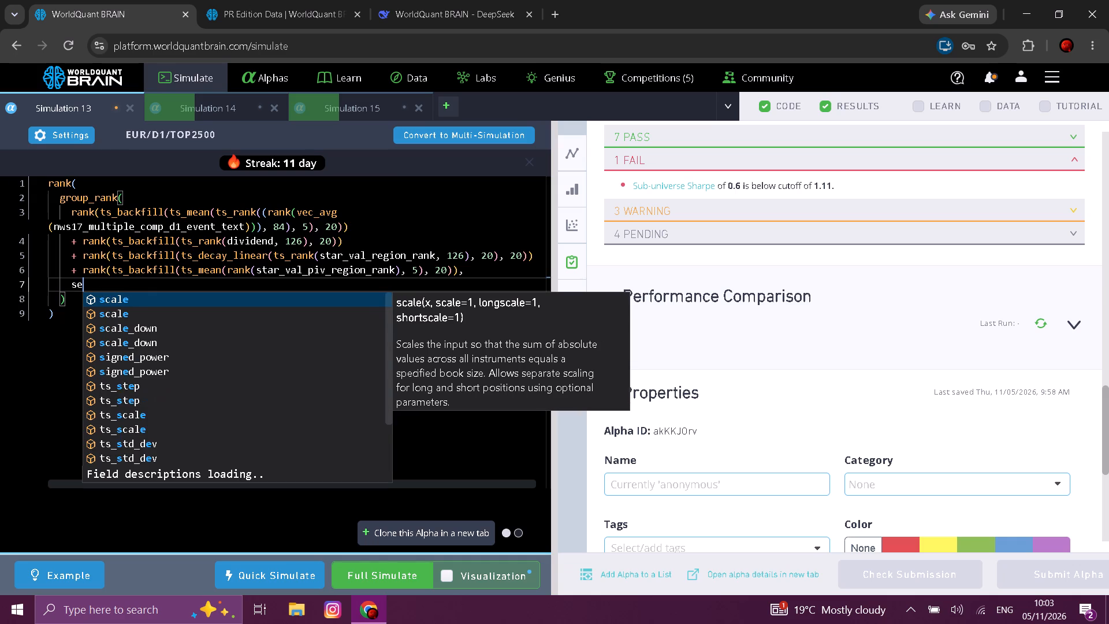
key("BackSpace")
type("ub")
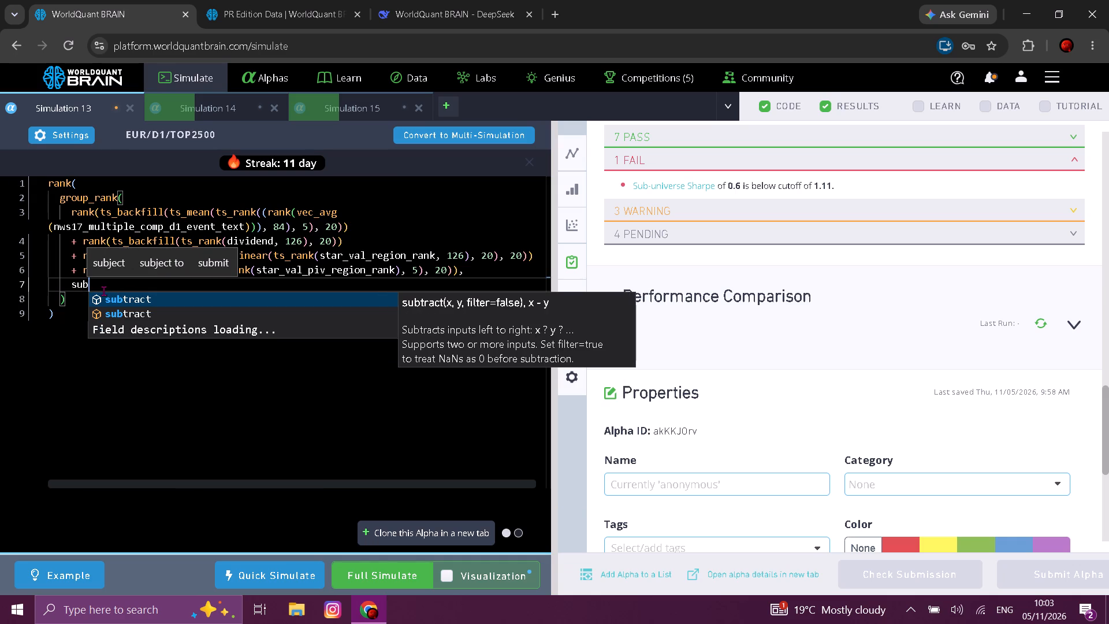
type("in")
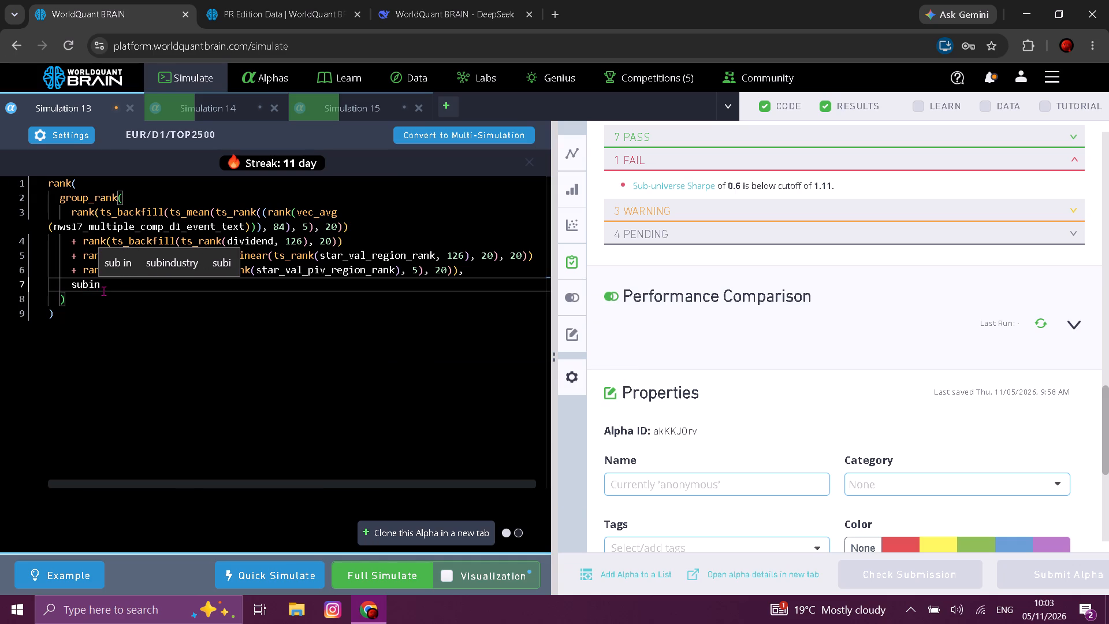
type("dusr")
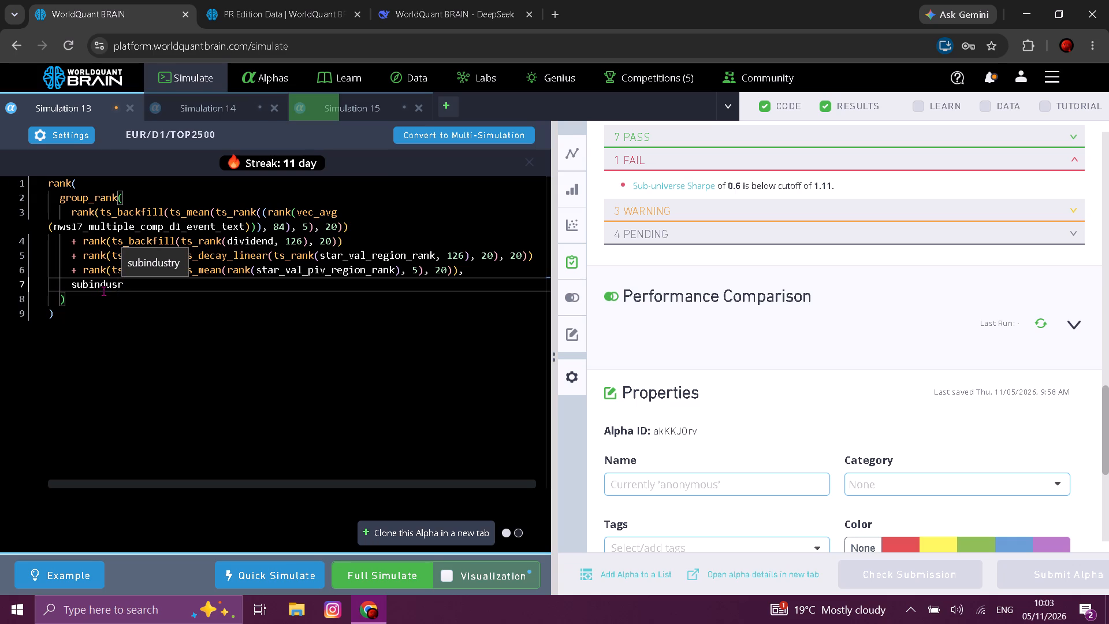
key("BackSpace")
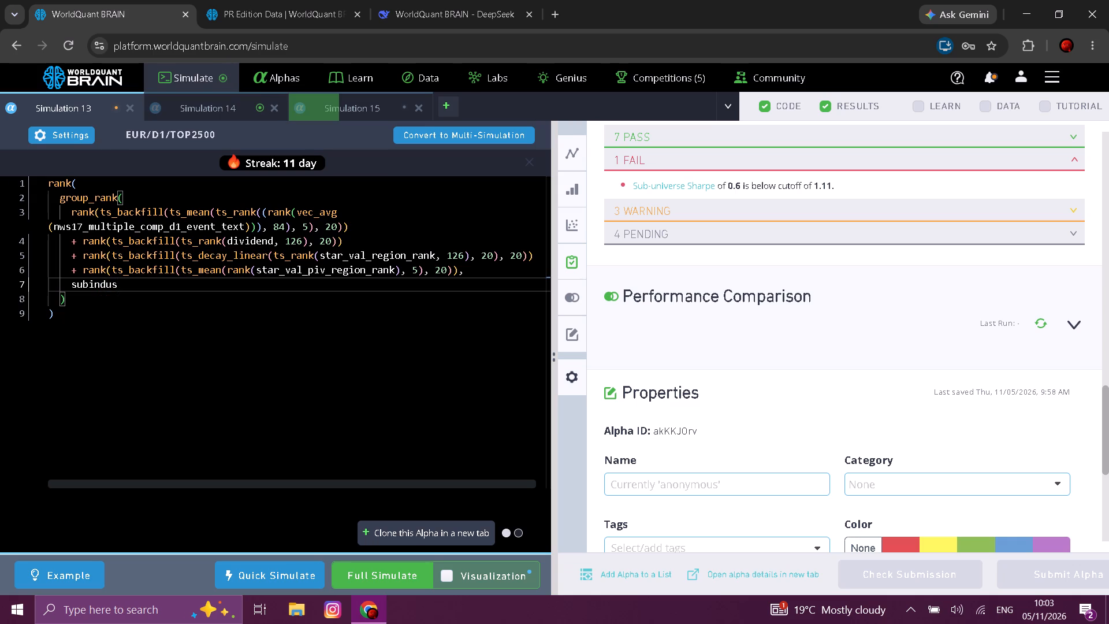
type("try")
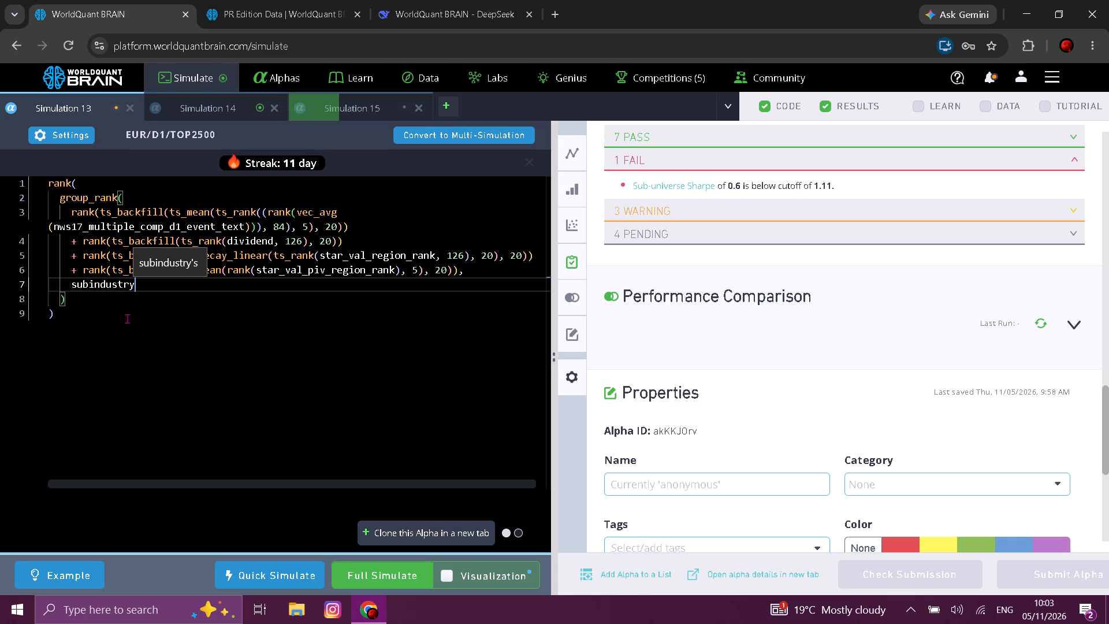
Replace the group_rank operator with group_zscore in Simulation 13's expression.
double_click(93, 192)
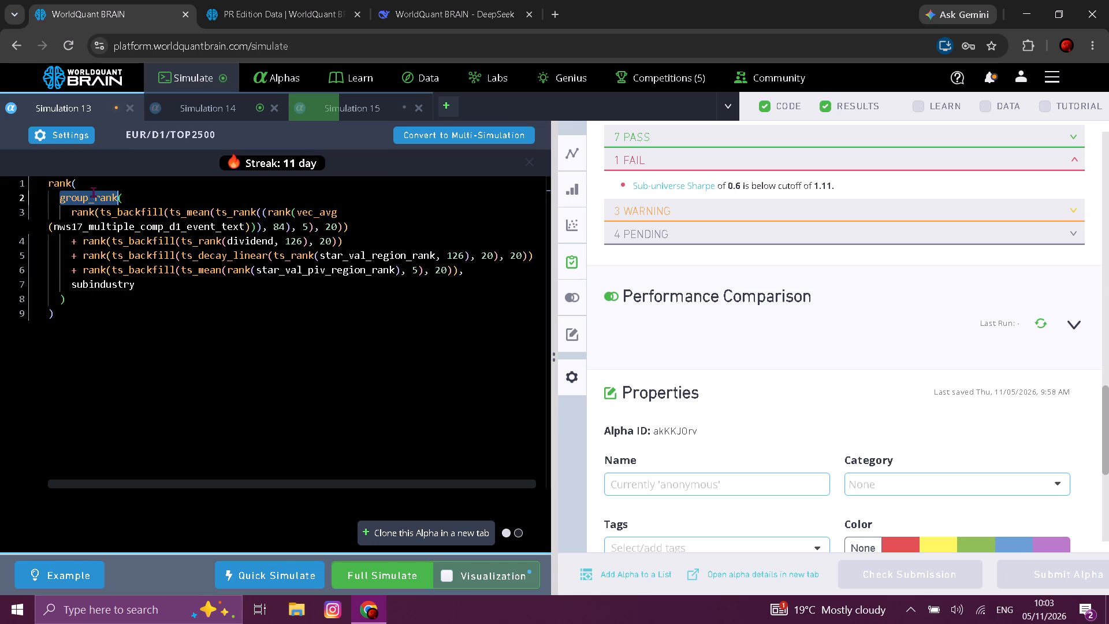
type("group")
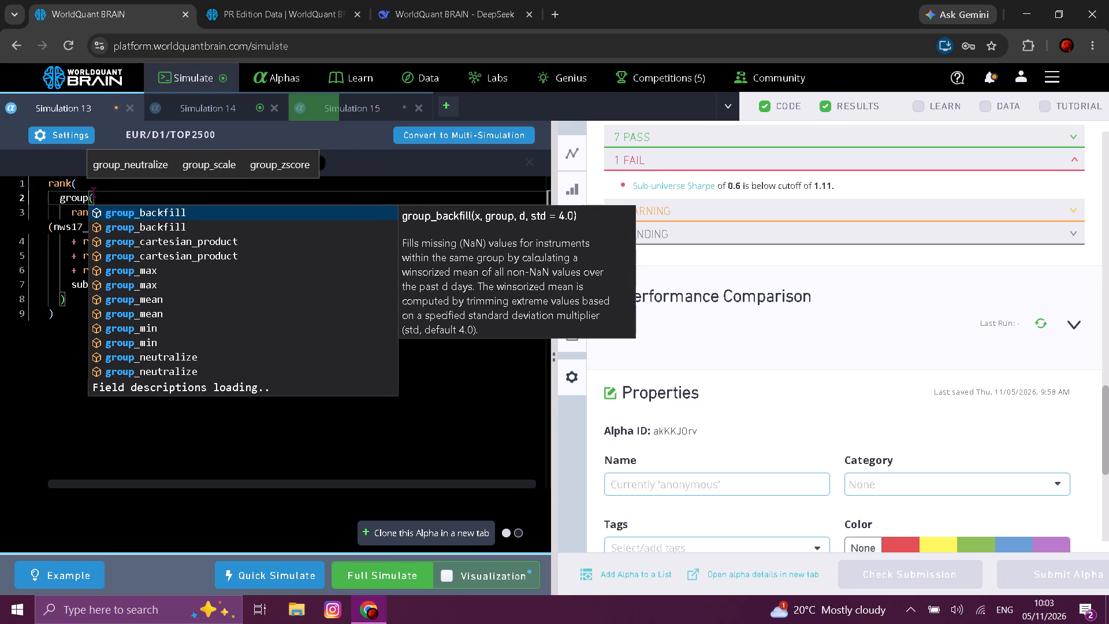
key("z")
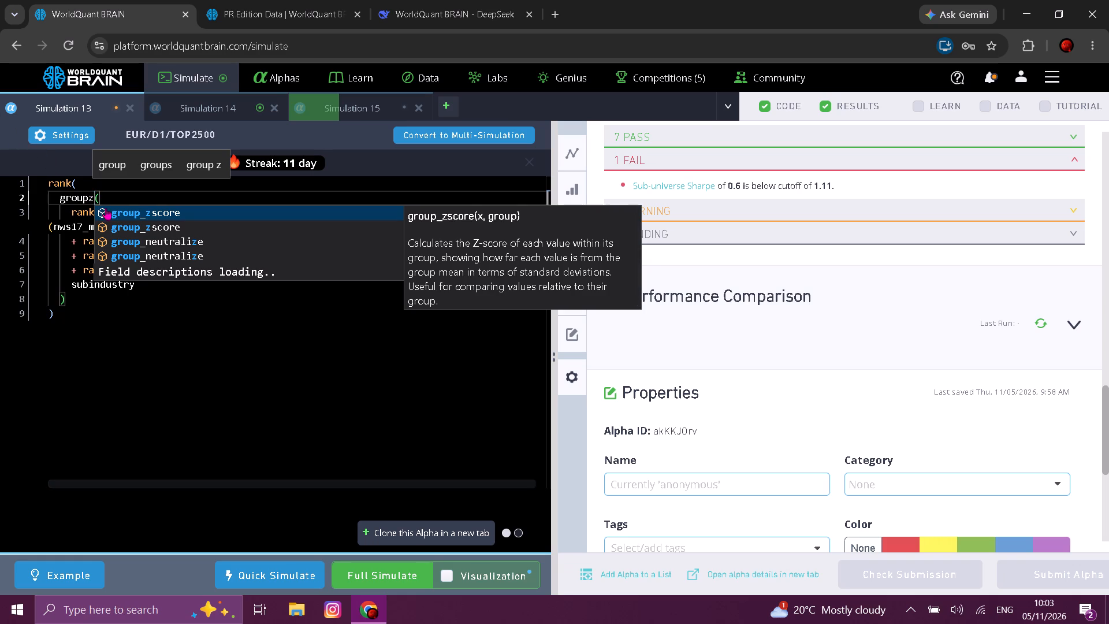
left_click(136, 216)
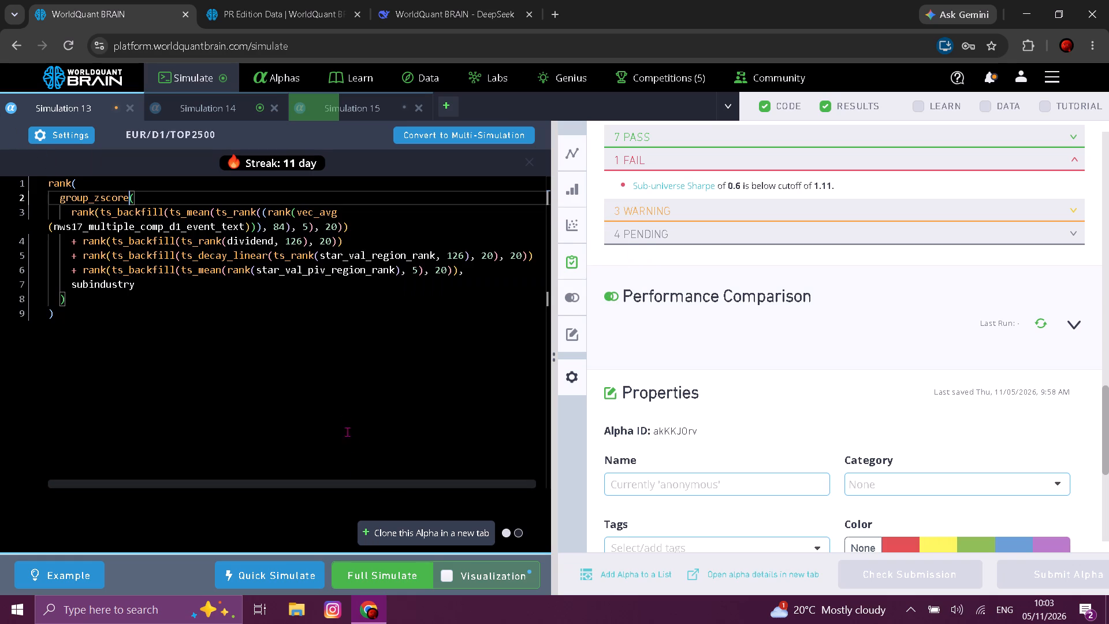
Run a full simulation of Simulation 13 with group_zscore and the subindustry grouping.
left_click(414, 573)
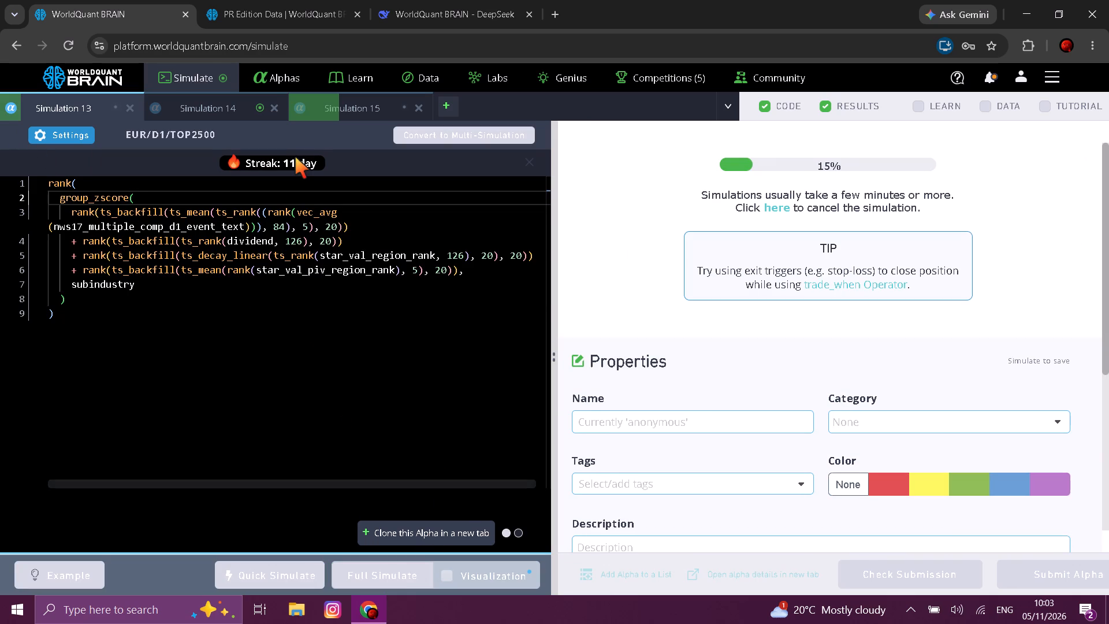
Show the test period of Simulation 14 and examine the failed check in its IS Testing Status.
left_click(213, 105)
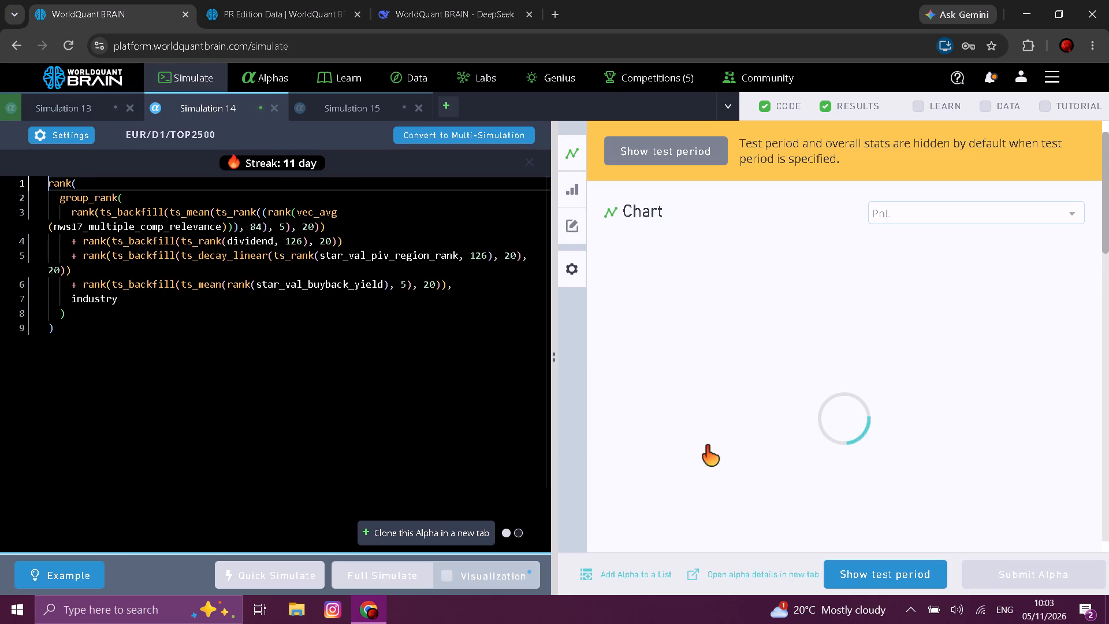
left_click(901, 566)
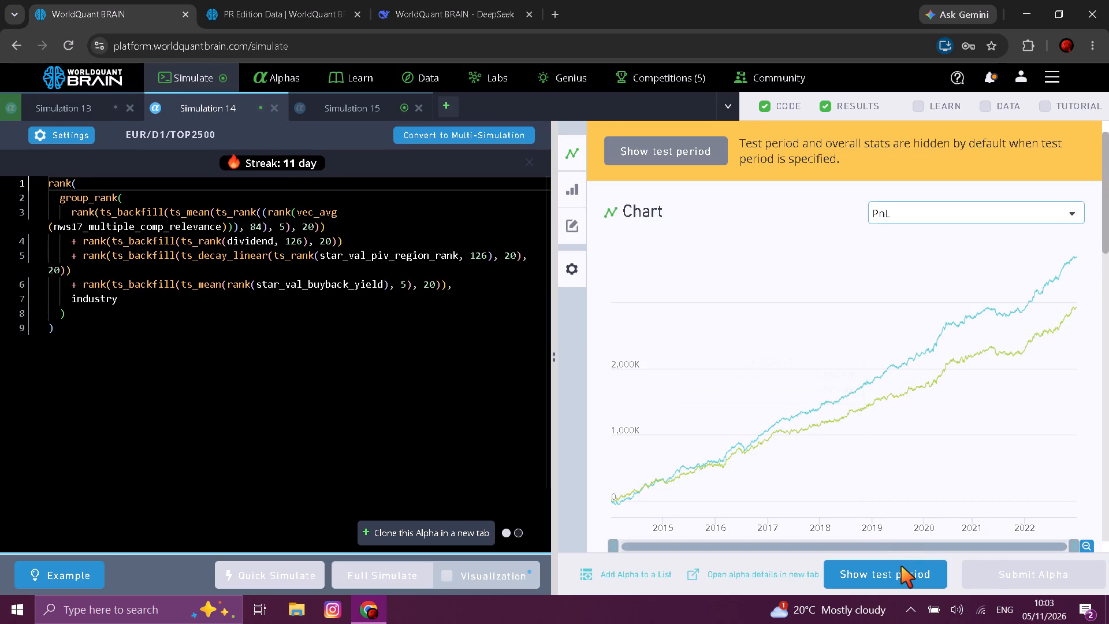
scroll(887, 471, "down", 11)
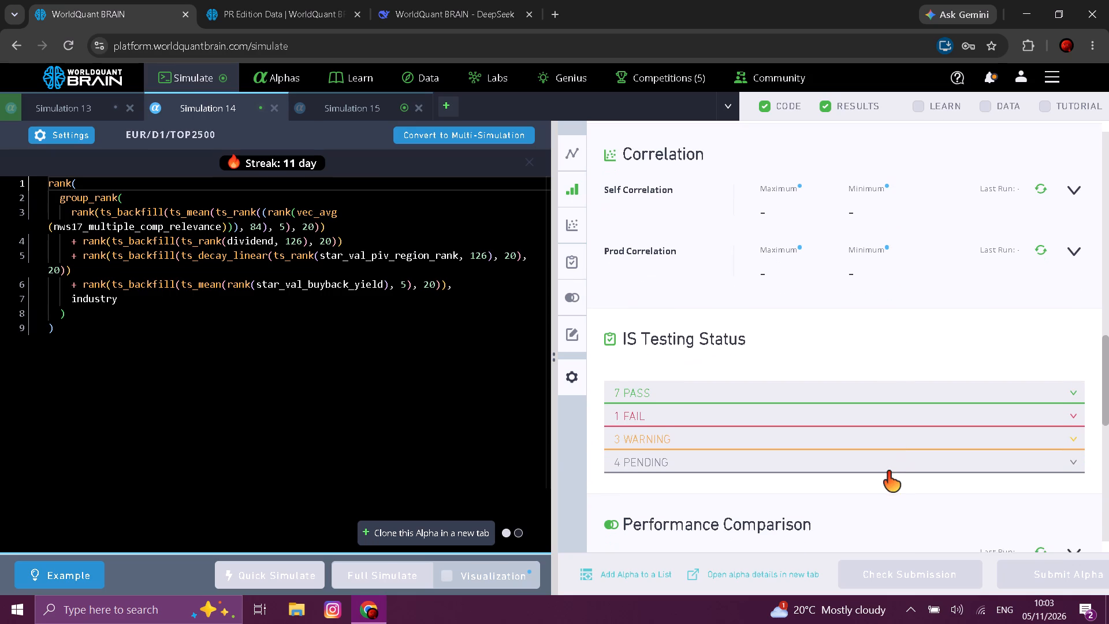
scroll(887, 471, "down", 1)
left_click(792, 385)
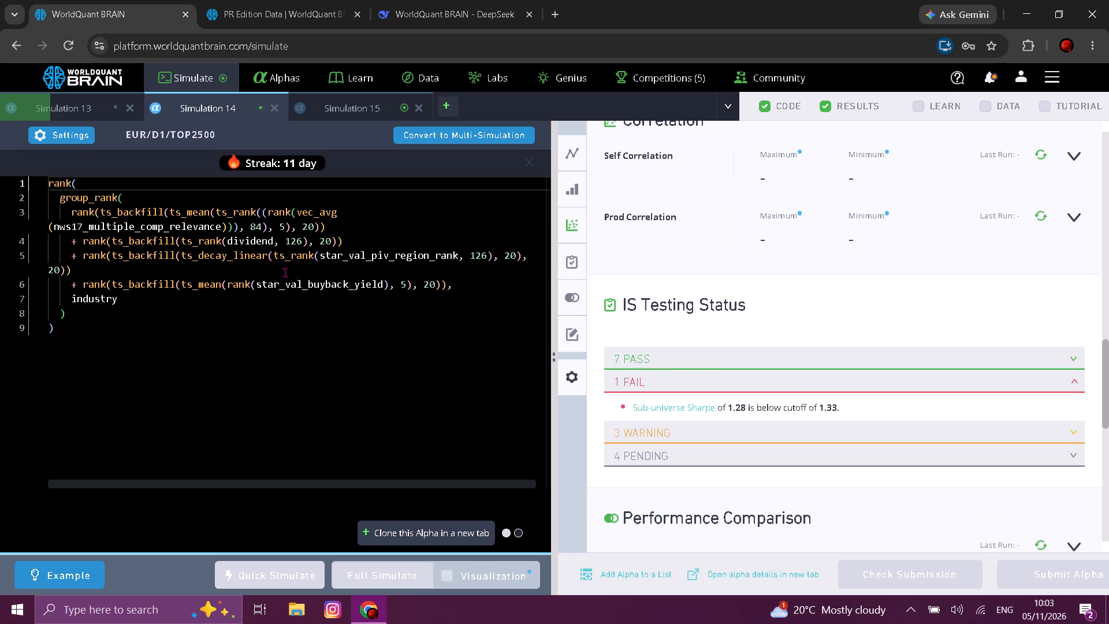
Set the decay to 6 in Simulation 14's settings and apply it.
left_click(79, 136)
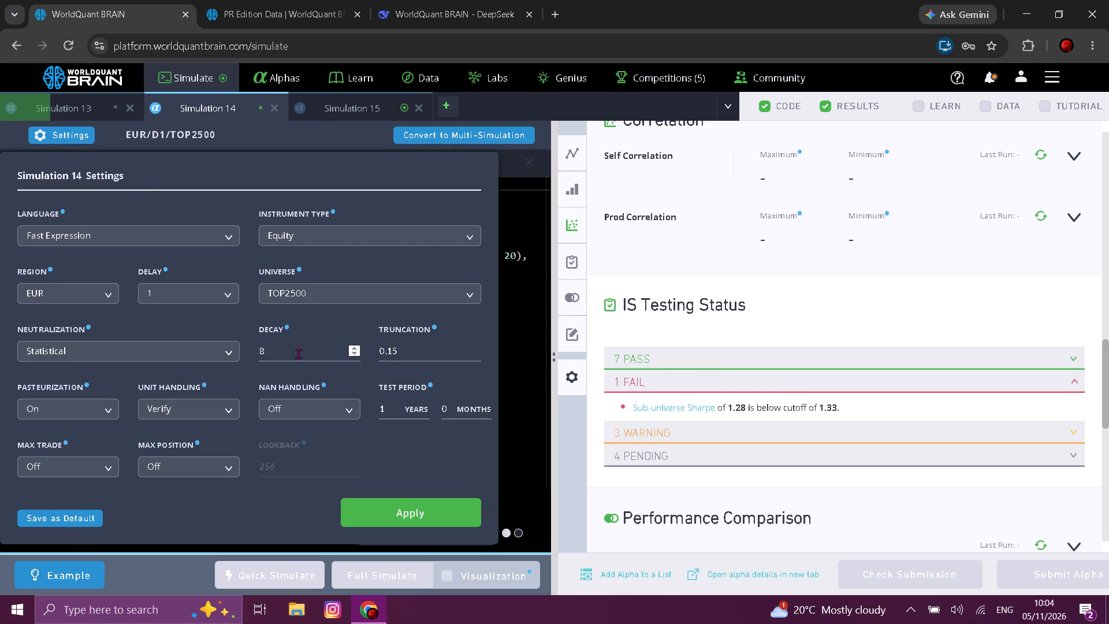
left_click(298, 354)
key("BackSpace")
key("6")
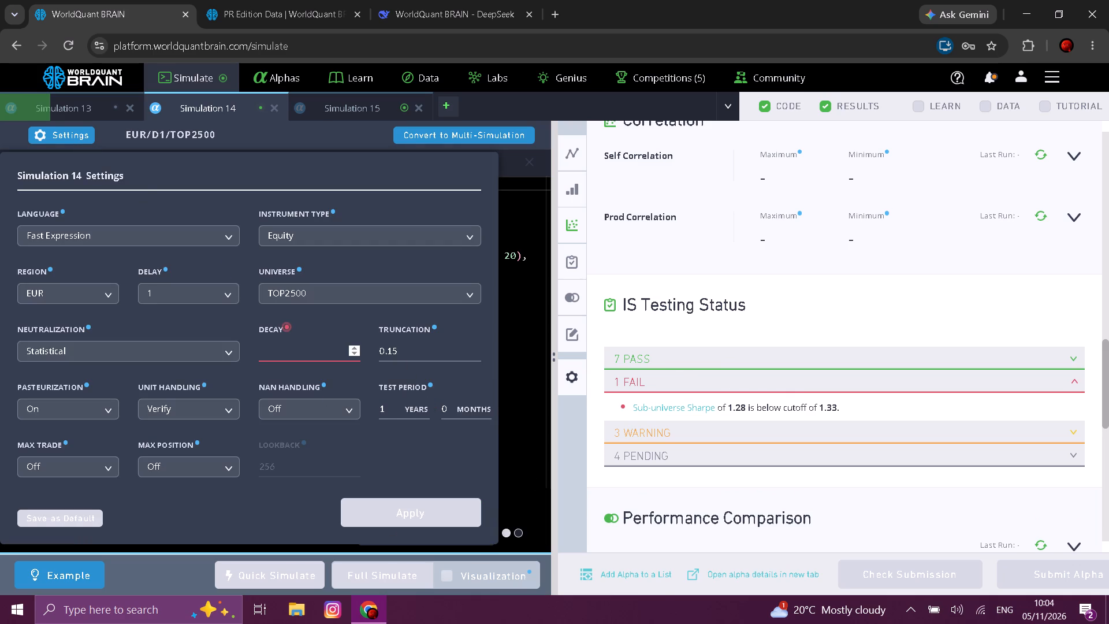
left_click(420, 521)
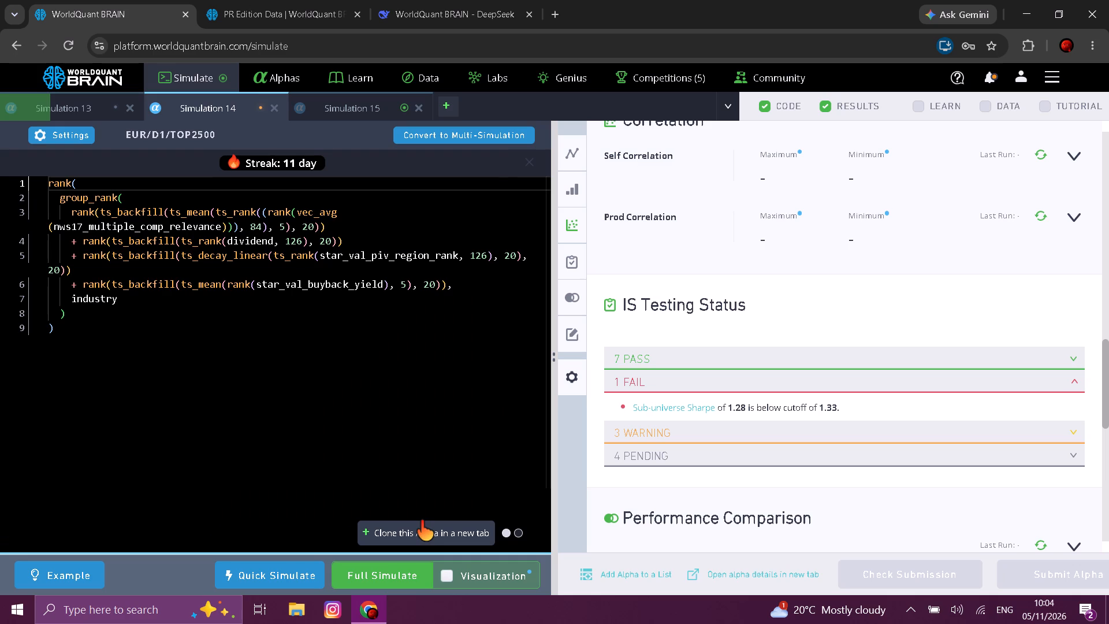
Run a full simulation of Simulation 14 with the new decay setting.
left_click(397, 568)
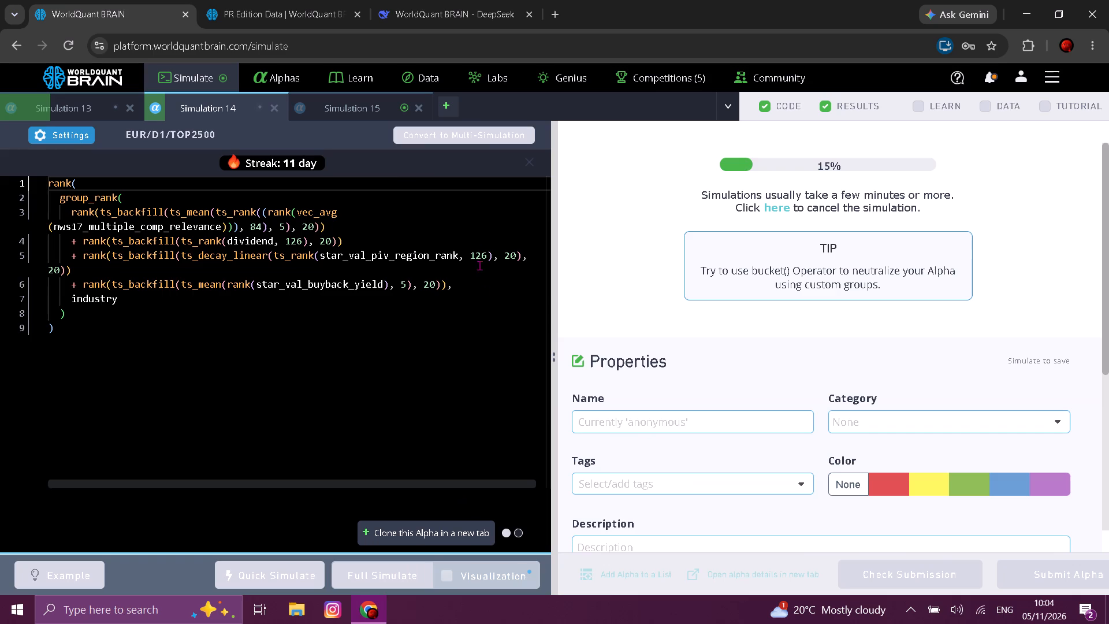
Show the test period of Simulation 15 and examine the failed check in its IS Testing Status.
left_click(364, 104)
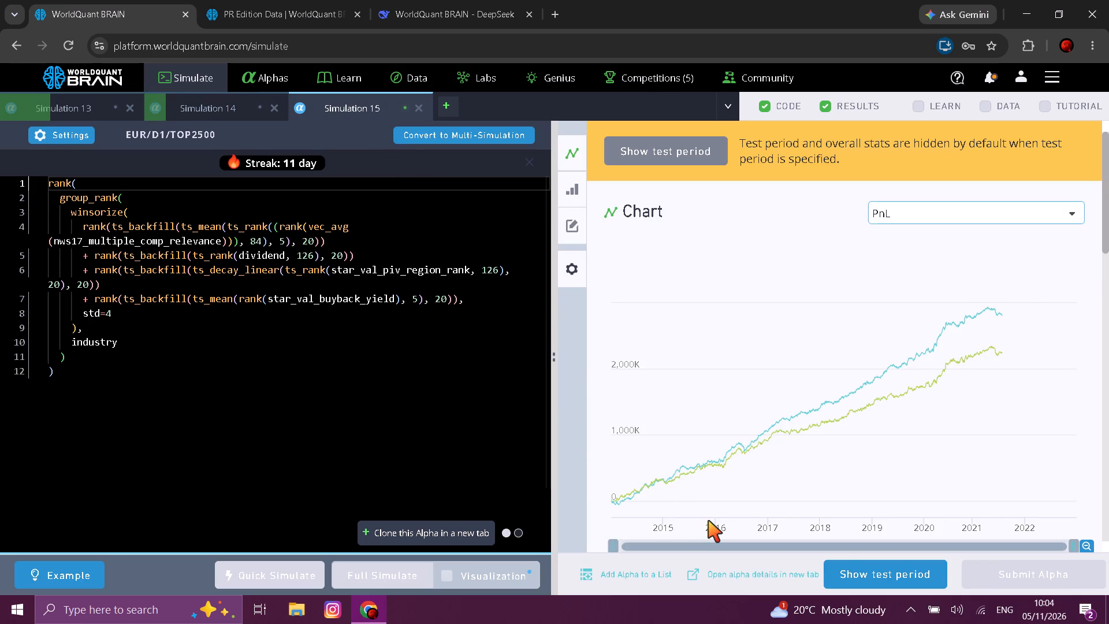
left_click(874, 573)
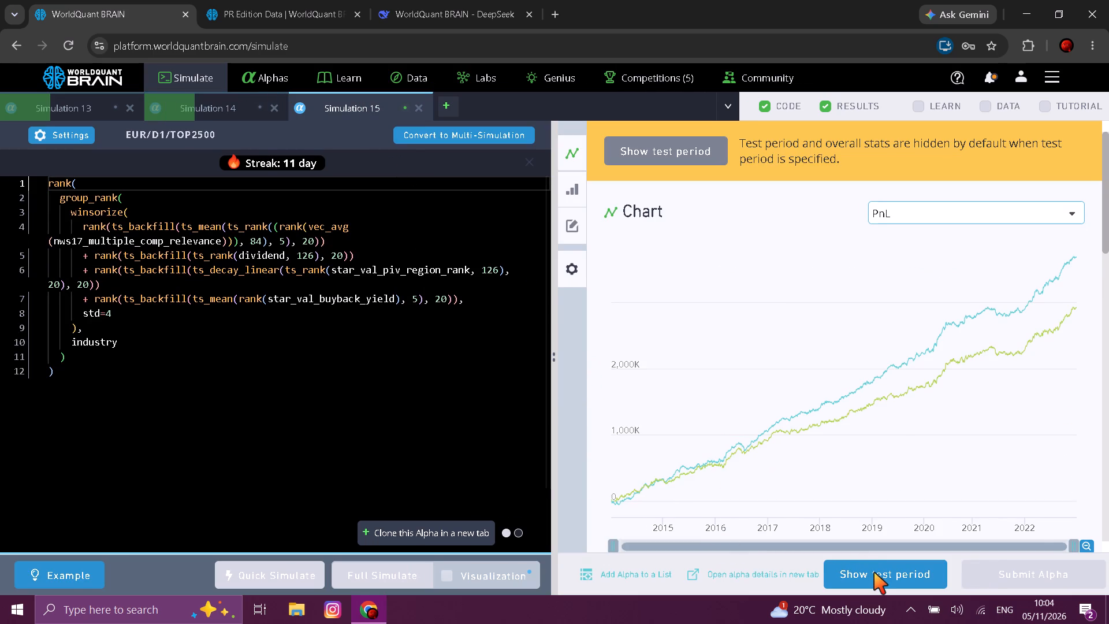
scroll(817, 438, "down", 1)
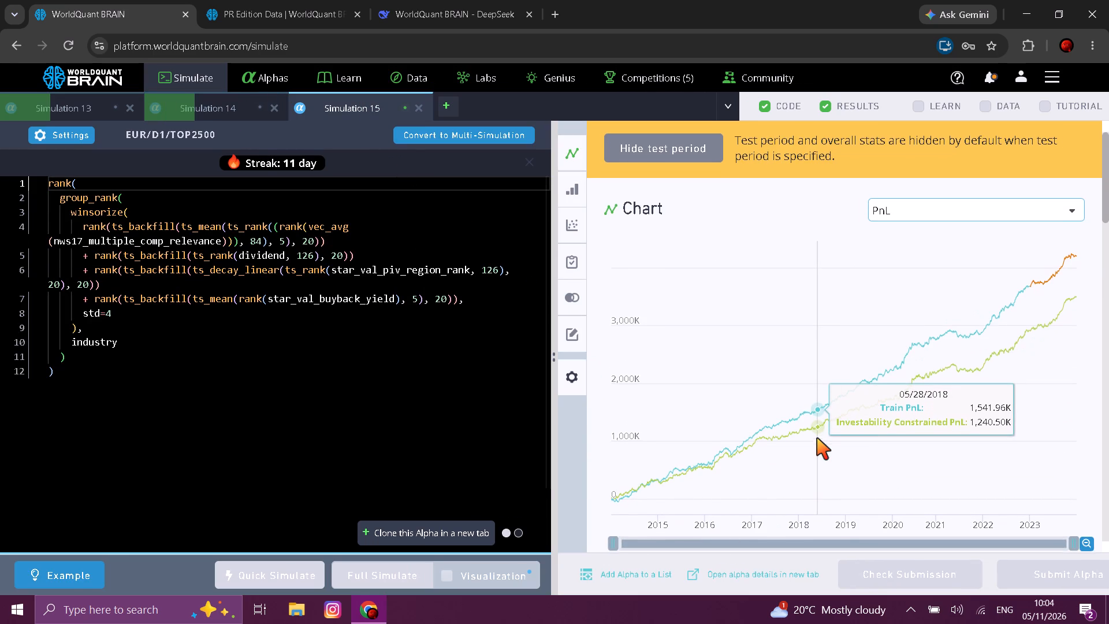
scroll(817, 438, "down", 5)
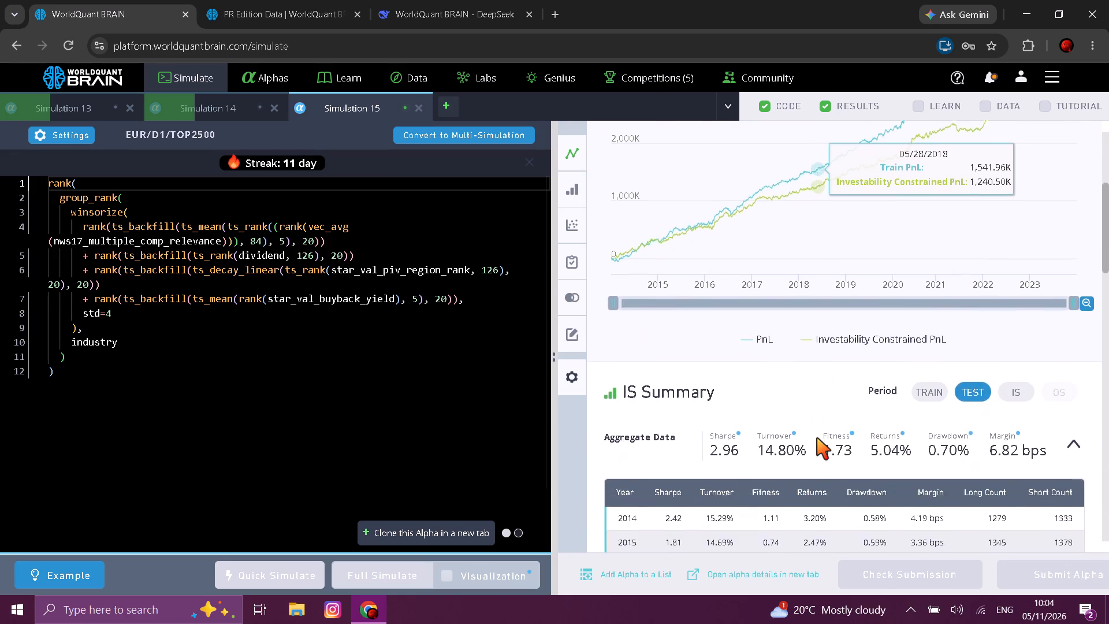
scroll(817, 438, "down", 2)
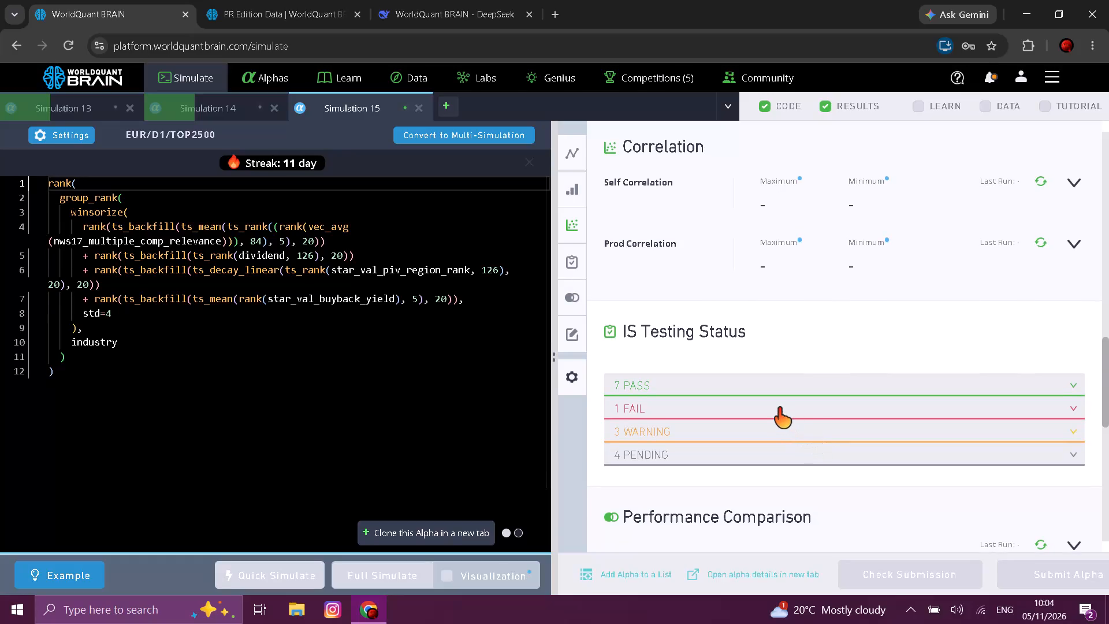
left_click(778, 408)
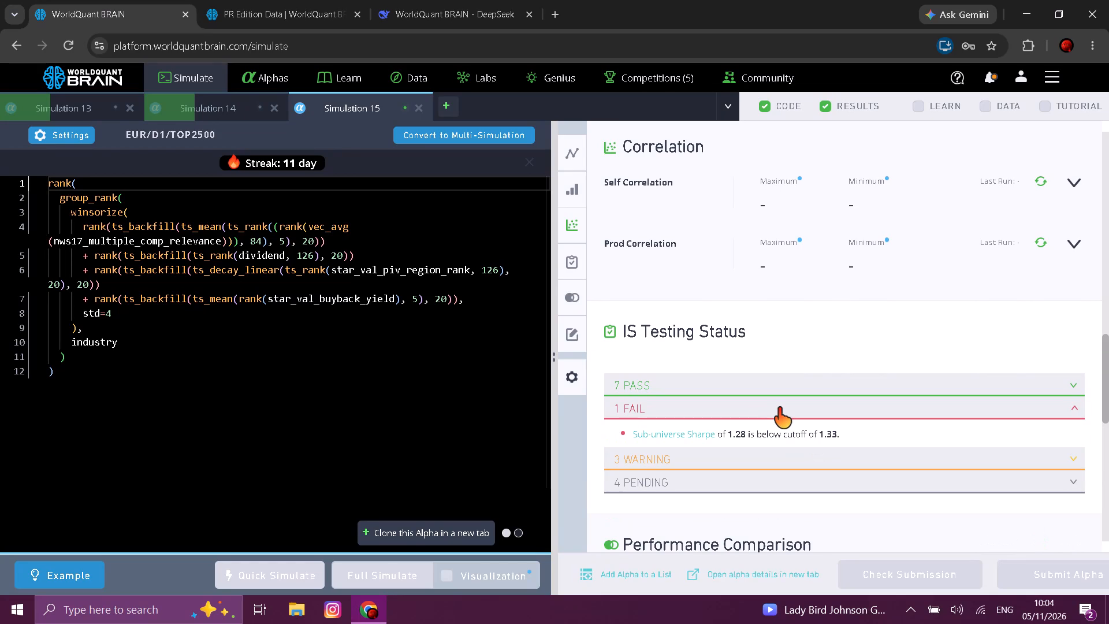
Replace group_rank with group_neutralize in Simulation 15's expression and run a full simulation.
double_click(98, 198)
type("grou")
key("p")
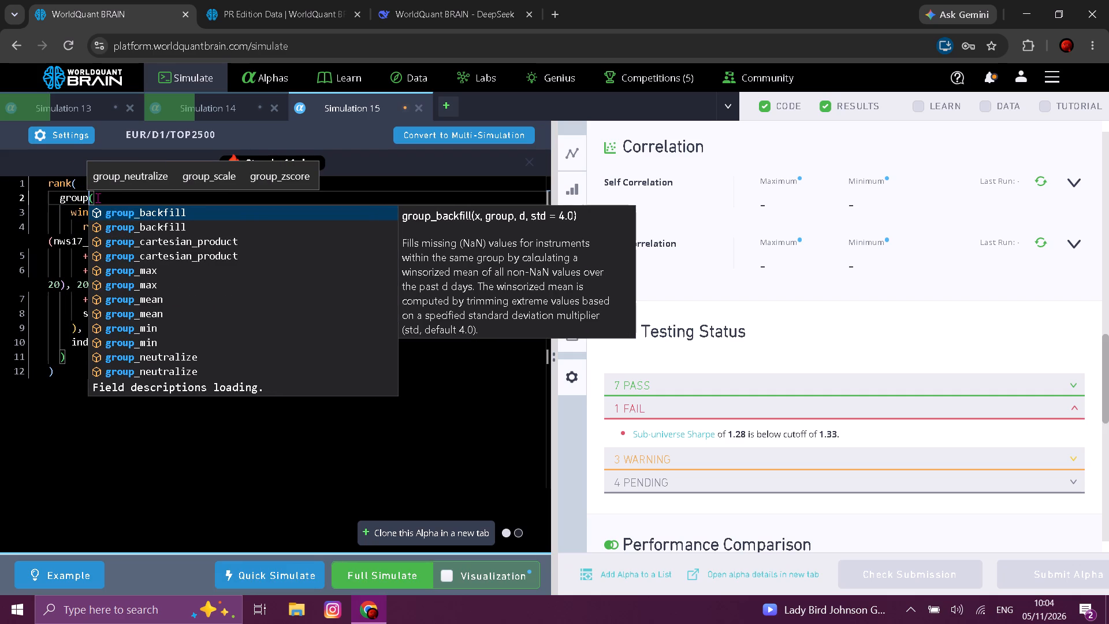
left_click(148, 359)
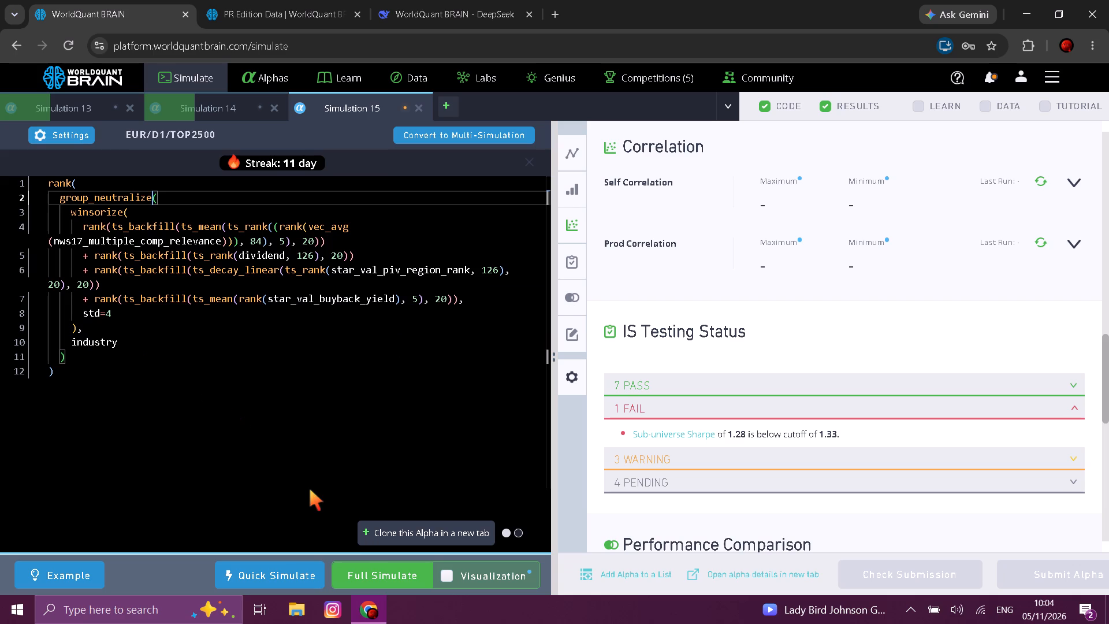
left_click(371, 569)
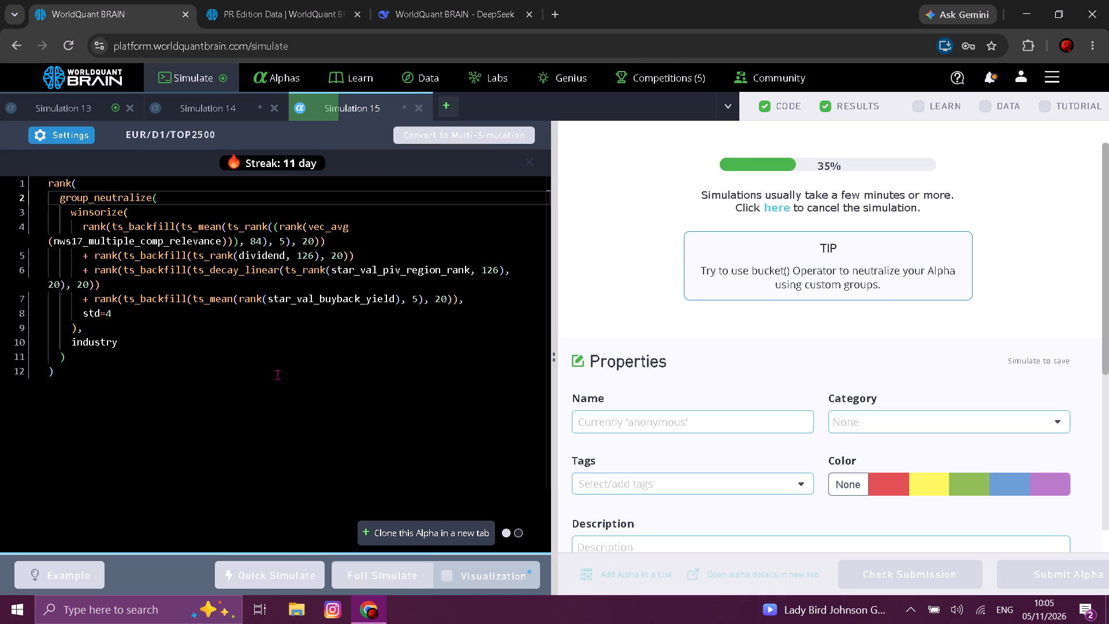
left_click(178, 105)
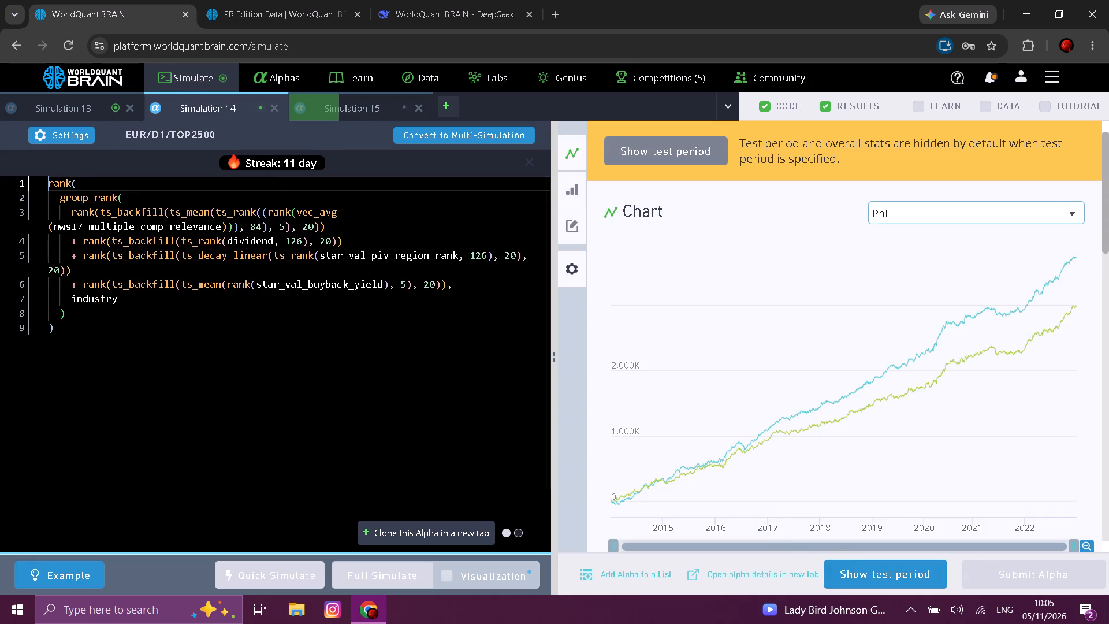
left_click(849, 570)
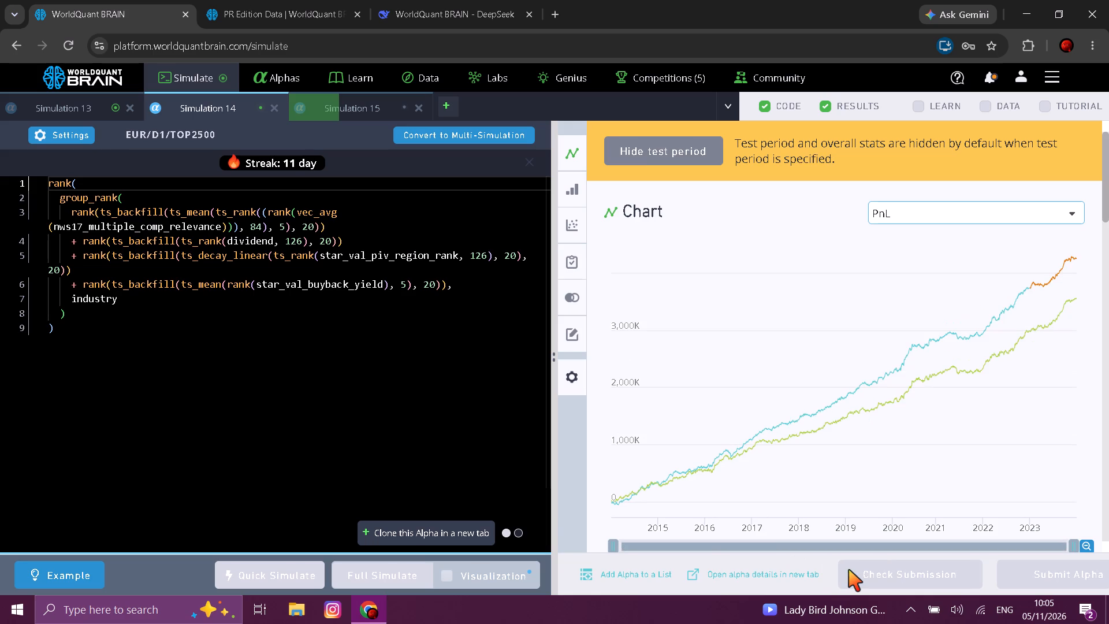
scroll(861, 492, "down", 11)
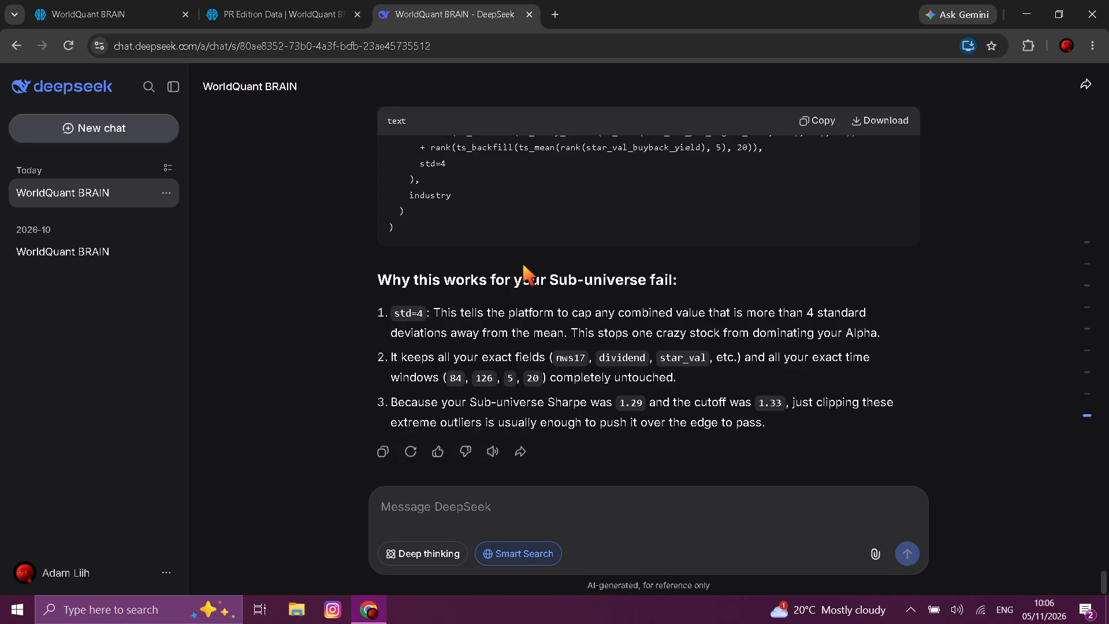
In the BRAIN simulator, add the copied ts_decay_linear(..., 5) snippet below Simulation 14's expression and replace its dots with an empty bracket pair.
left_click(123, 0)
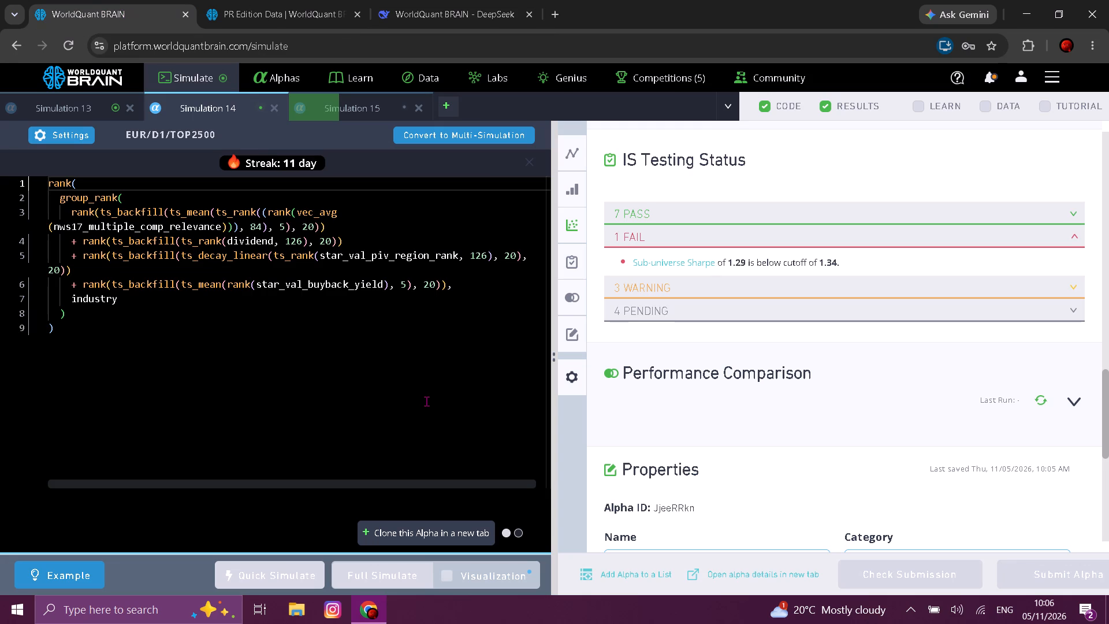
left_click(414, 369)
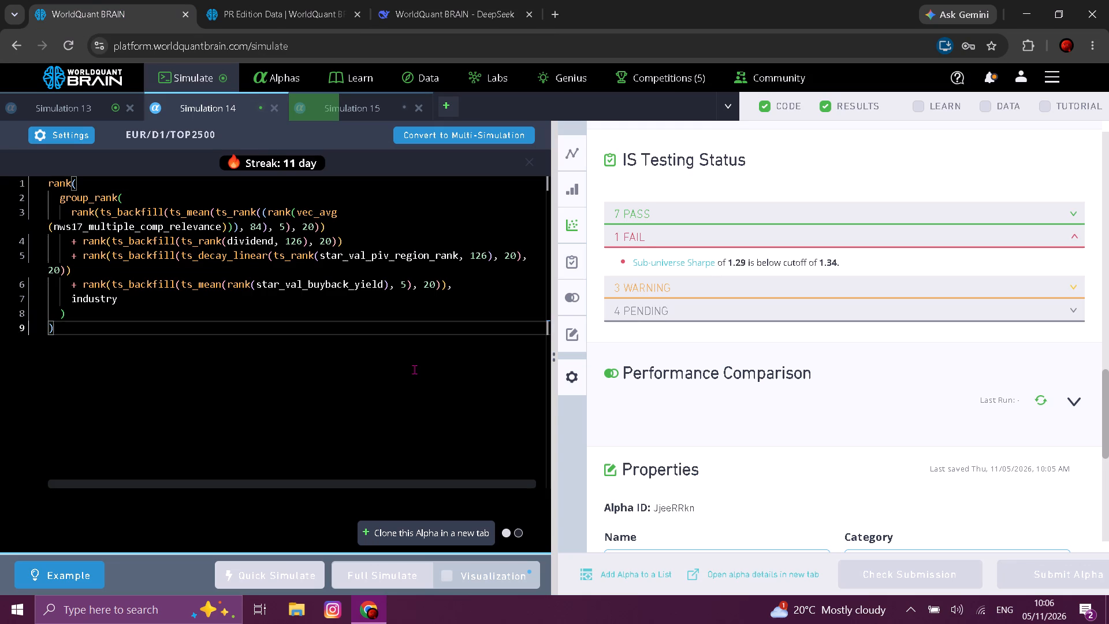
key("shift+Return")
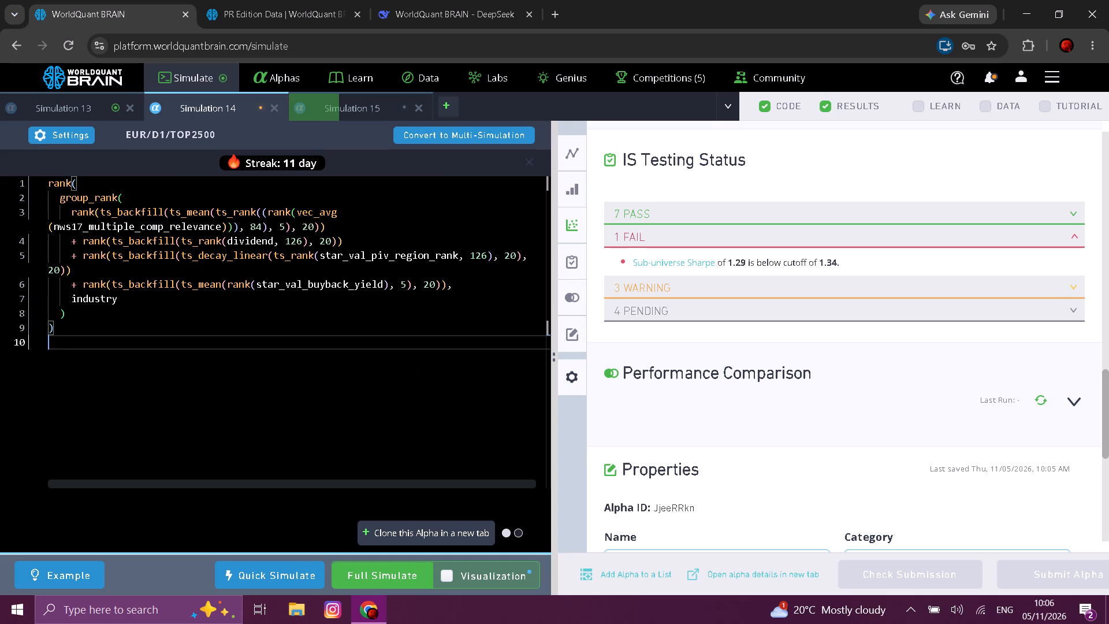
key("ctrl+v")
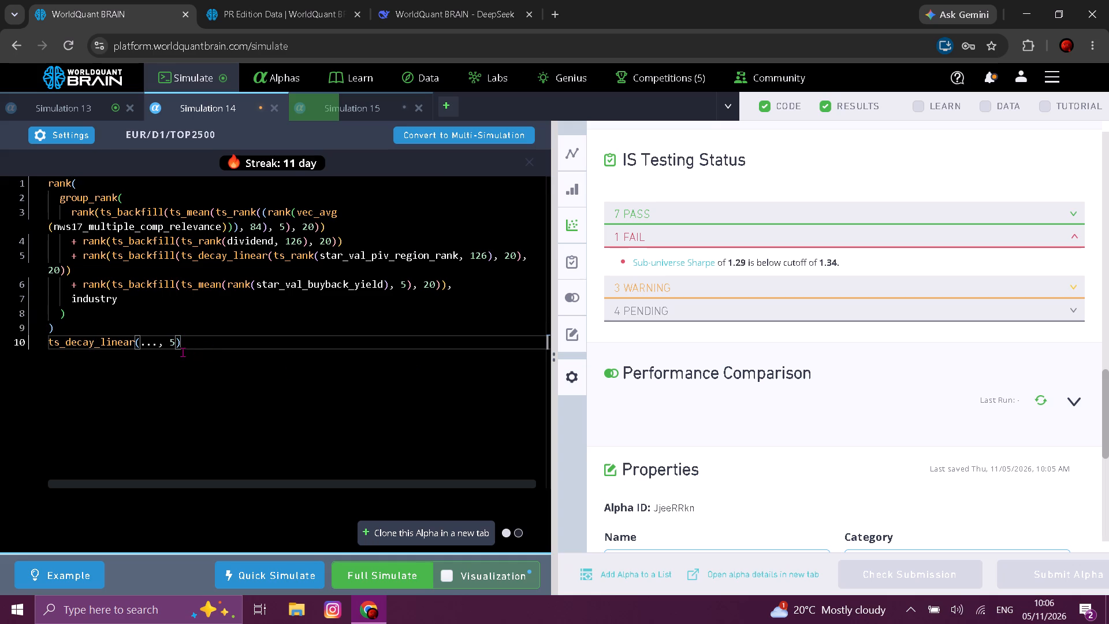
left_click(158, 346)
key("BackSpace")
key("BackSpace")
key("BackSpace")
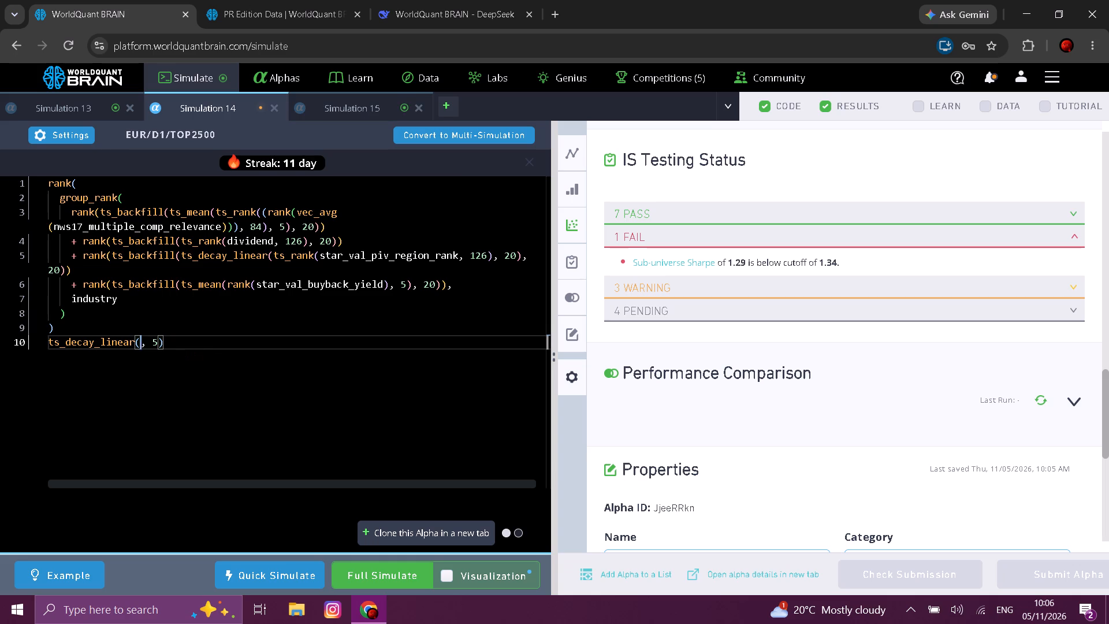
key("shift+parenleft")
Copy Simulation 14's whole rank(group_rank(...)) expression into the empty brackets of ts_decay_linear.
left_click_drag(50, 183, 51, 185)
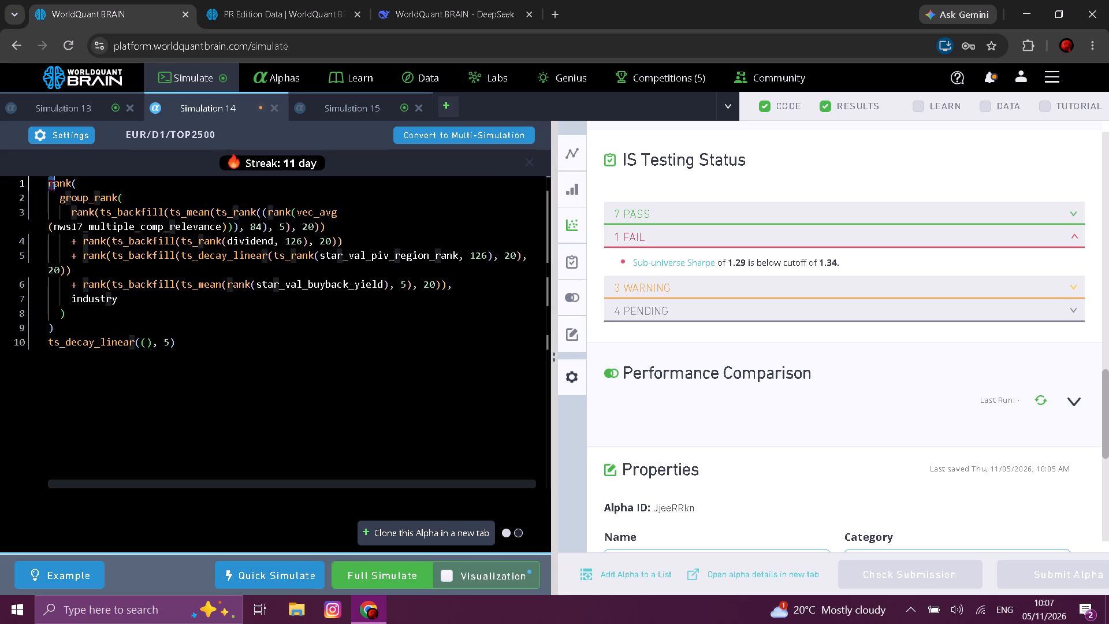
left_click_drag(51, 185, 63, 328)
key("ctrl+c")
key("ctrl+c")
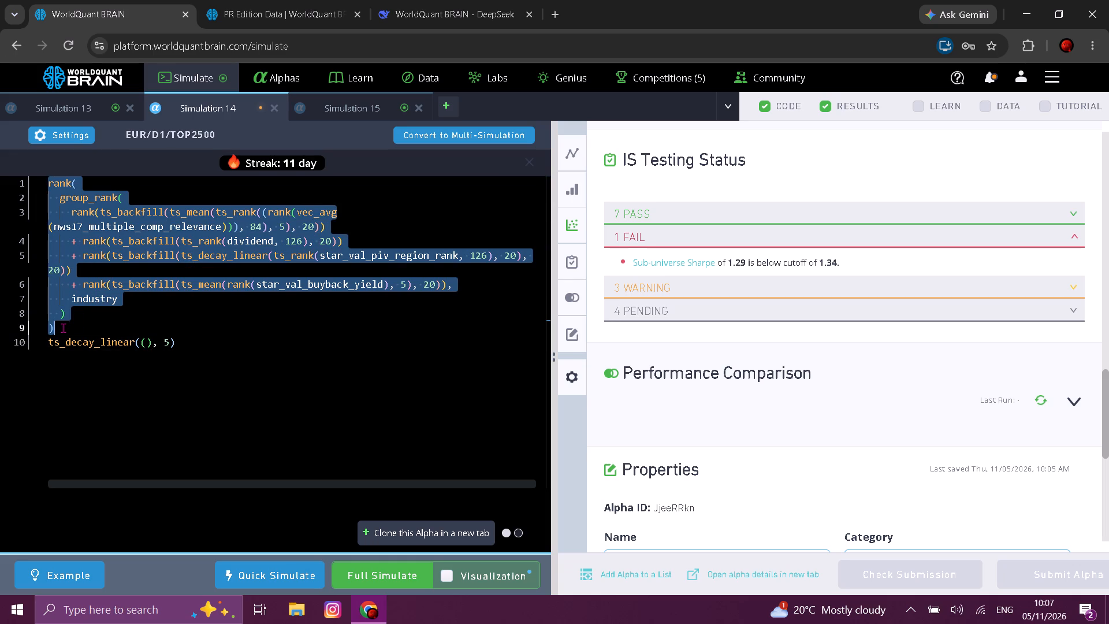
left_click(148, 341)
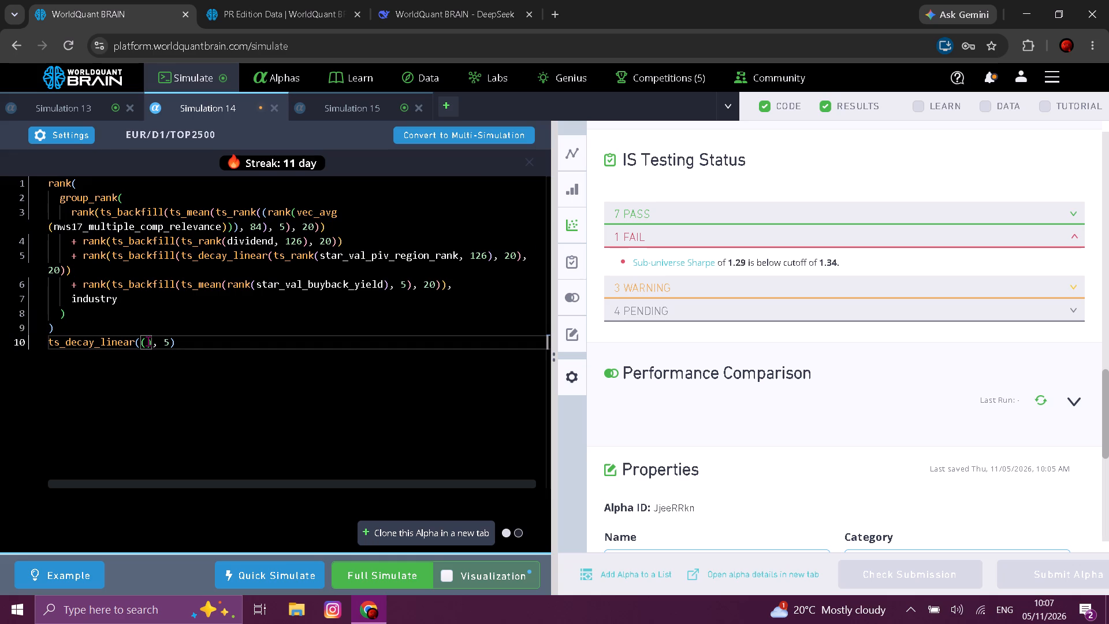
key("ctrl+v")
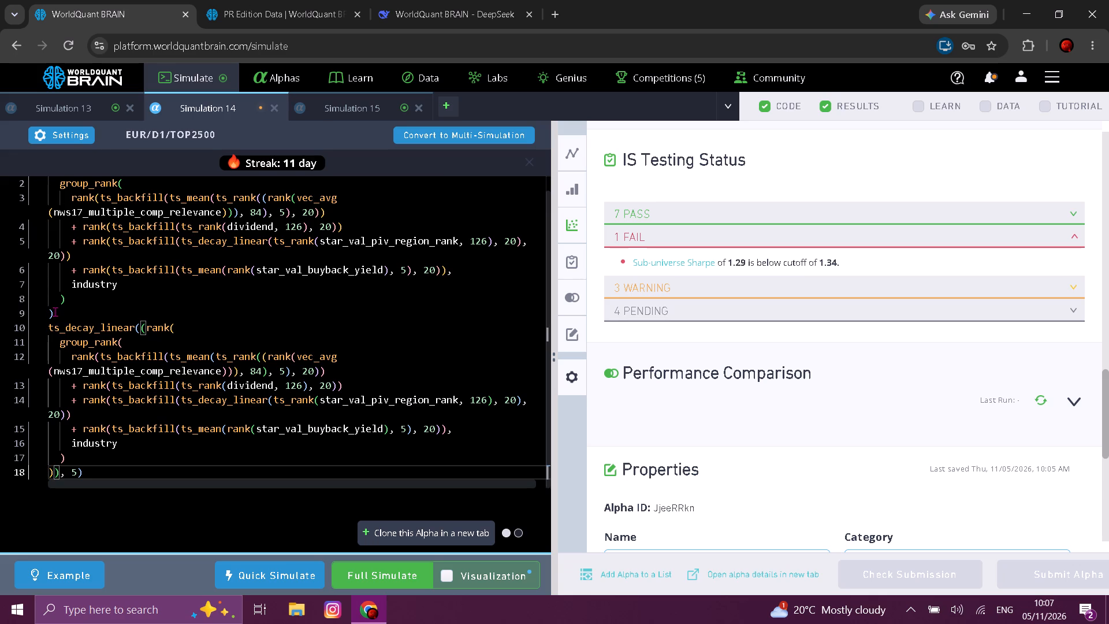
Delete the original standalone expression above ts_decay_linear in Simulation 14 and run a full simulation.
left_click_drag(55, 311, 27, 222)
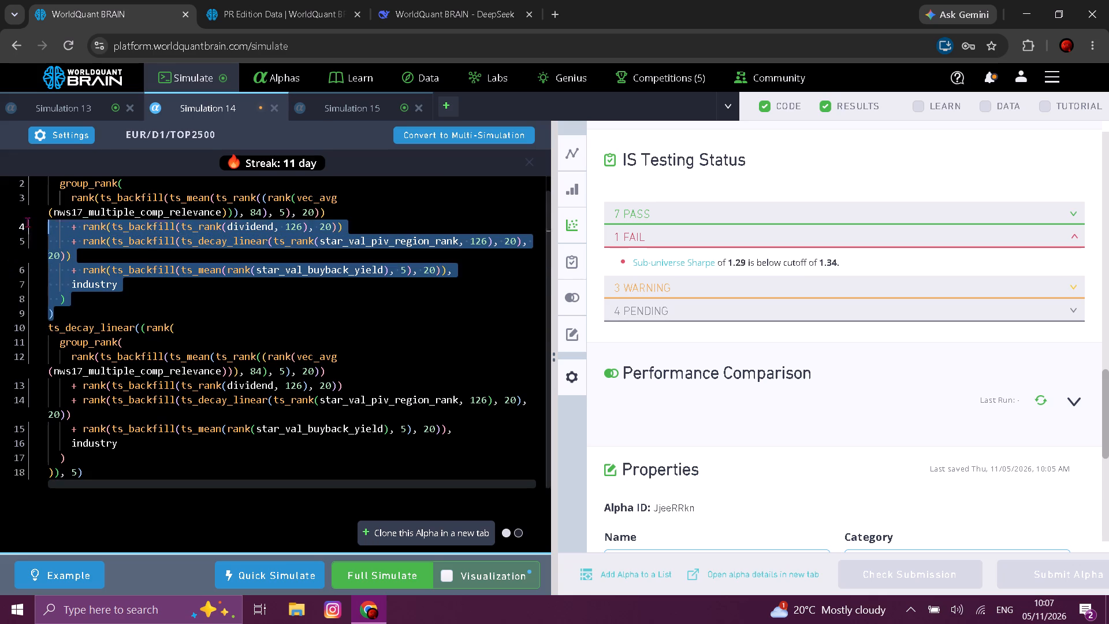
left_click_drag(27, 222, 31, 179)
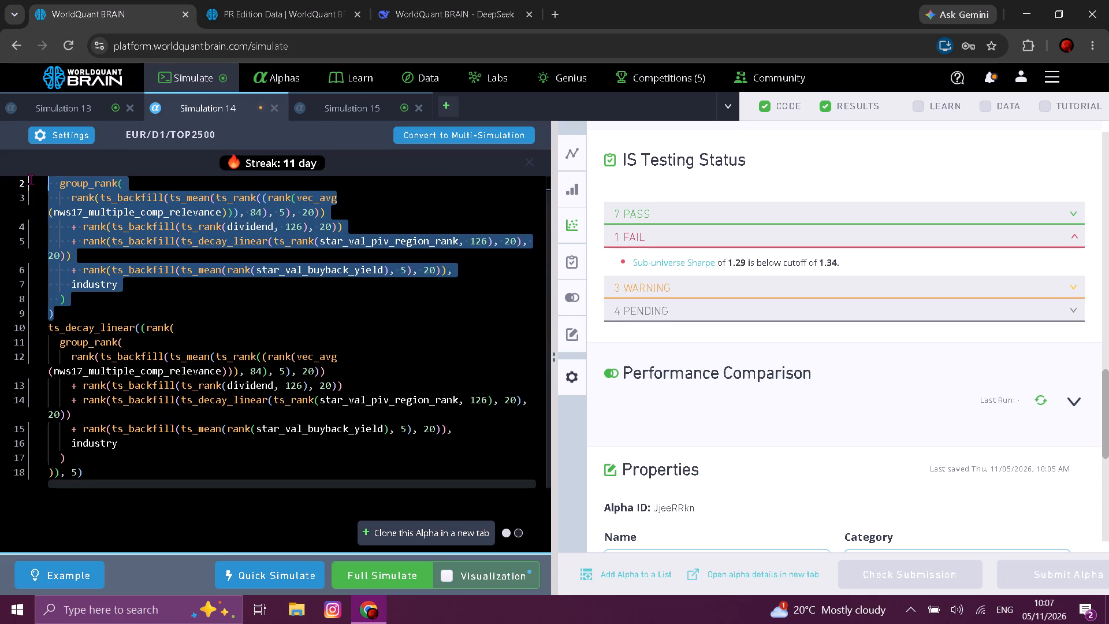
left_click_drag(31, 179, 51, 174)
scroll(29, 180, "up", 1)
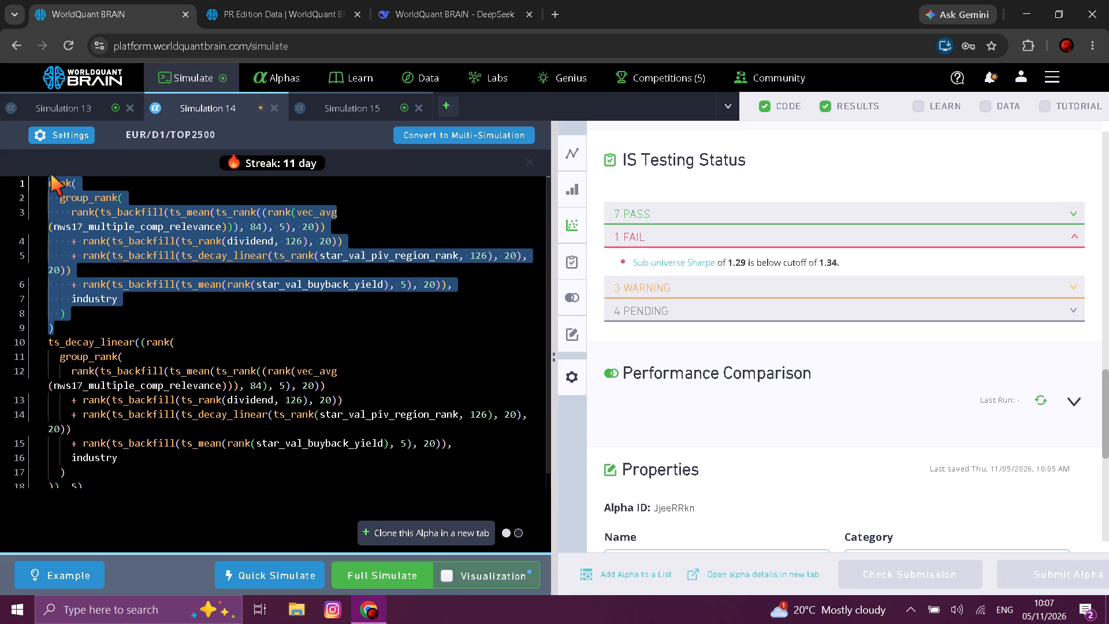
key("BackSpace")
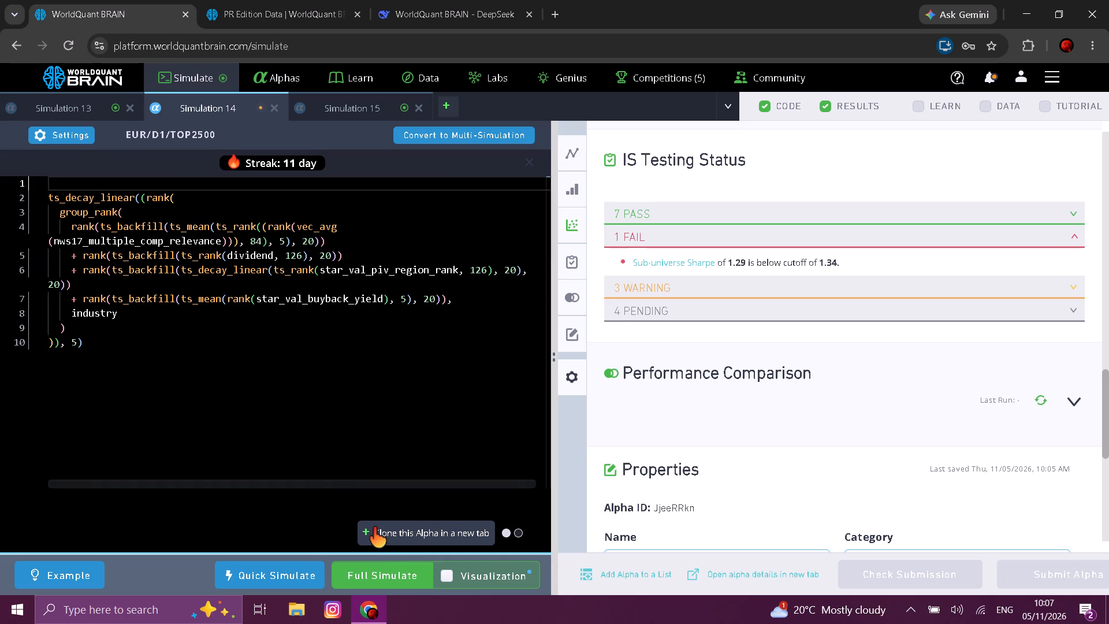
left_click(378, 563)
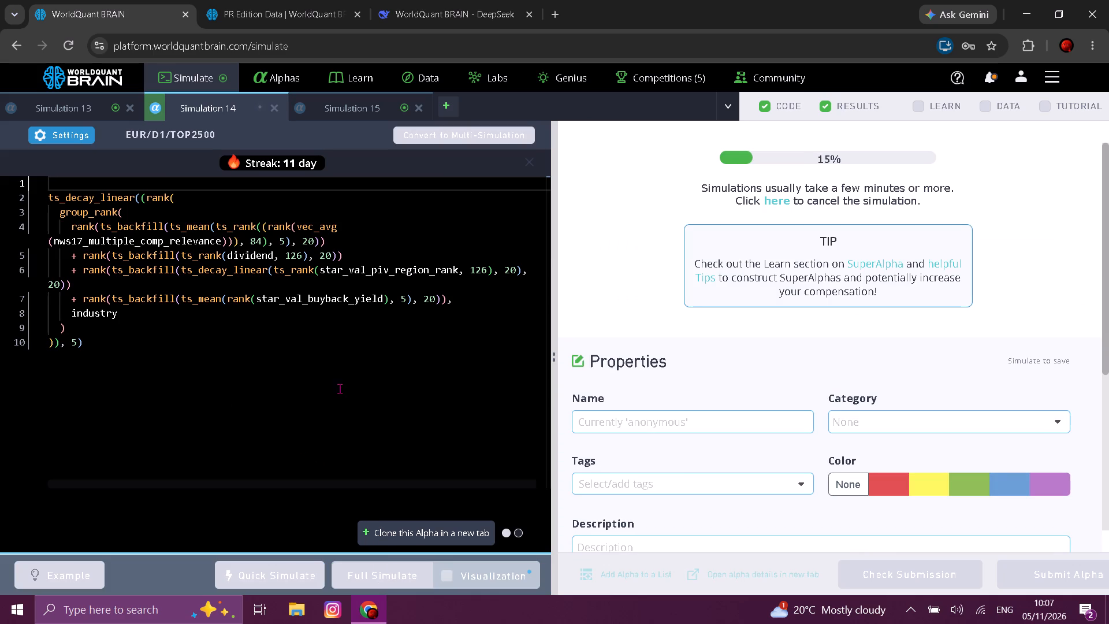
Show the test period of Simulation 15 and examine the failed check in its IS Testing Status.
left_click(335, 105)
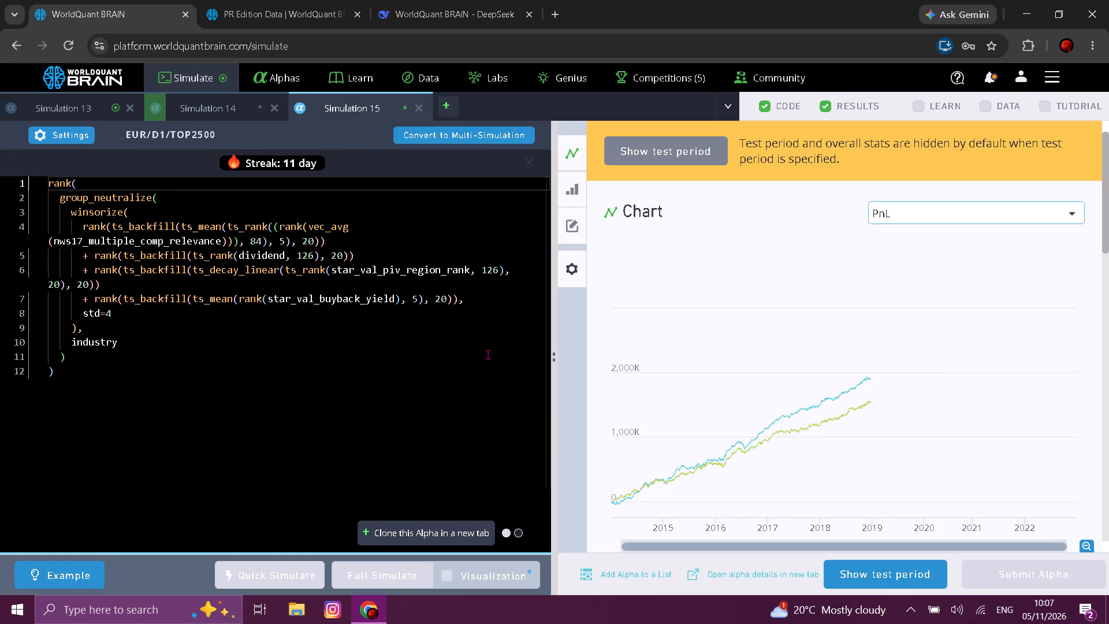
left_click(889, 567)
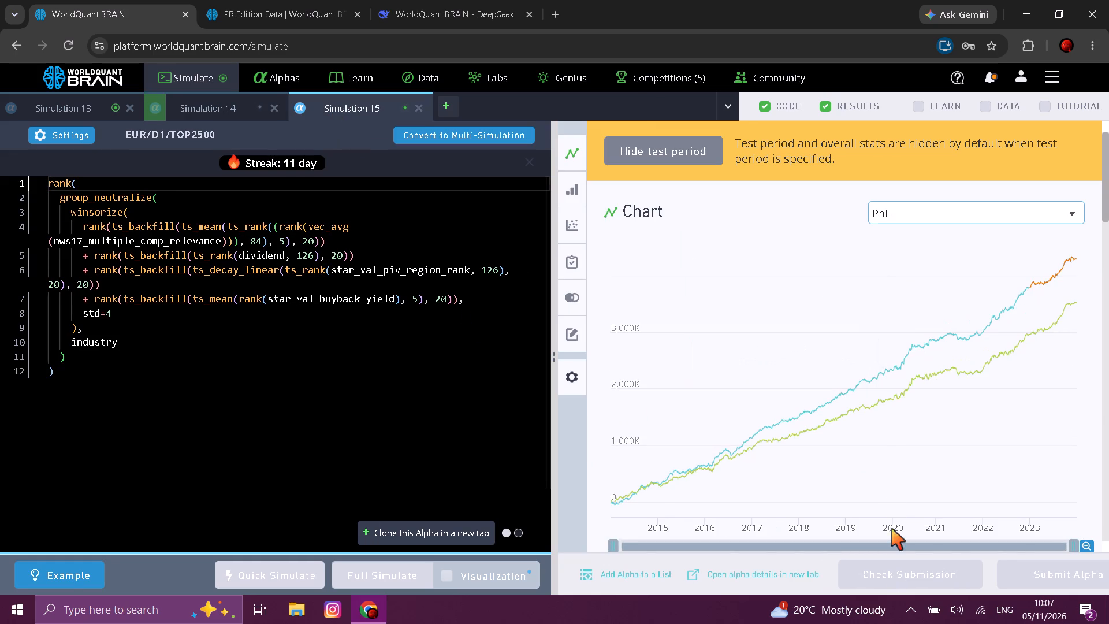
scroll(887, 485, "down", 5)
right_click(887, 485)
scroll(887, 485, "down", 1)
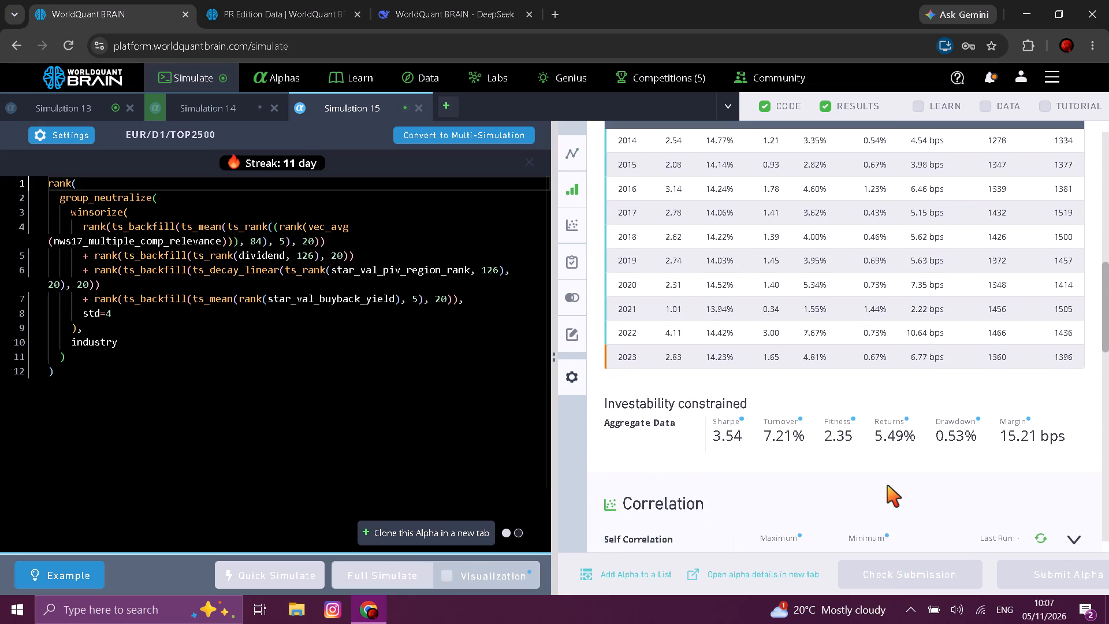
scroll(887, 485, "down", 3)
scroll(1004, 495, "down", 1)
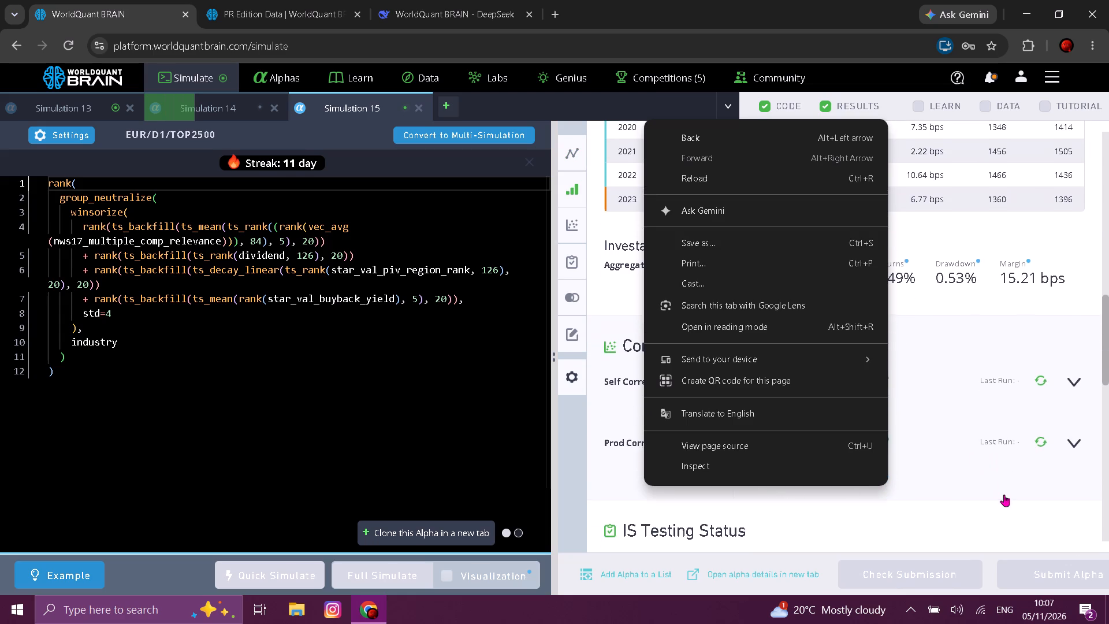
scroll(1004, 495, "down", 2)
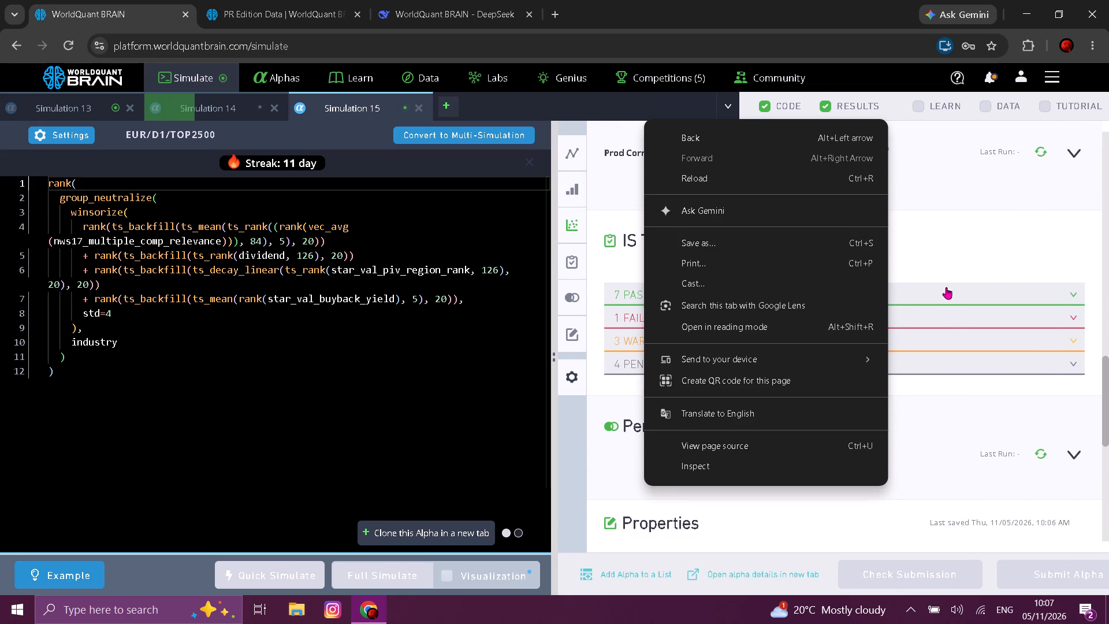
left_click(947, 310)
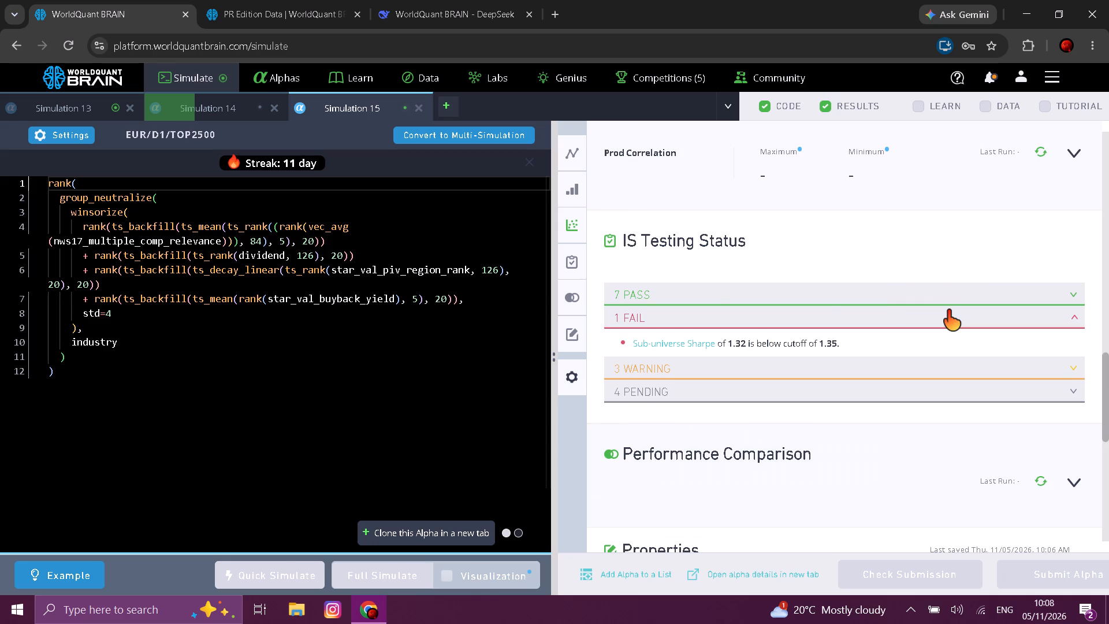
Replace the industry grouping with market in Simulation 15's group_neutralize expression and run a full simulation.
double_click(100, 348)
key("s")
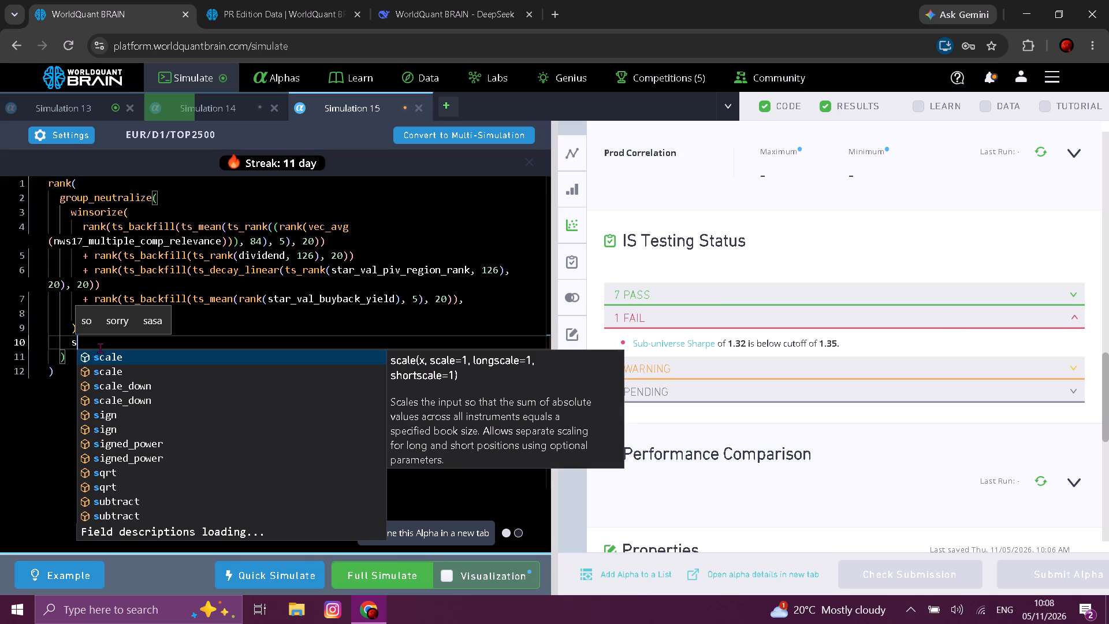
key("BackSpace")
type("mar")
type("ke")
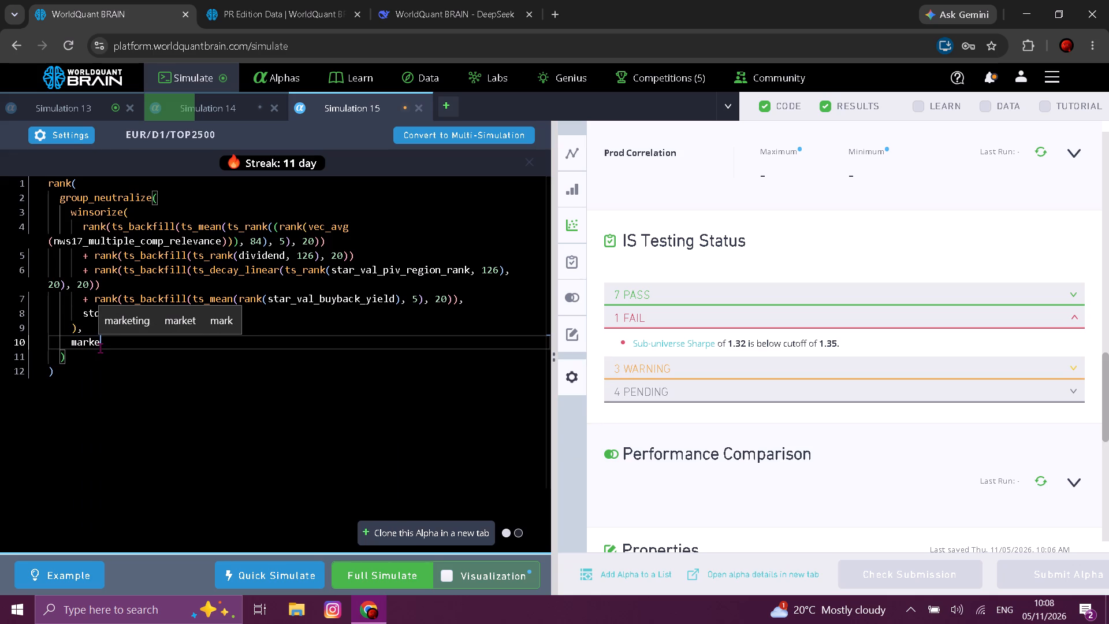
key("t")
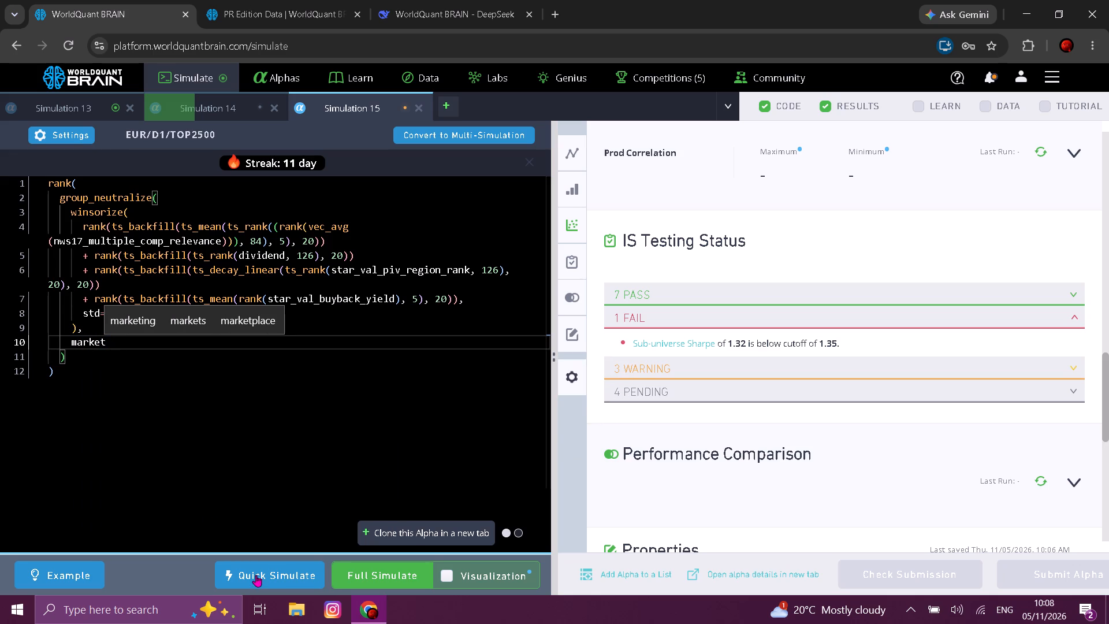
left_click(358, 581)
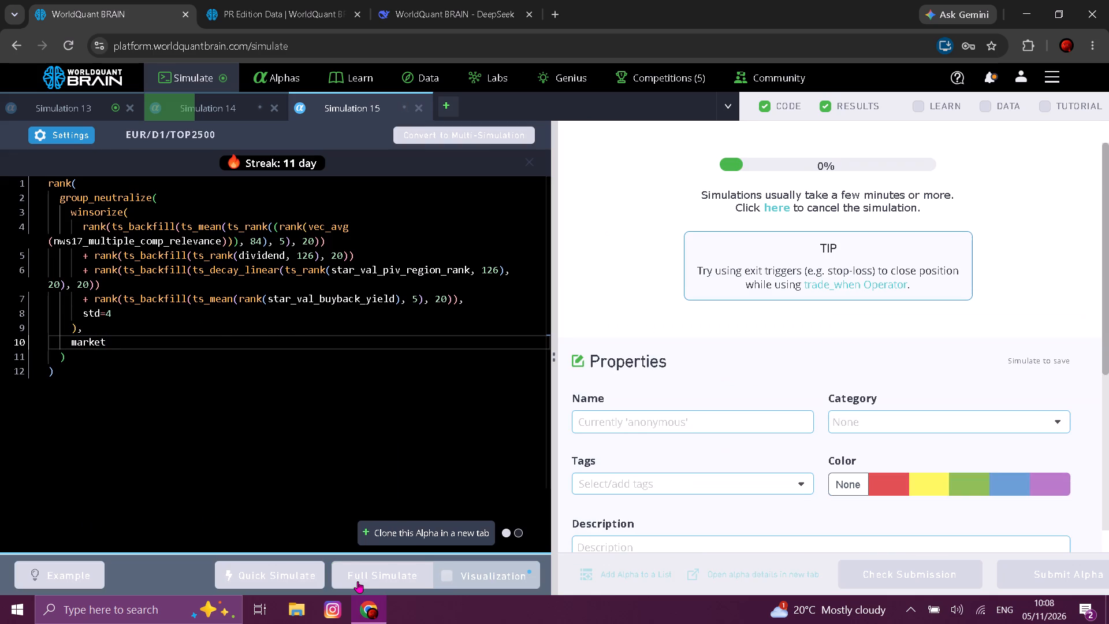
Show the test period of Simulation 13 and examine the failed check in its IS Testing Status.
left_click(72, 107)
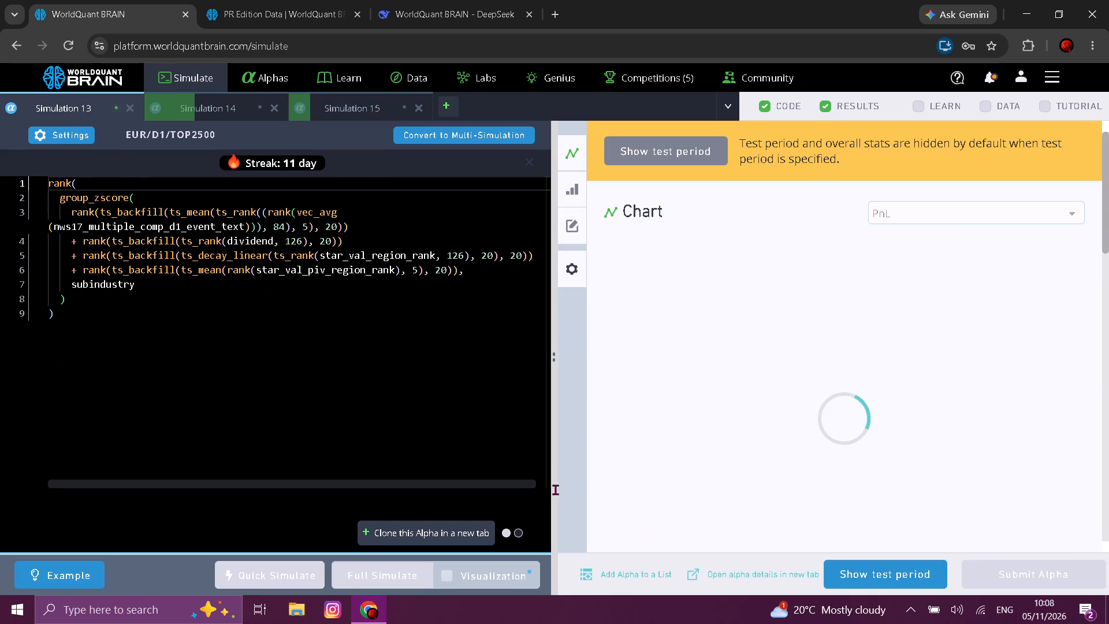
left_click(851, 567)
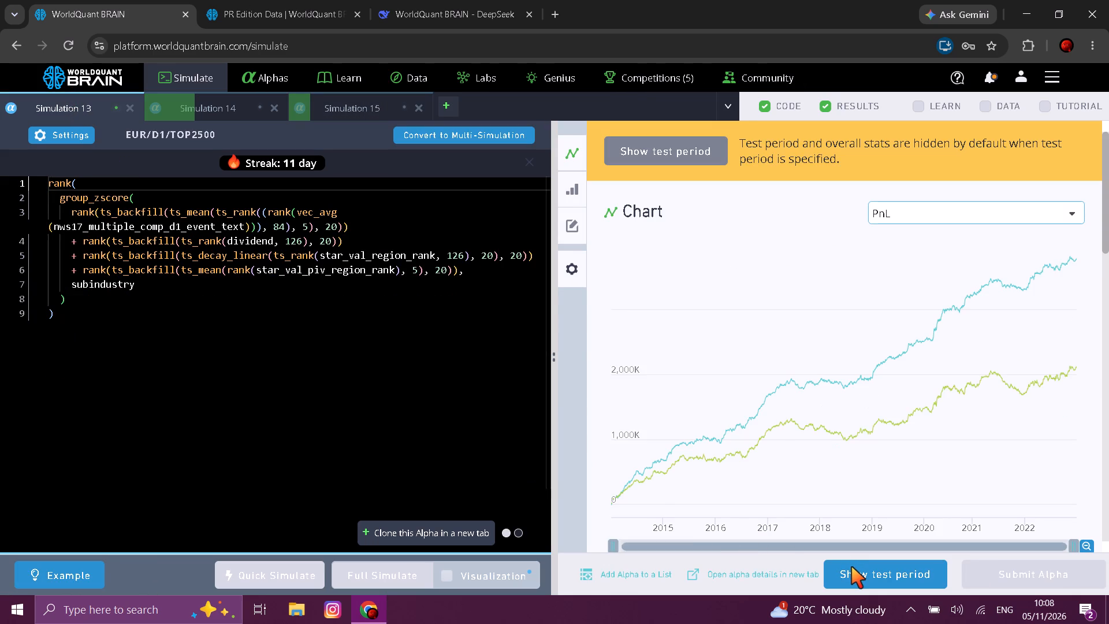
scroll(858, 463, "down", 4)
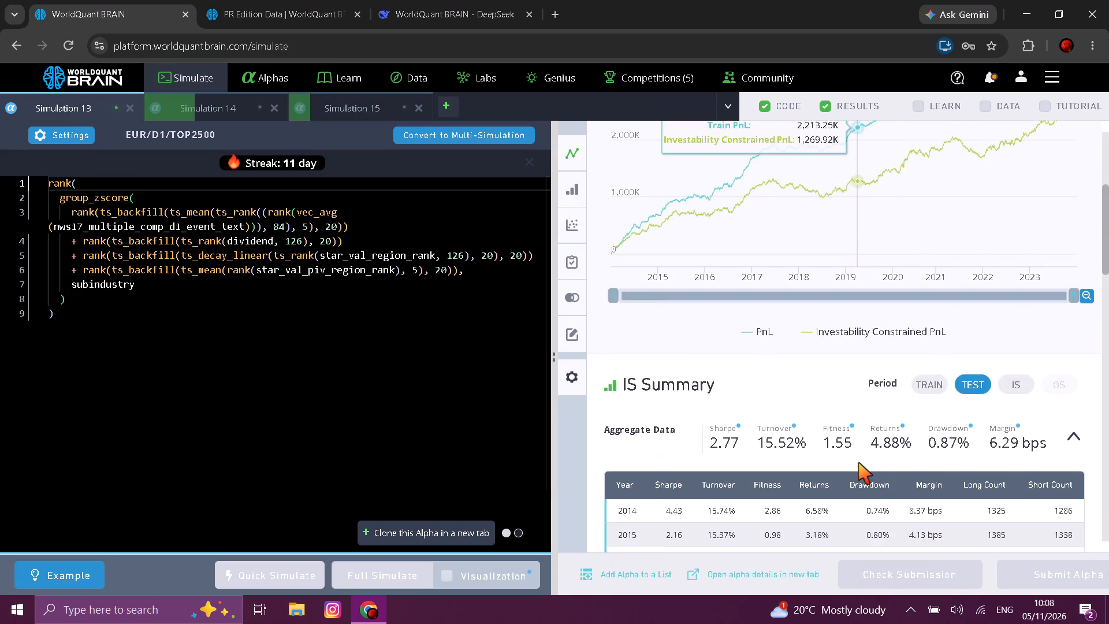
scroll(858, 463, "down", 12)
scroll(858, 463, "up", 1)
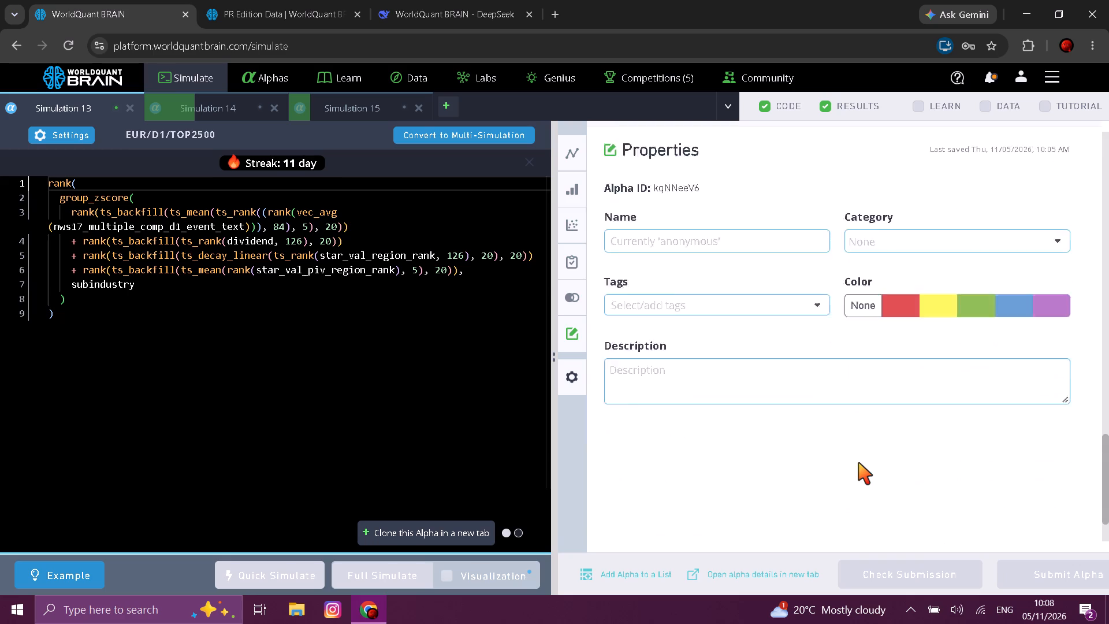
scroll(858, 463, "up", 3)
left_click(697, 289)
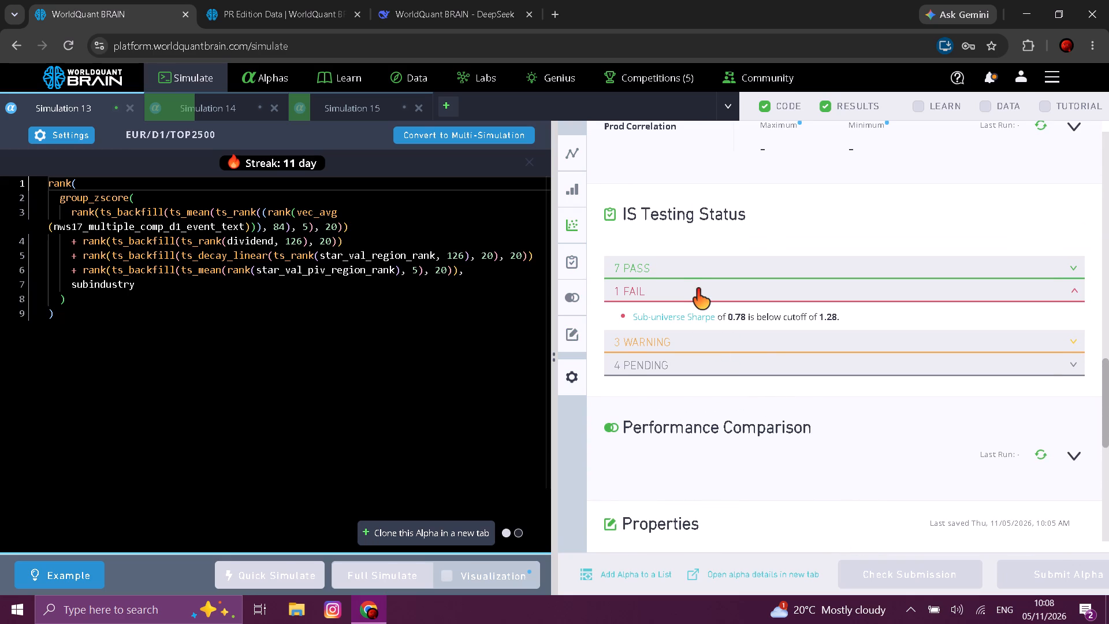
Return from PR Edition Data to the EUR news datasets list and open the Ravenpack News Data fields.
left_click(332, 5)
scroll(500, 279, "up", 7)
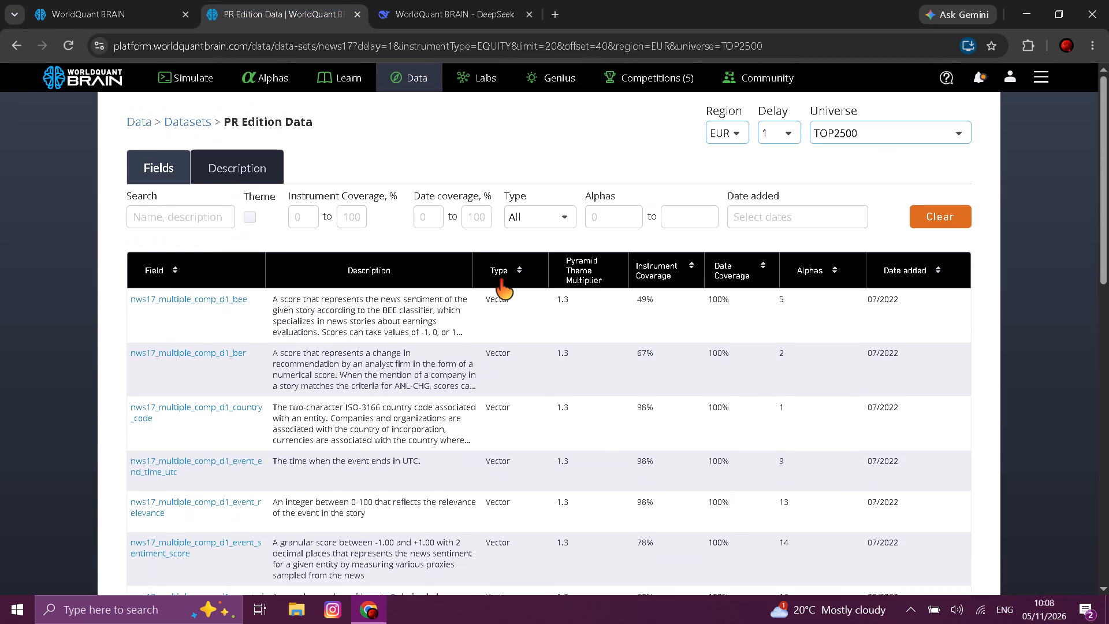
scroll(500, 279, "up", 2)
left_click(21, 49)
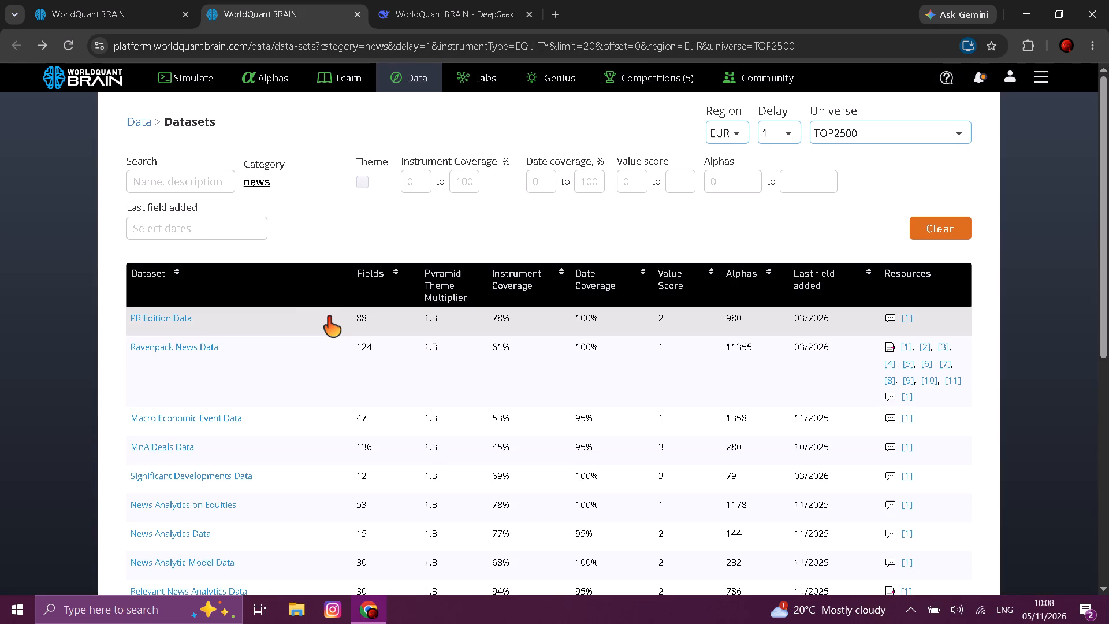
left_click(579, 378)
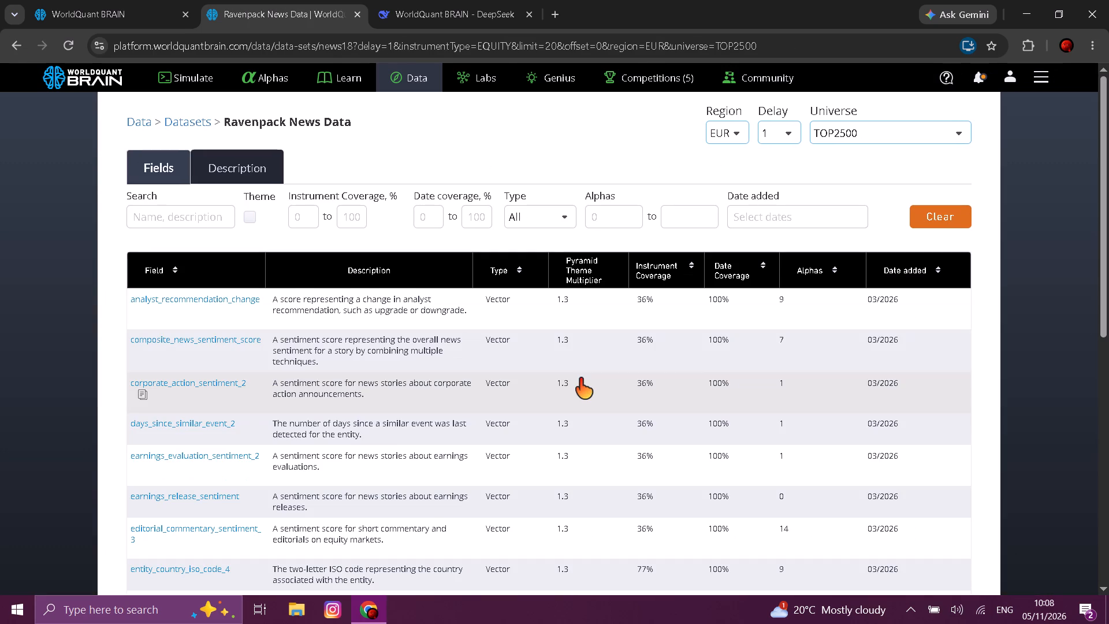
Browse to the last page of the Ravenpack News Data fields and copy the field name rp_nip_technical.
scroll(579, 378, "down", 6)
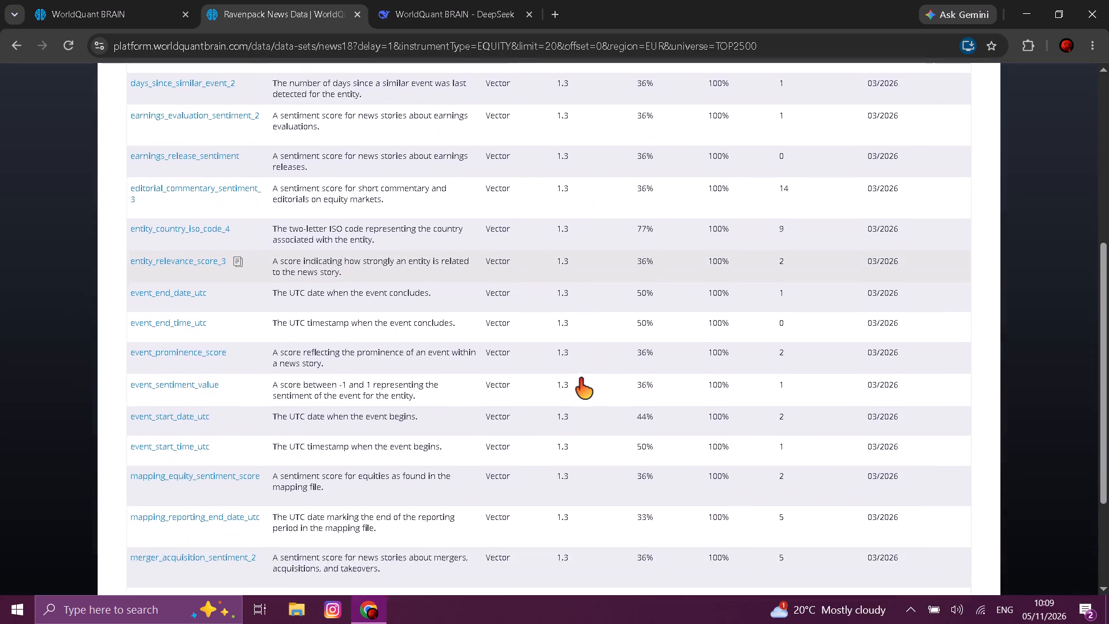
scroll(579, 378, "down", 4)
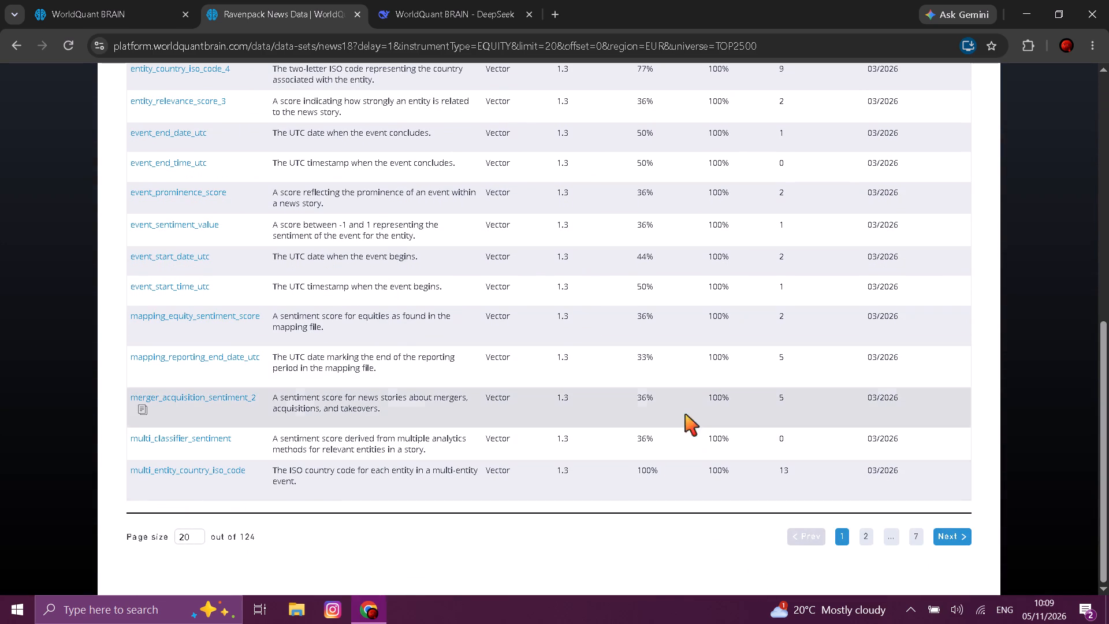
left_click(913, 533)
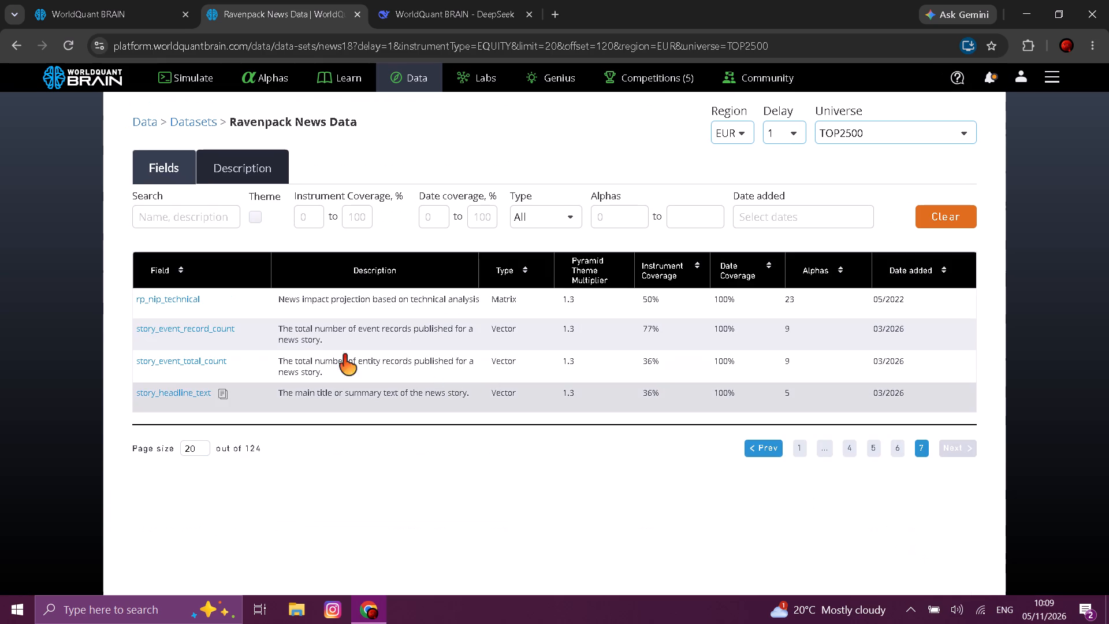
left_click(209, 301)
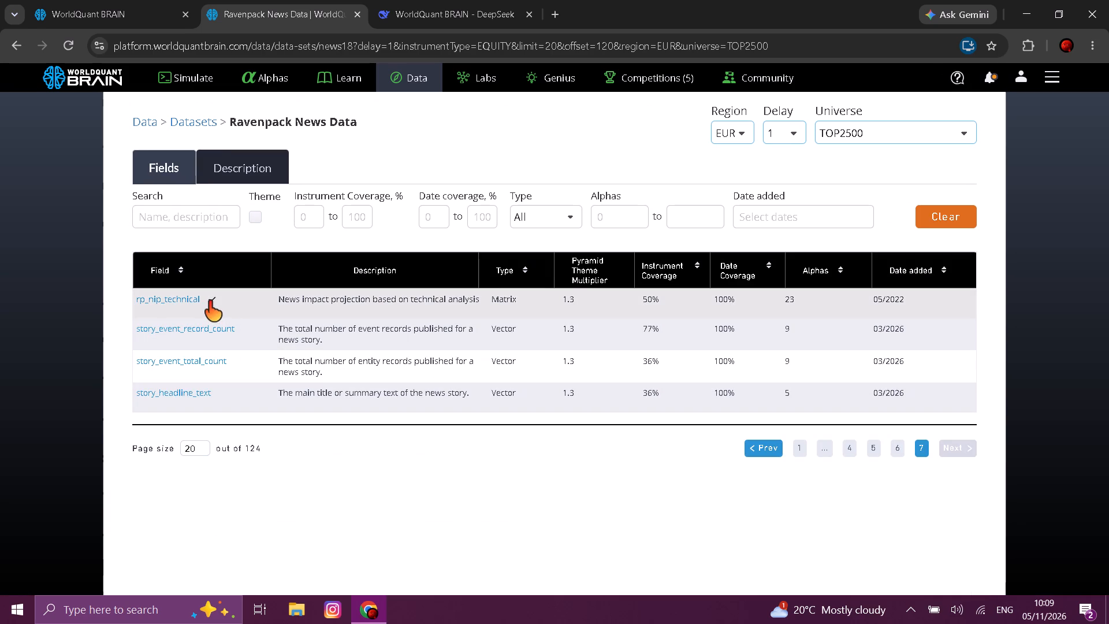
Replace the nws17 news field in Simulation 13's expression with rp_nip_technical, remove the vec_avg operator and run a full simulation.
left_click(108, 13)
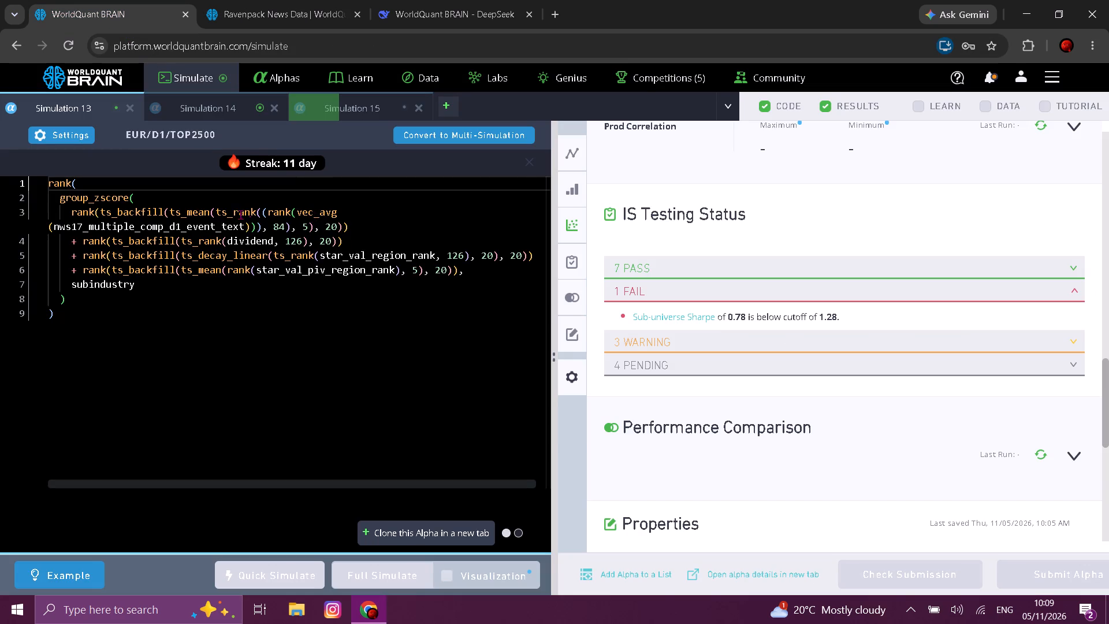
double_click(175, 228)
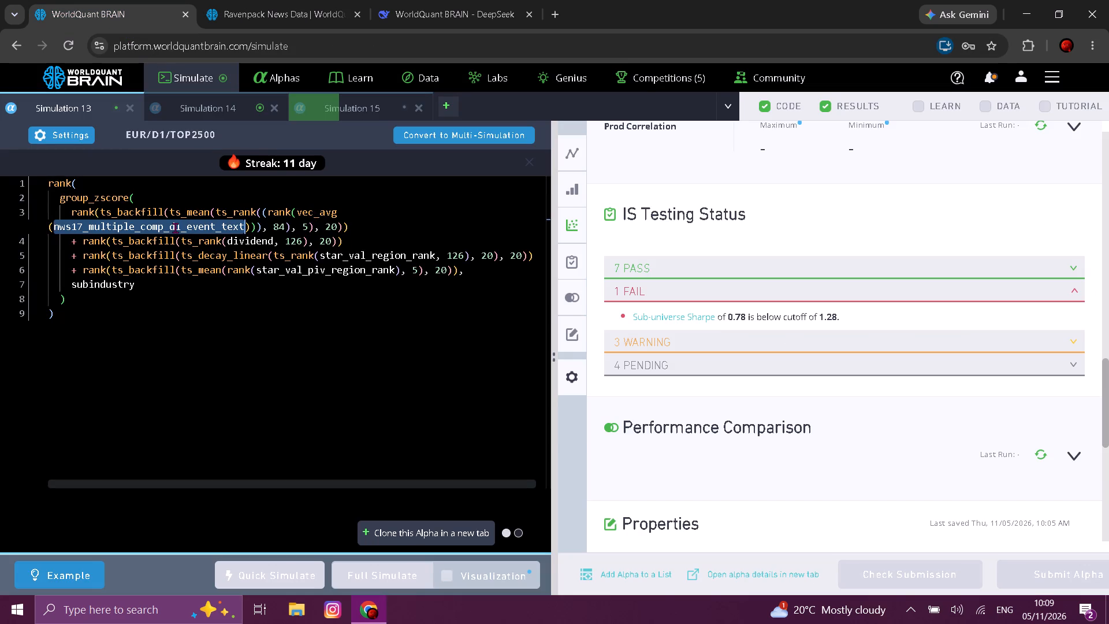
key("ctrl+v")
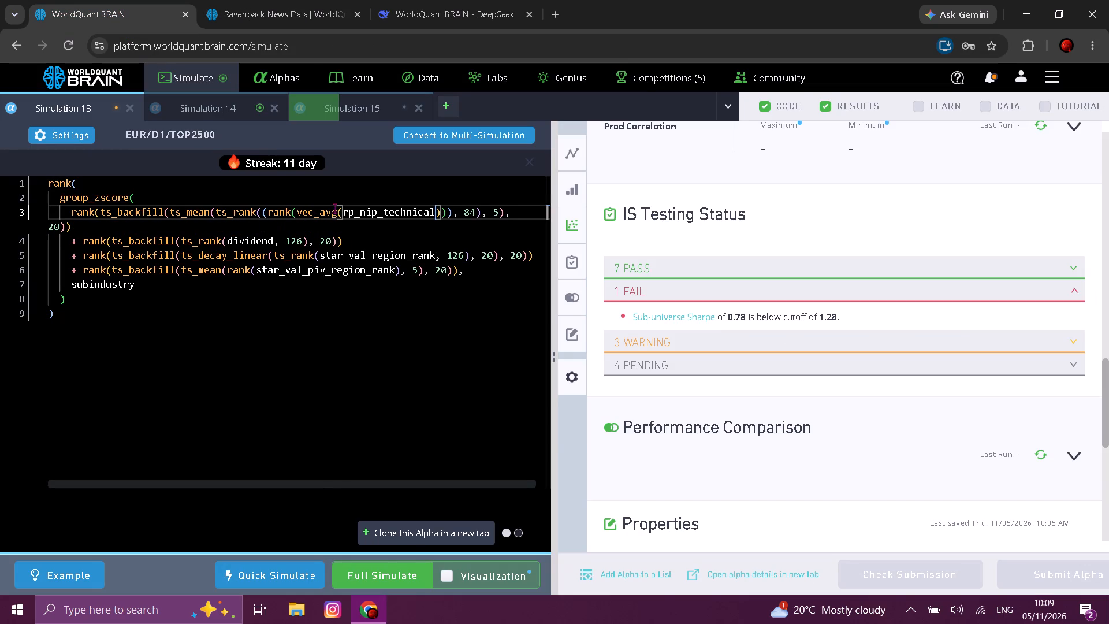
double_click(318, 214)
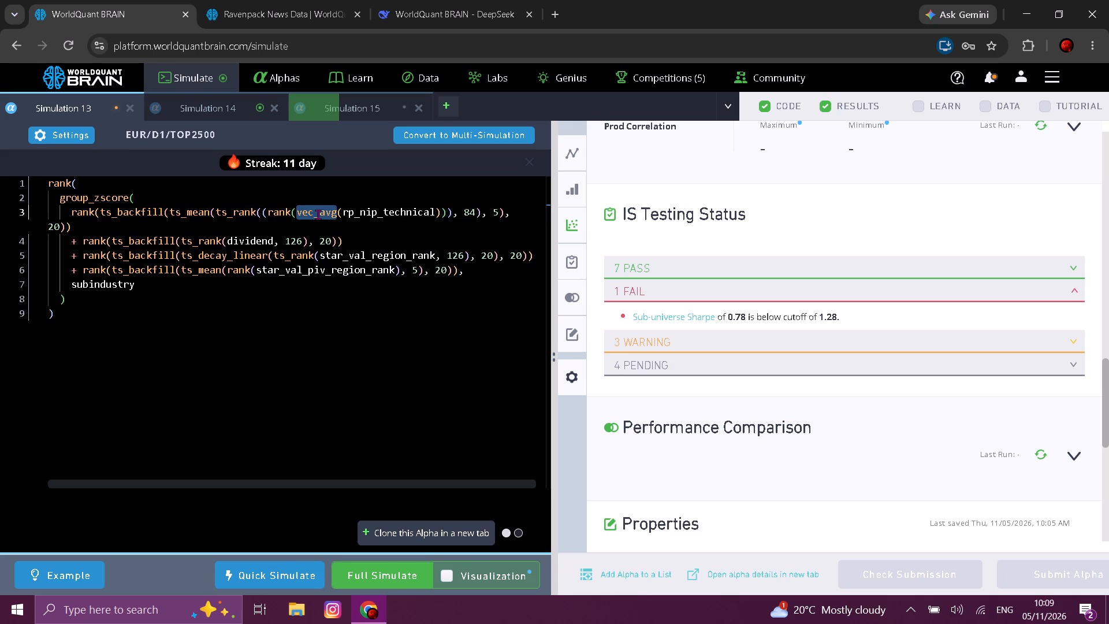
key("BackSpace")
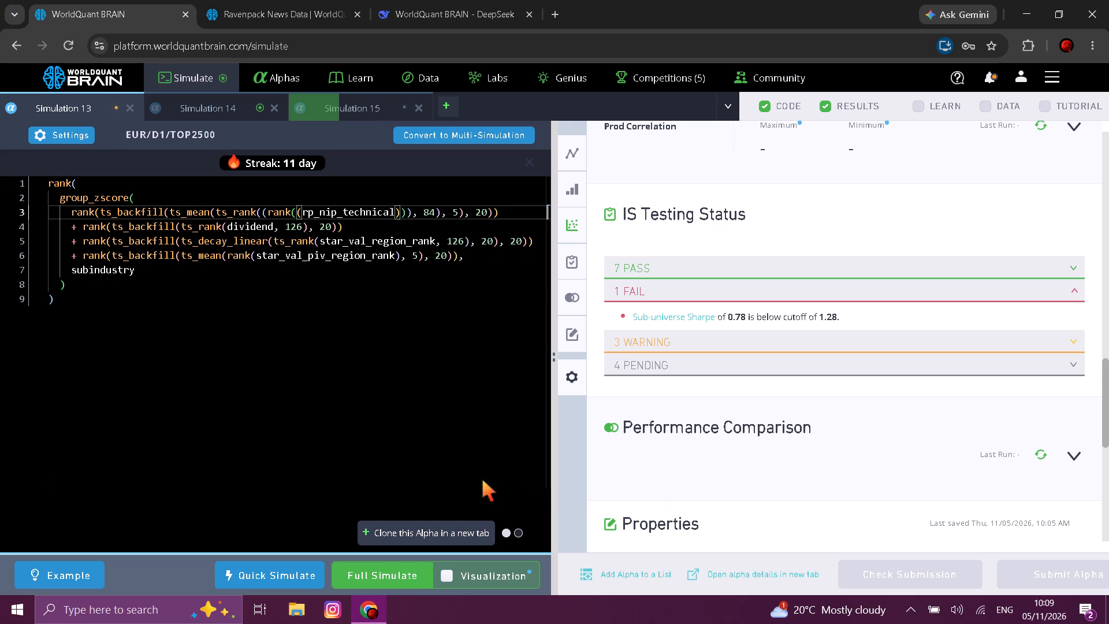
left_click(384, 574)
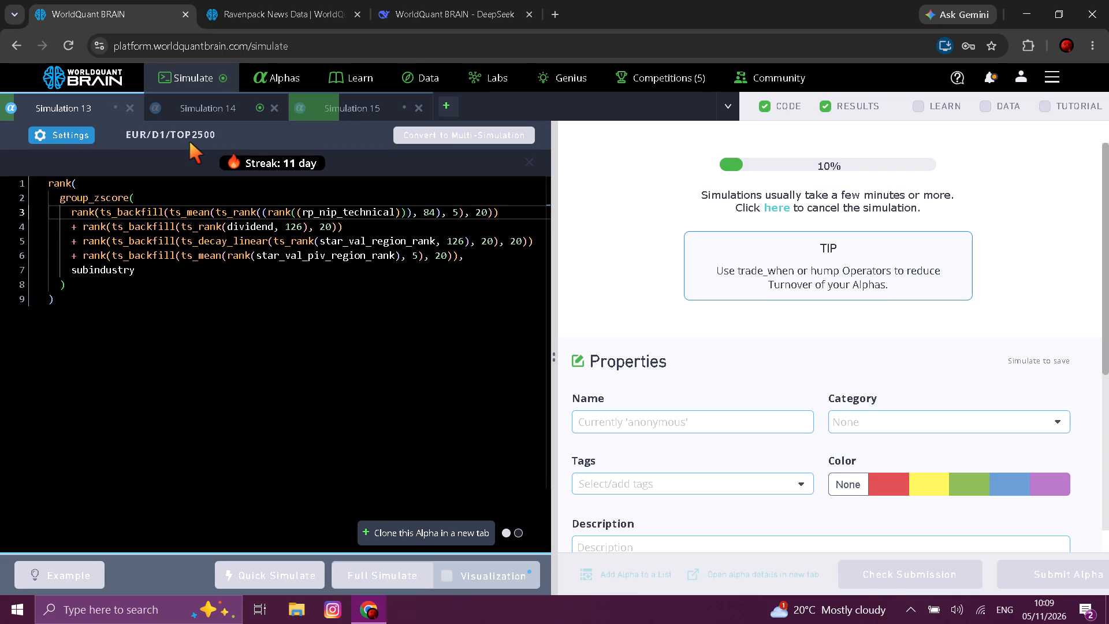
Show the test period of Simulation 14 and examine the failed check in its IS Testing Status.
left_click(198, 101)
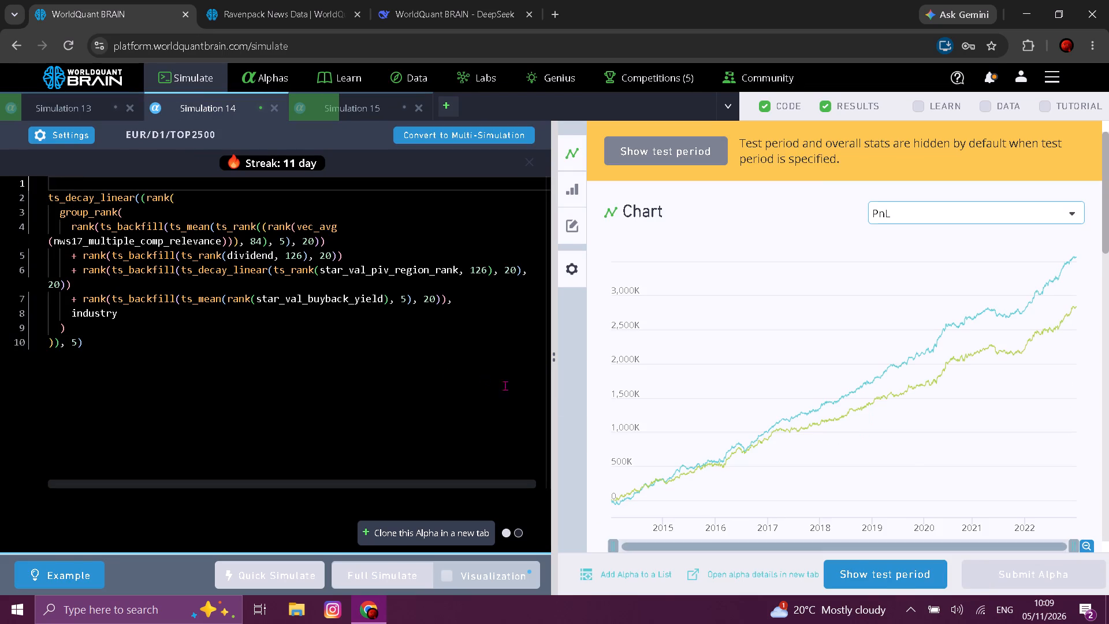
left_click(884, 578)
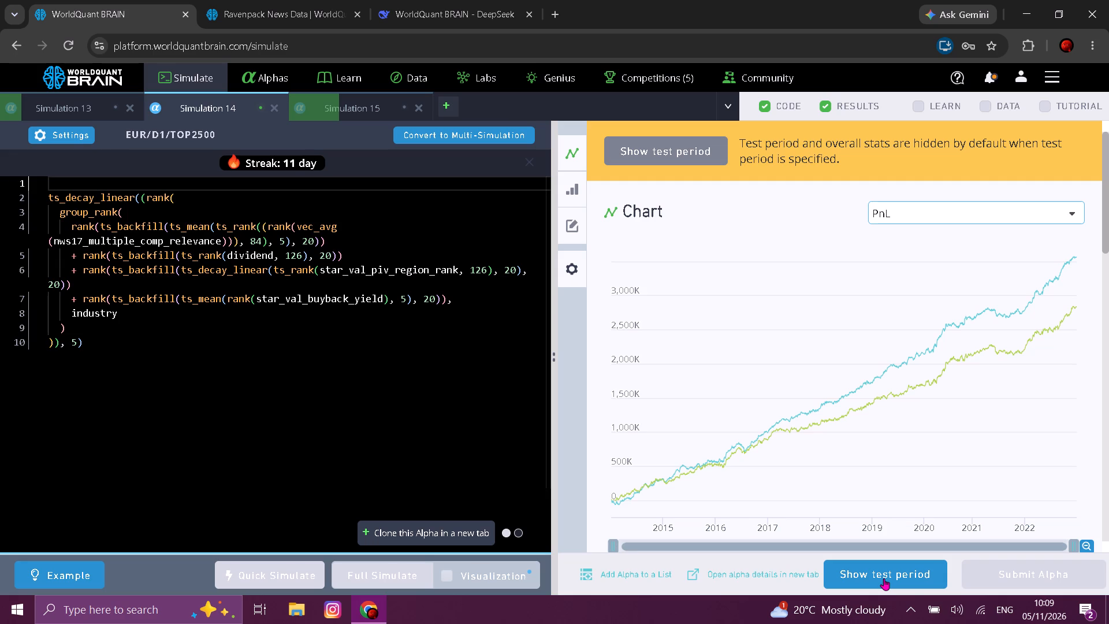
scroll(850, 499, "down", 3)
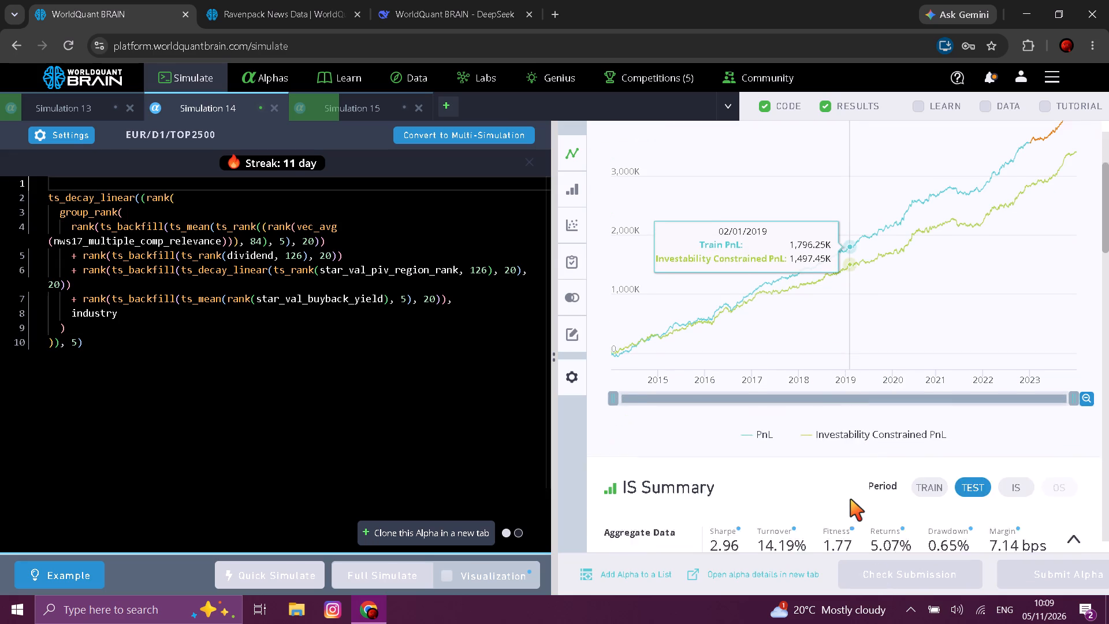
scroll(850, 499, "down", 7)
left_click(850, 499)
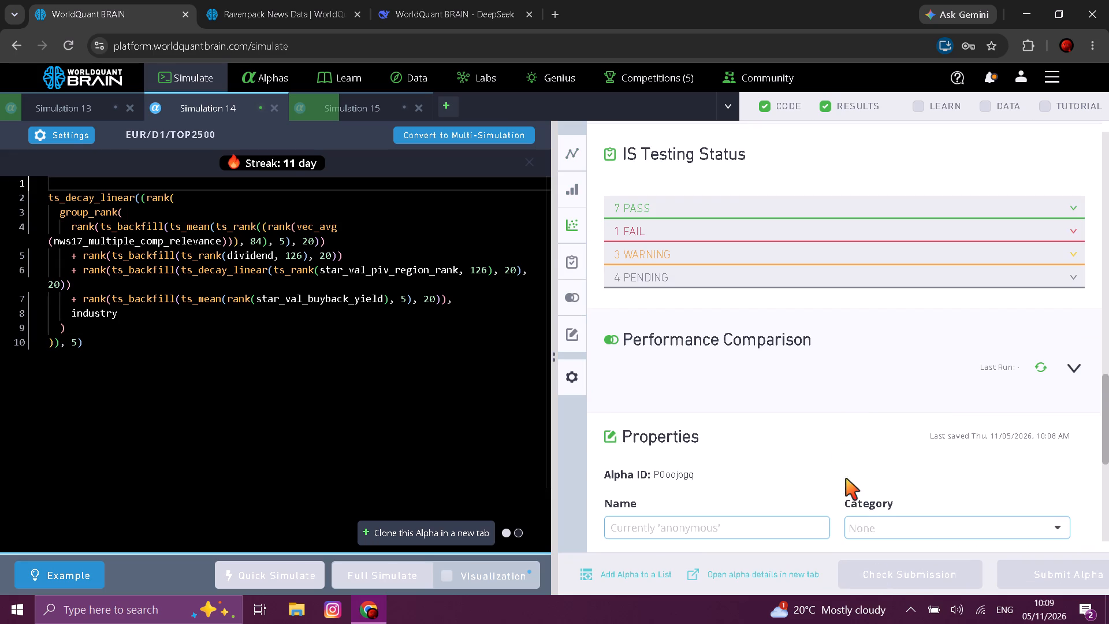
left_click(722, 228)
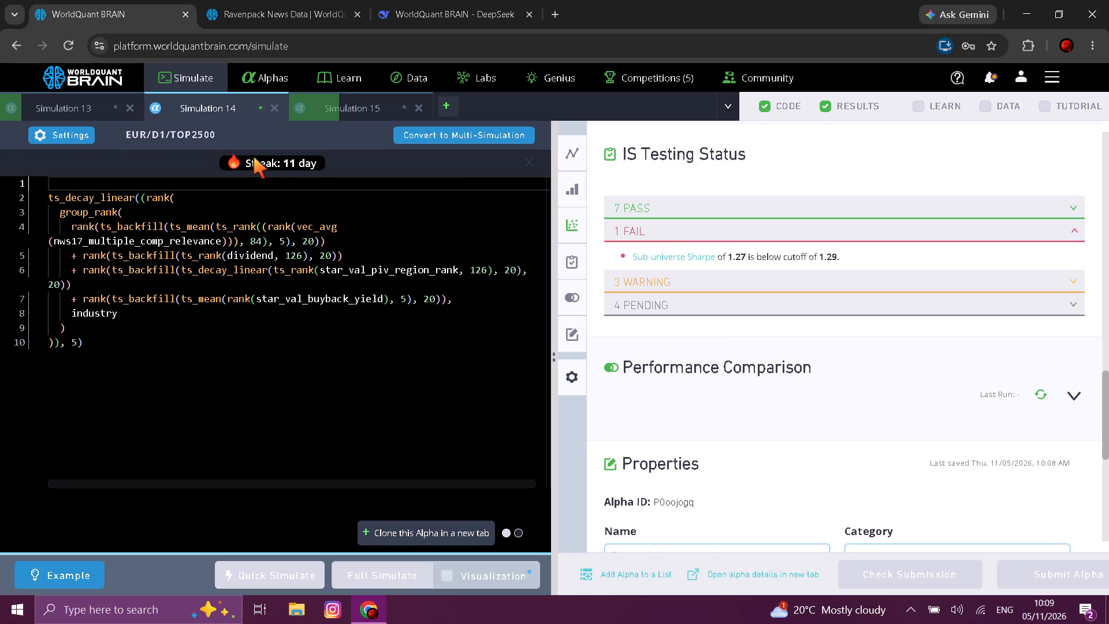
Set Simulation 14's decay to 4 in its settings and run a full simulation.
left_click(76, 132)
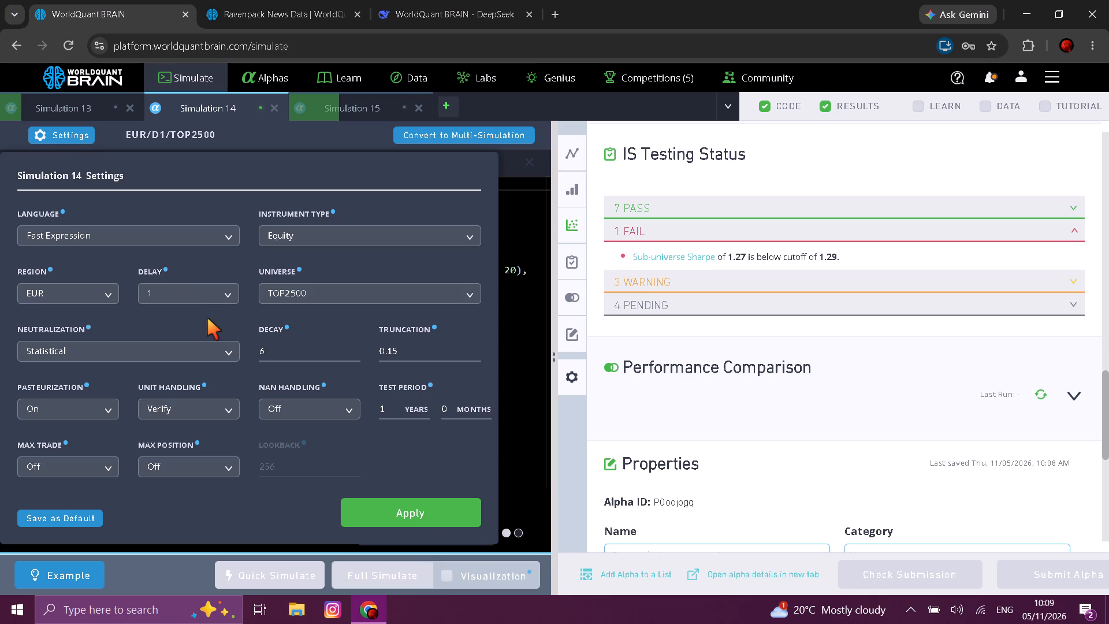
left_click(293, 350)
key("BackSpace")
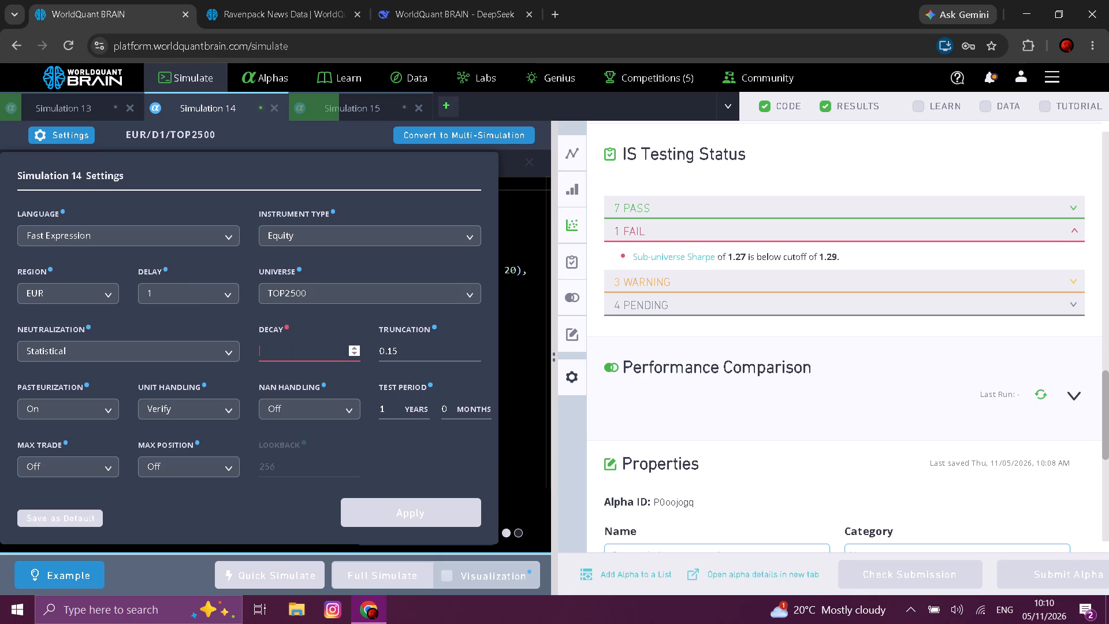
key("4")
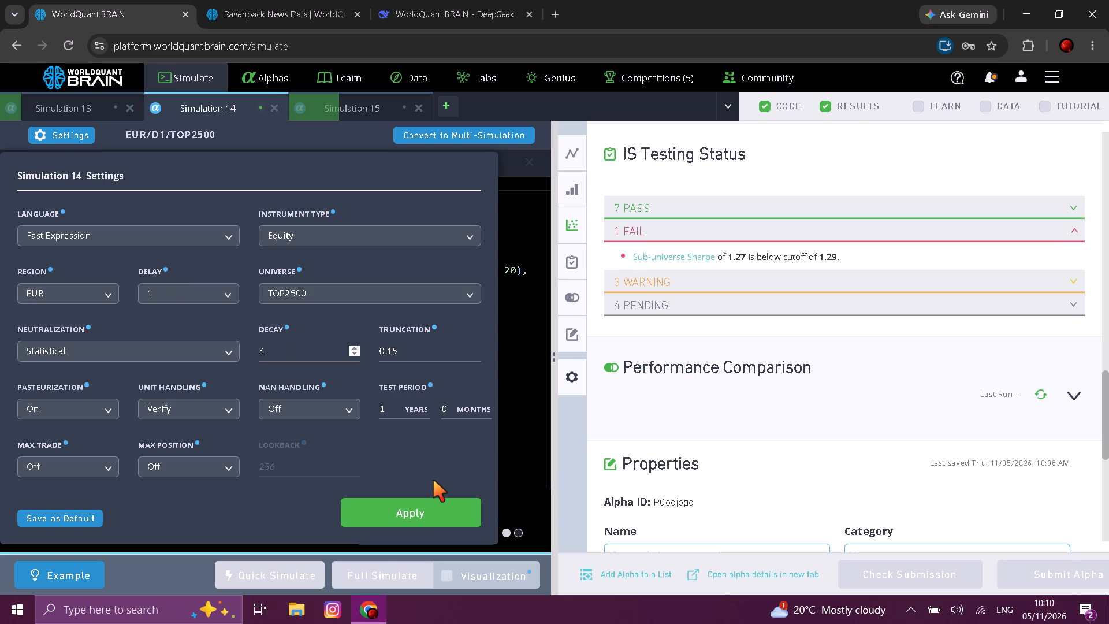
left_click(434, 519)
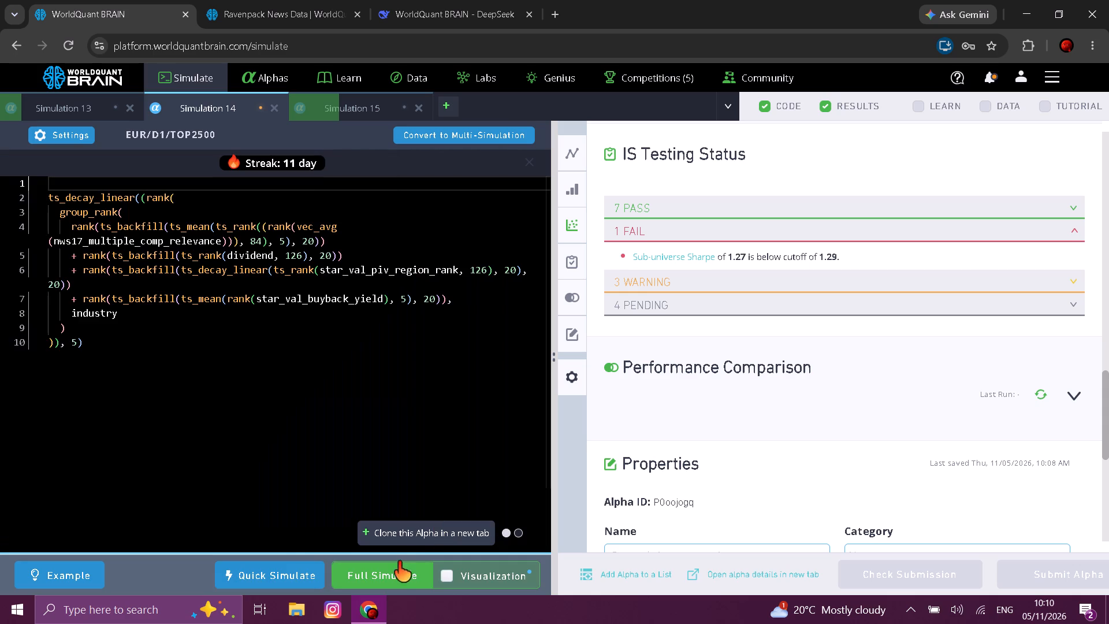
left_click(396, 576)
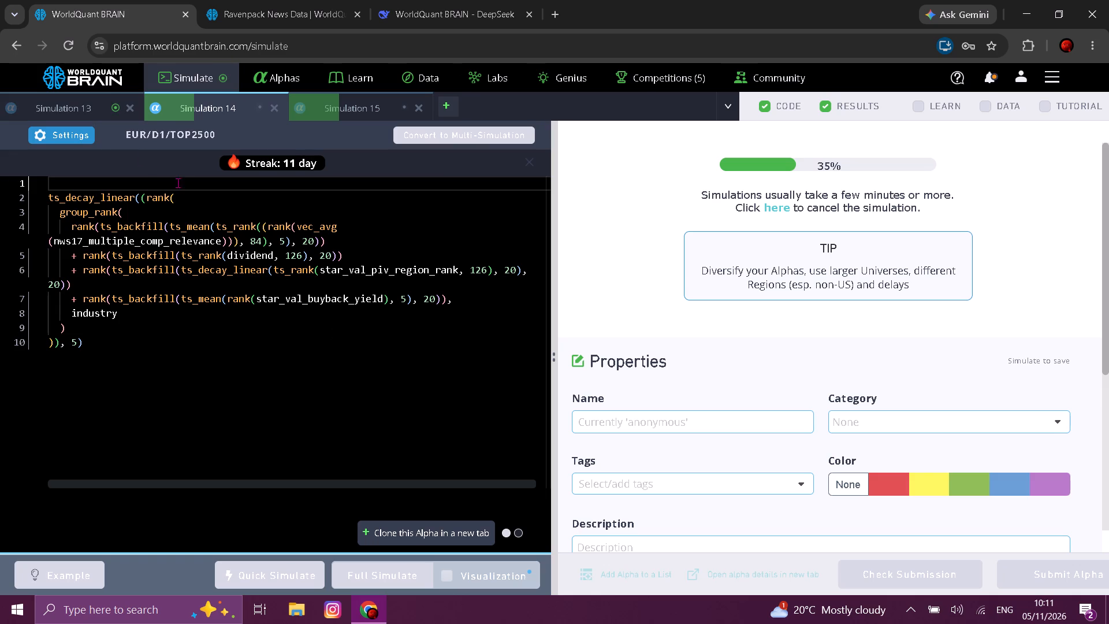
Return to Simulation 13 and examine its PnL chart.
left_click(94, 111)
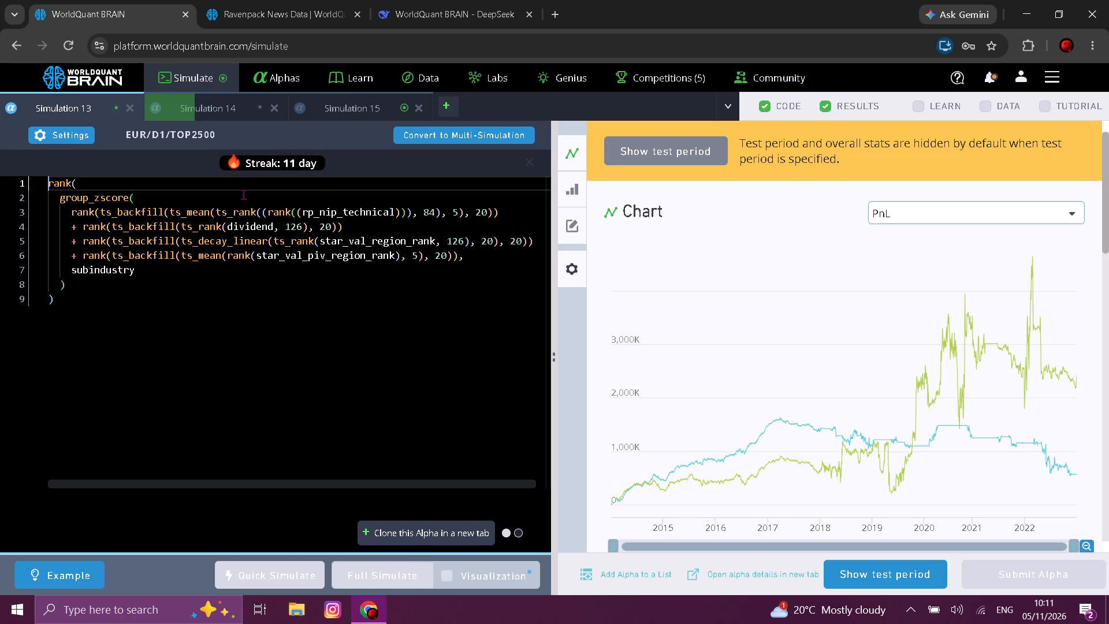
Copy the field name rp_nip_price from page 6 of the Ravenpack News Data fields.
double_click(259, 12)
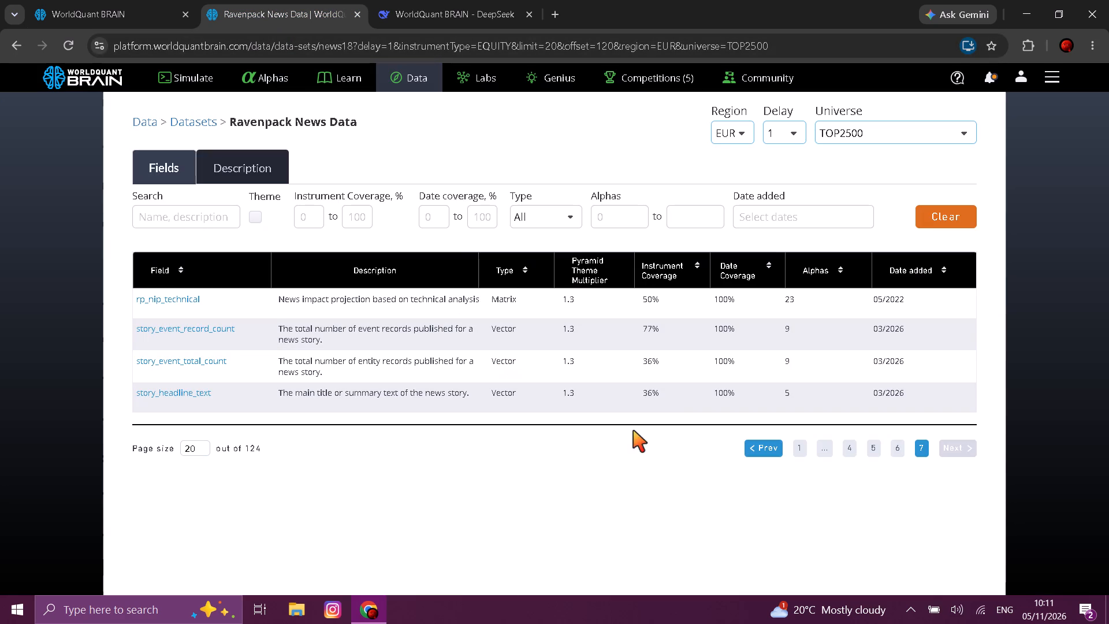
left_click(895, 445)
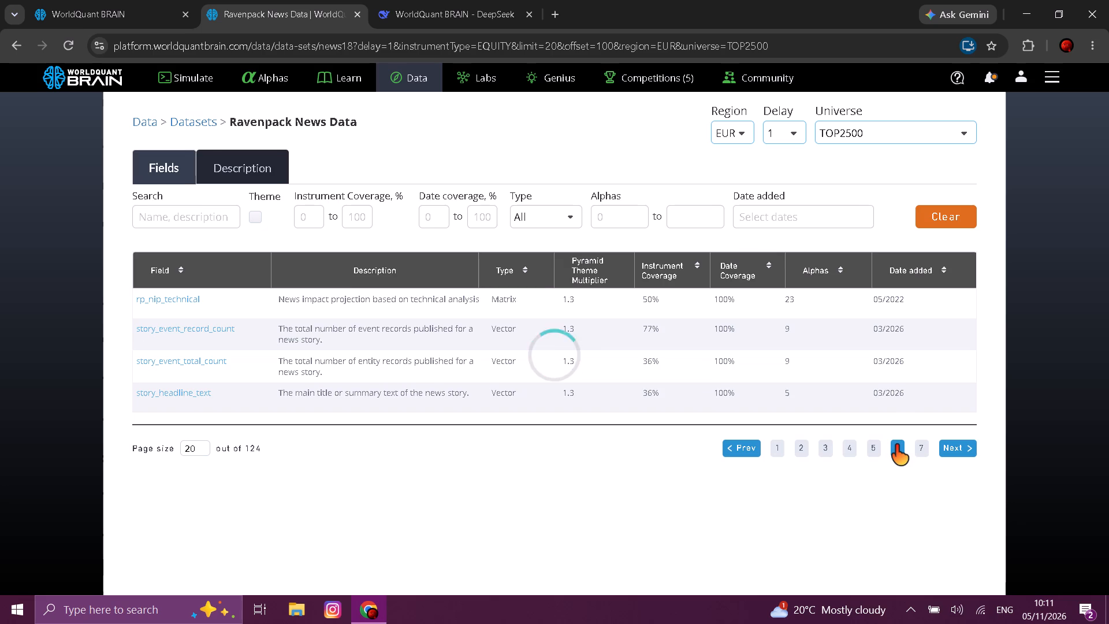
scroll(895, 445, "down", 1)
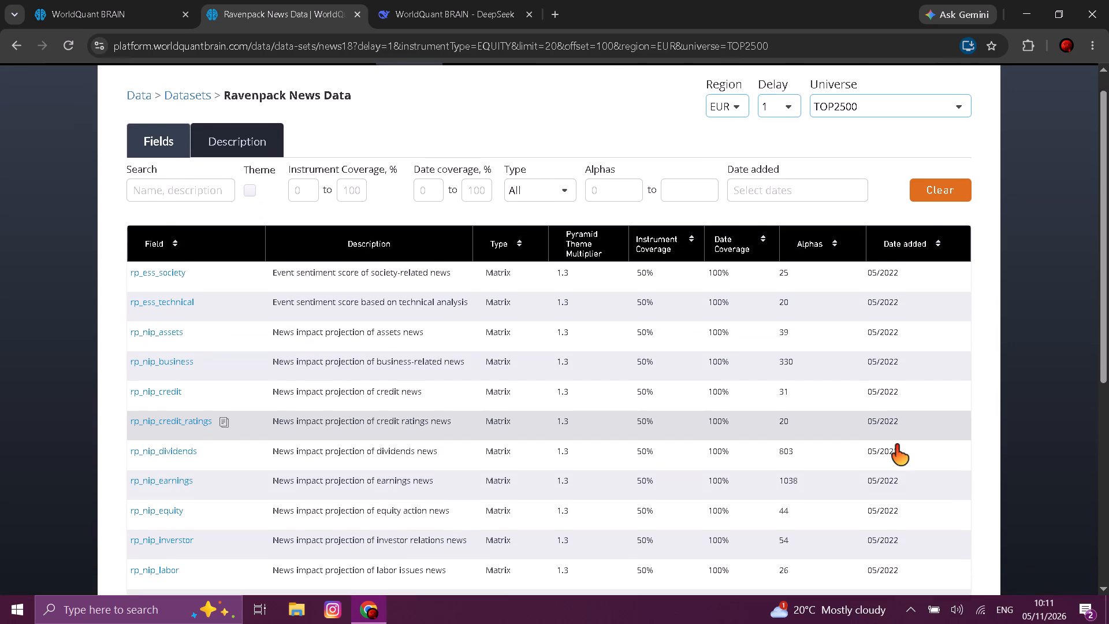
scroll(895, 445, "down", 4)
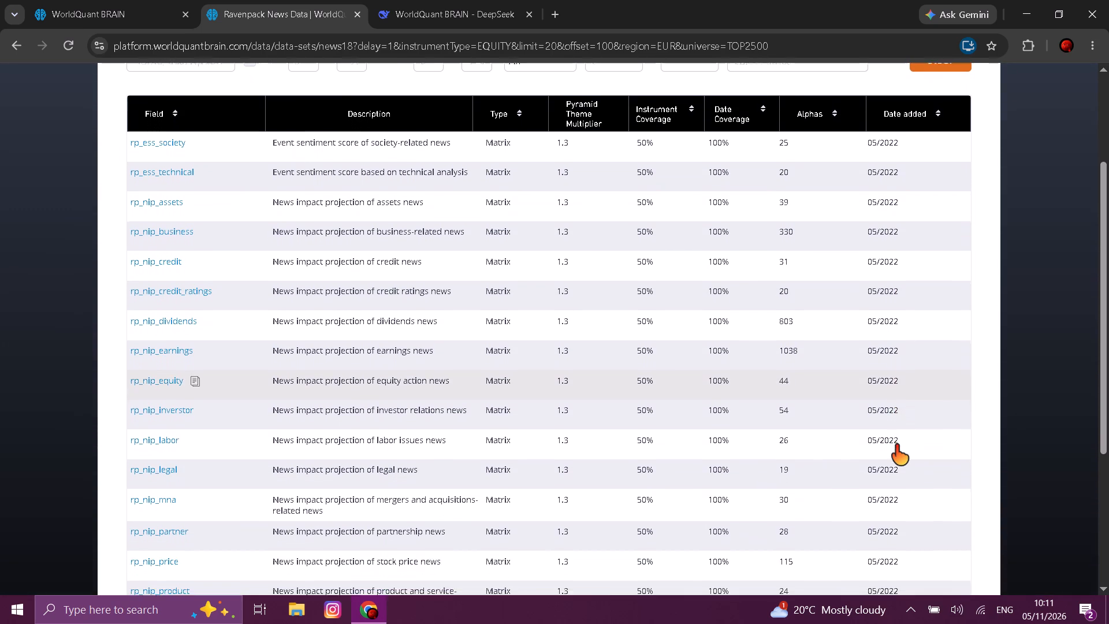
scroll(895, 445, "down", 3)
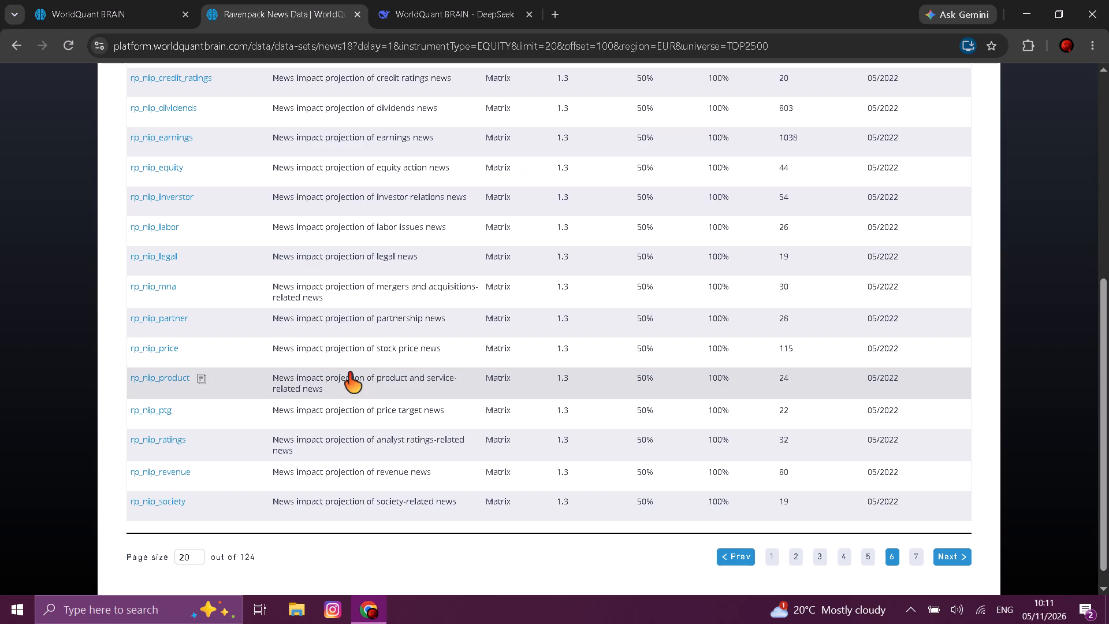
left_click(188, 343)
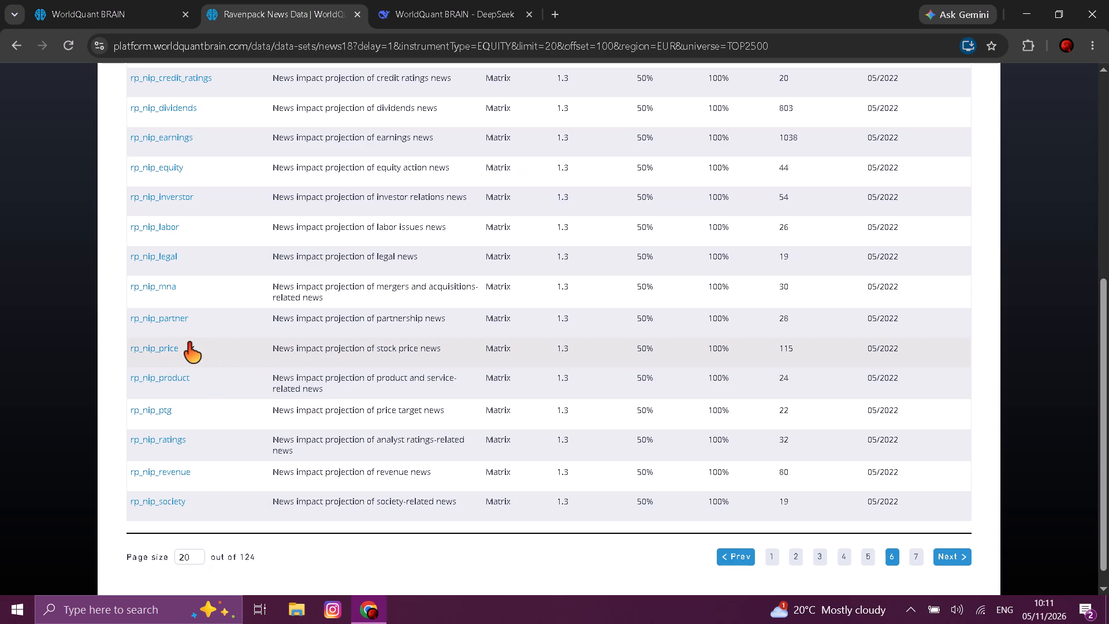
Open the most recently submitted EUR/TOP2500 alpha, 3qooWn9g, review its code and clone it into a new simulation.
left_click(145, 23)
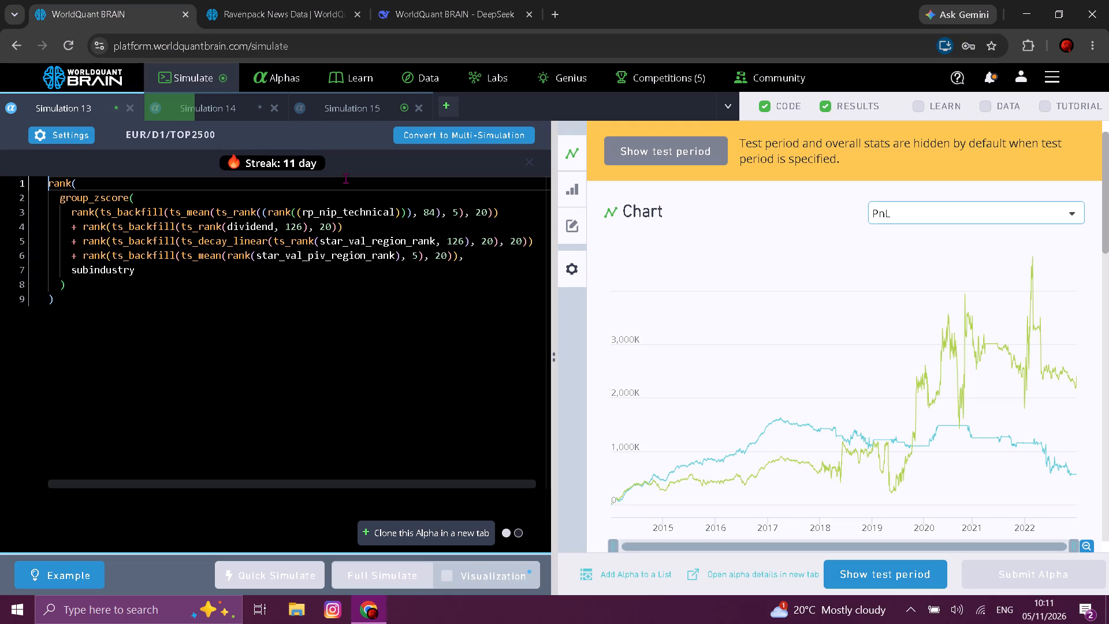
left_click(277, 76)
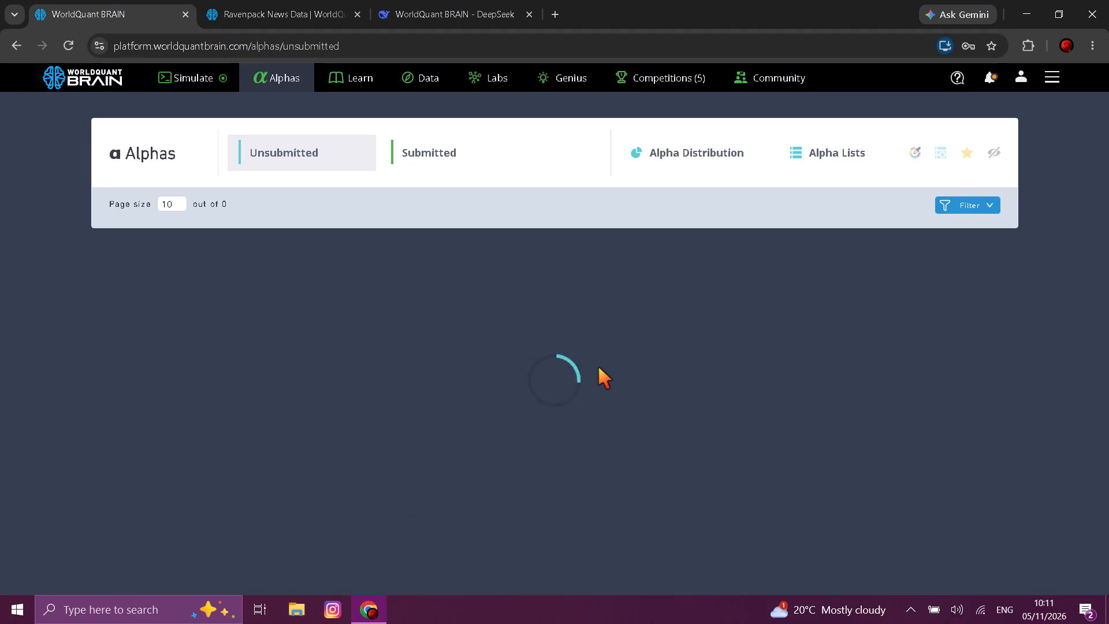
left_click(460, 151)
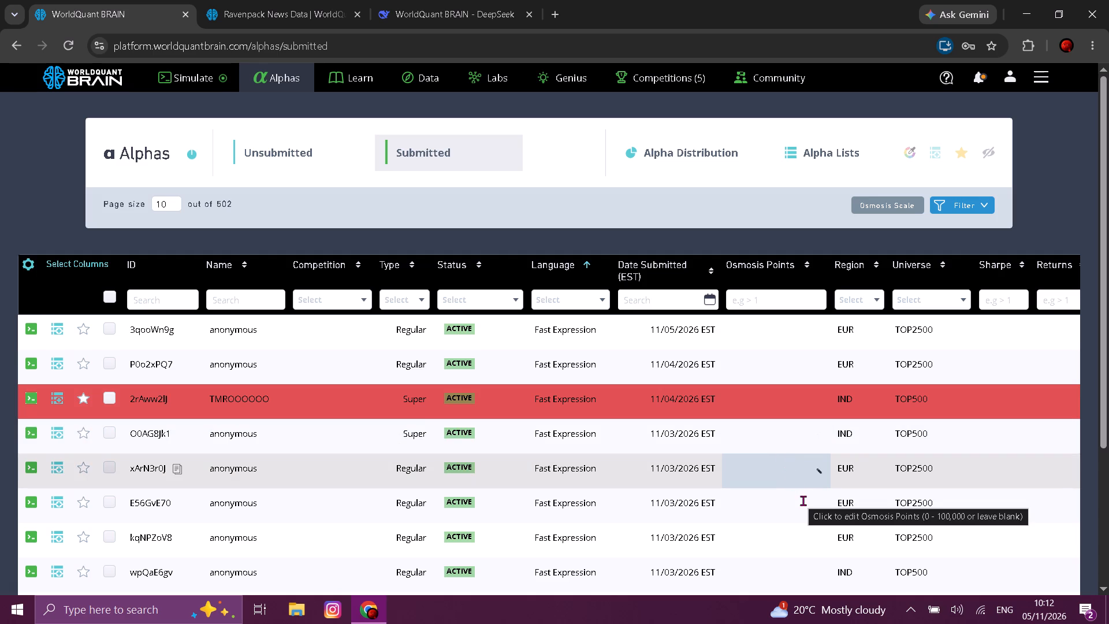
left_click(510, 342)
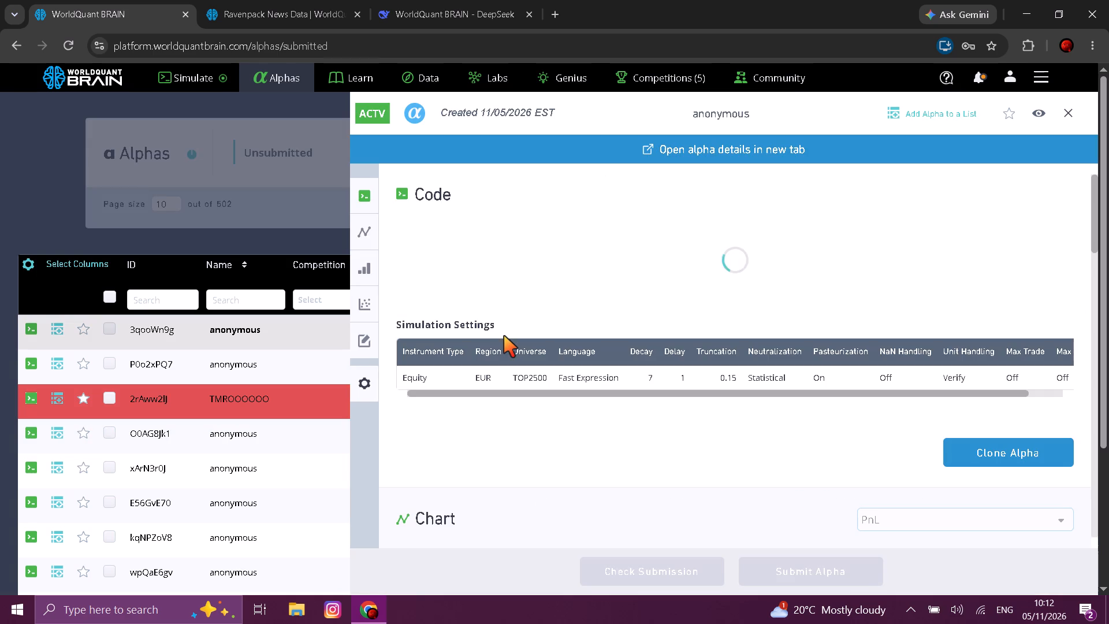
scroll(577, 291, "down", 1)
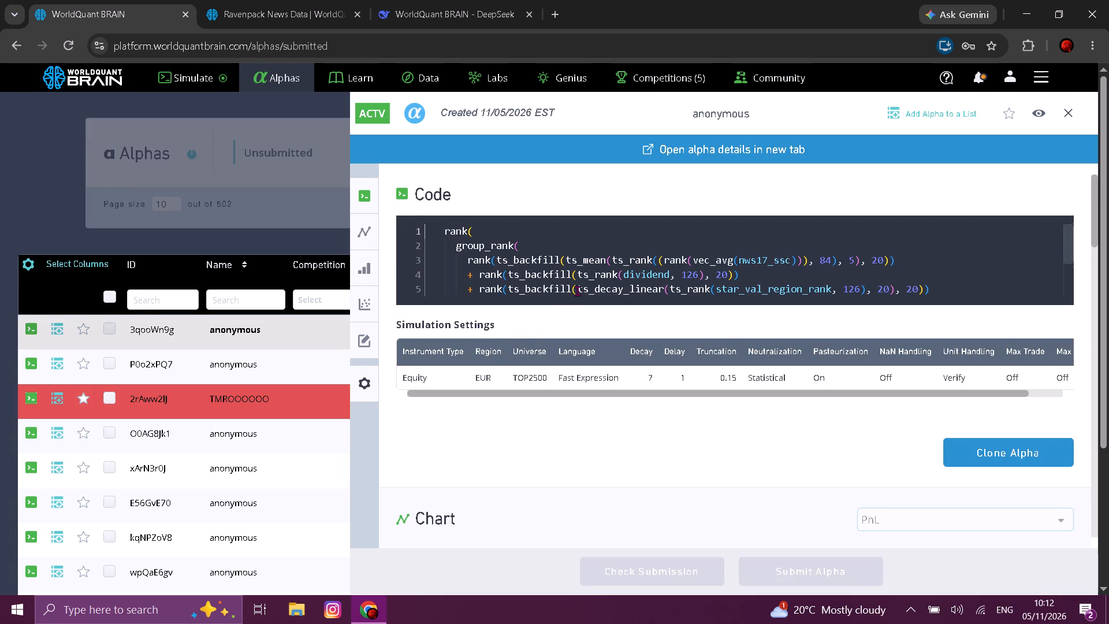
scroll(577, 291, "down", 1)
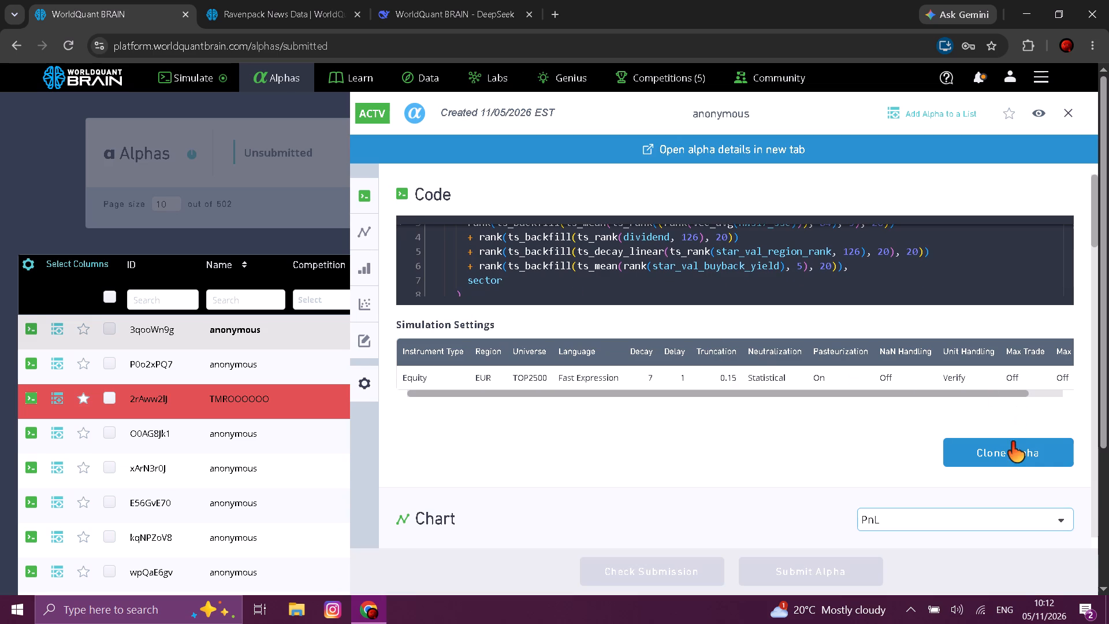
left_click(1009, 451)
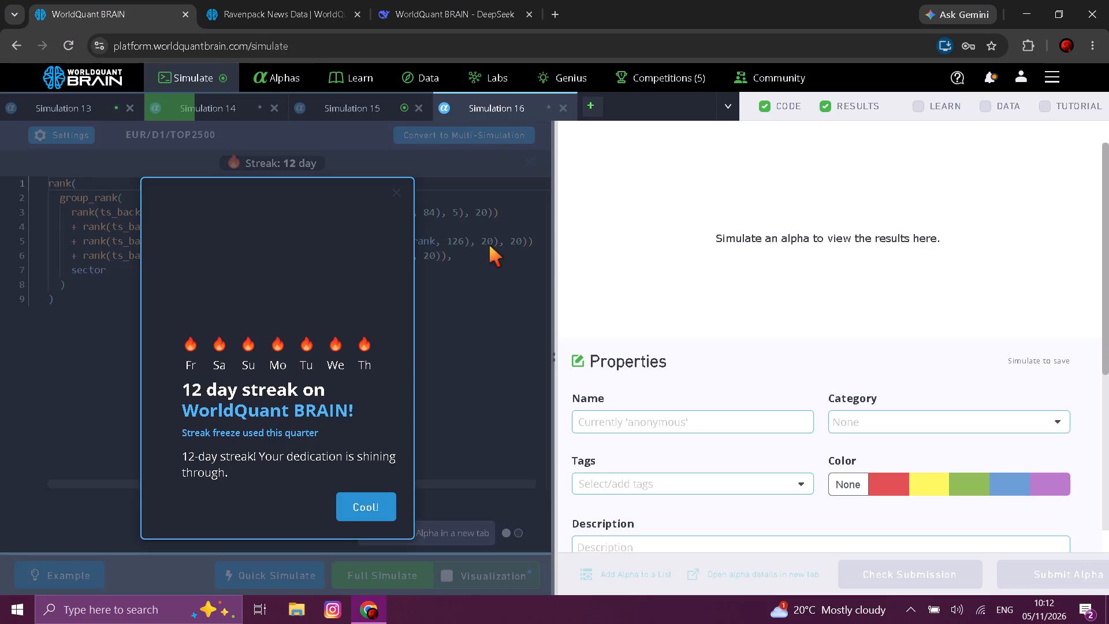
left_click(377, 503)
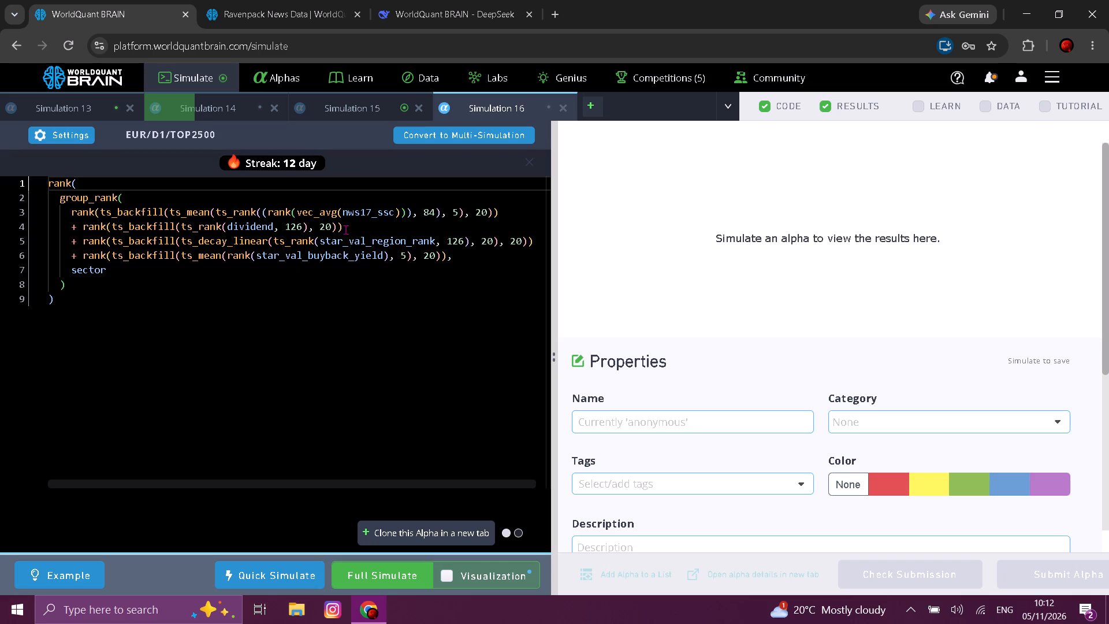
double_click(356, 210)
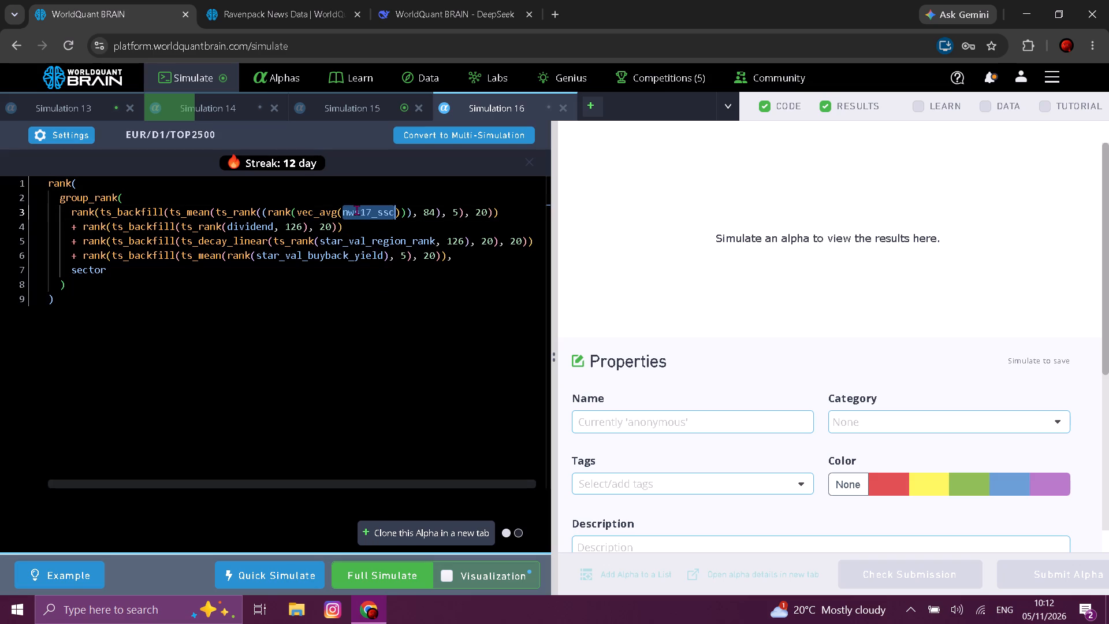
key("ctrl+v")
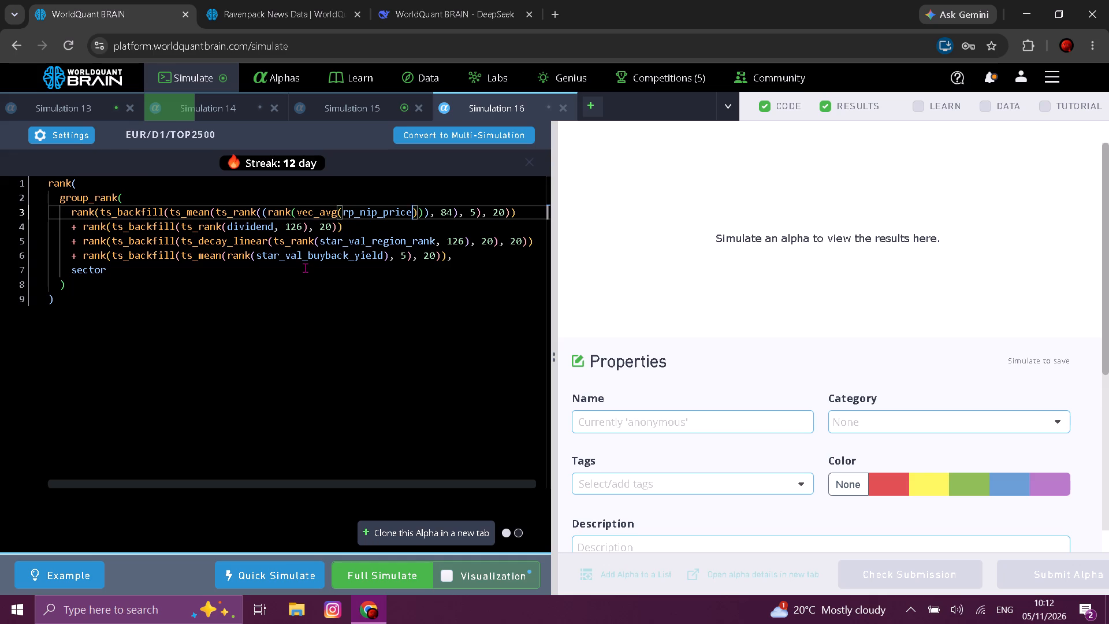
double_click(318, 211)
key("BackSpace")
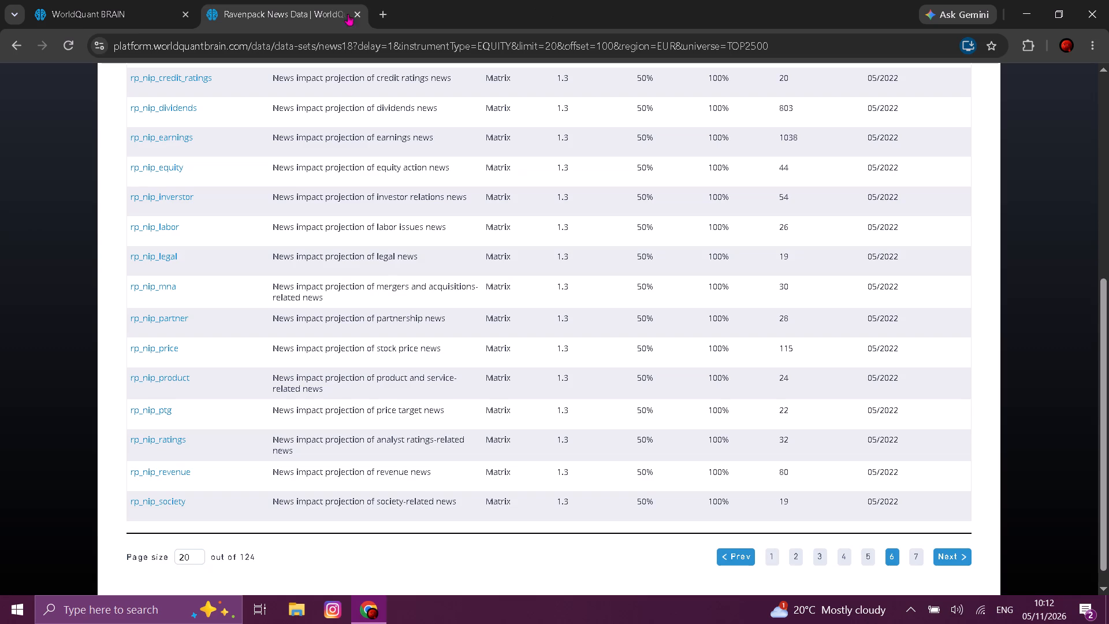
Copy the field name rp_ess_earnings from page 5 of the Ravenpack News Data fields.
left_click(303, 12)
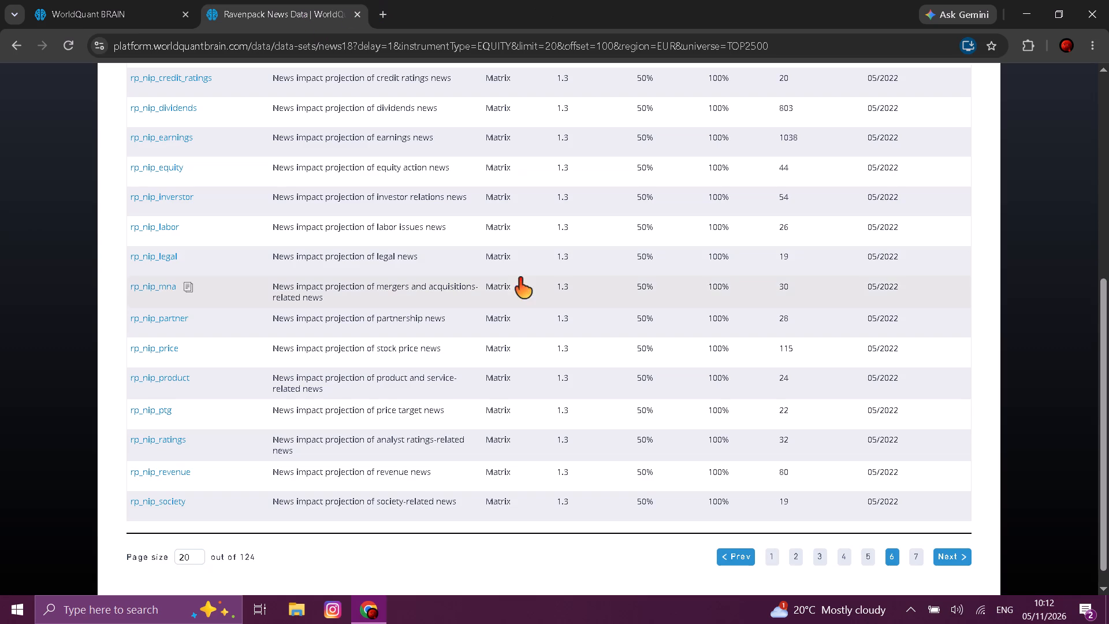
scroll(619, 381, "down", 1)
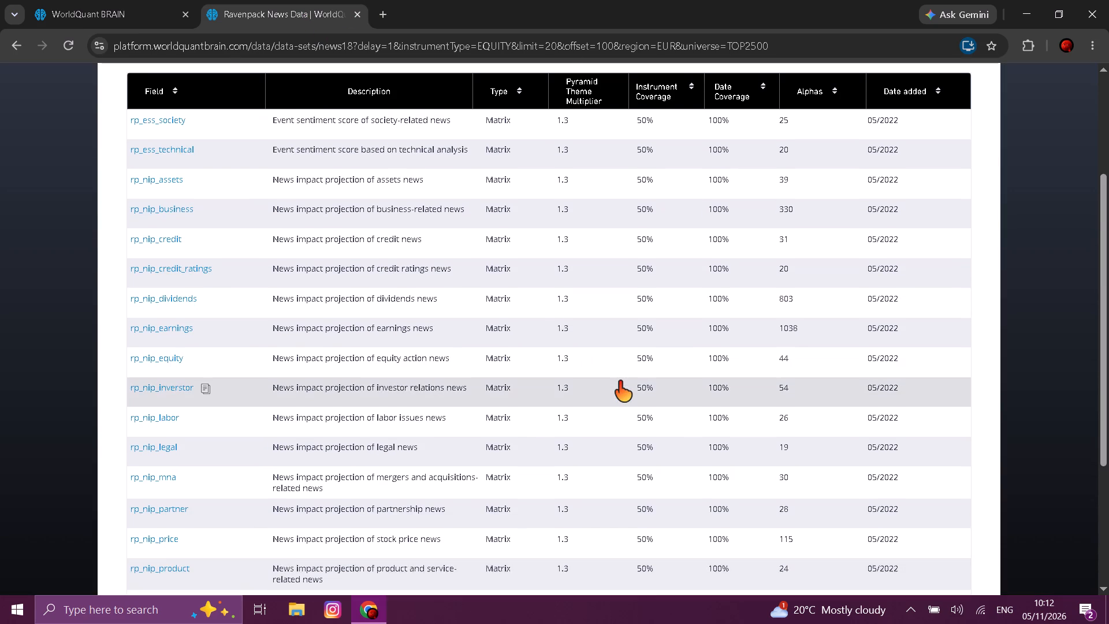
scroll(619, 381, "down", 3)
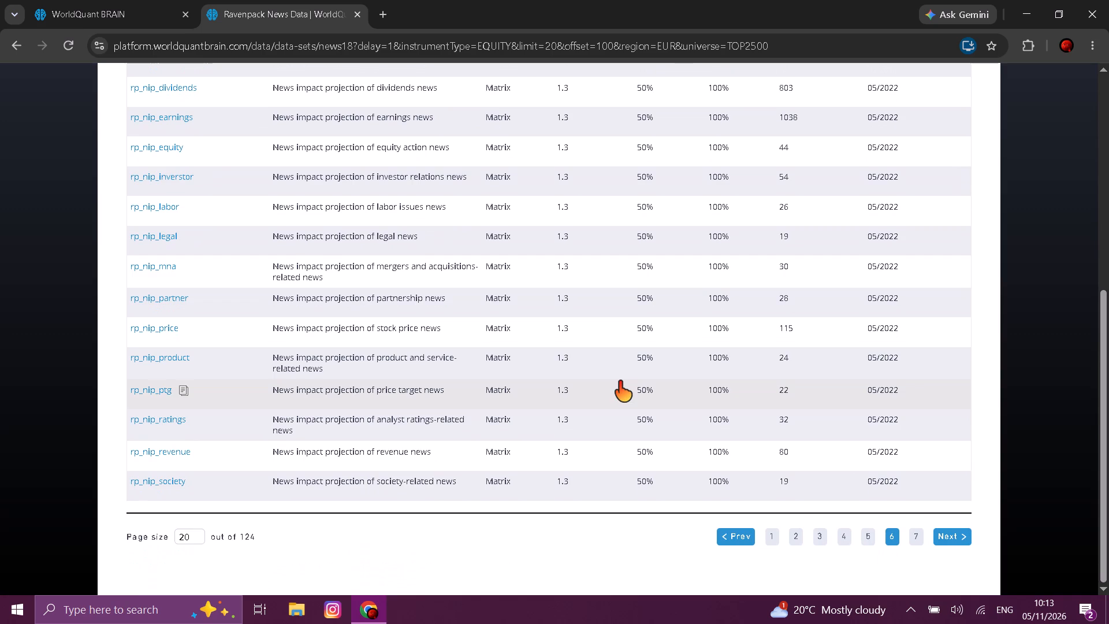
scroll(619, 381, "up", 4)
scroll(619, 381, "down", 1)
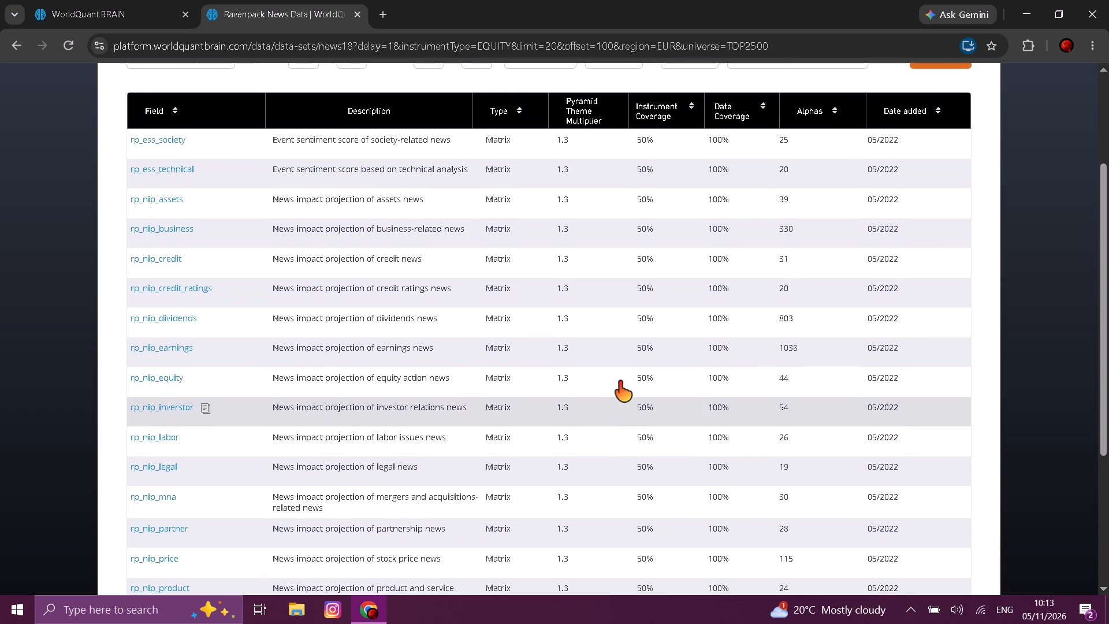
scroll(619, 381, "down", 2)
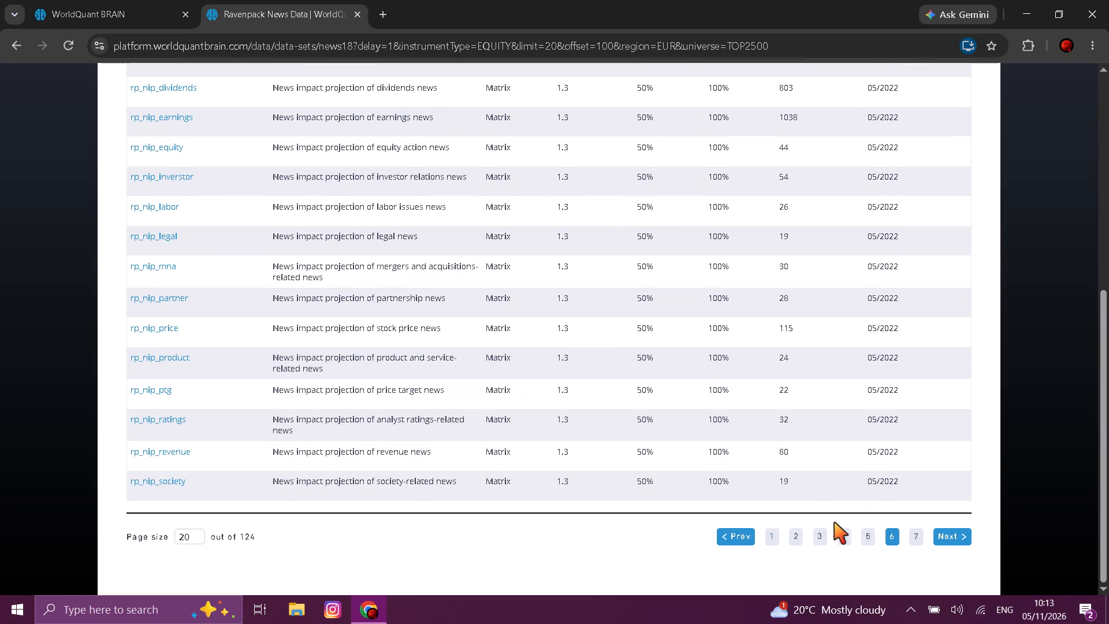
left_click(862, 531)
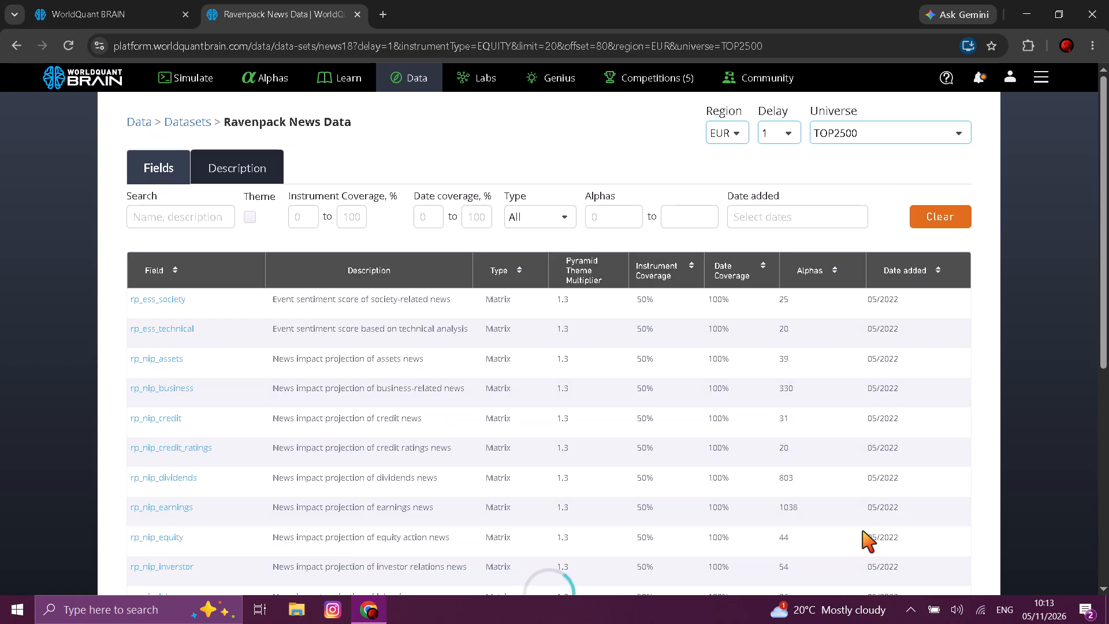
scroll(862, 531, "down", 1)
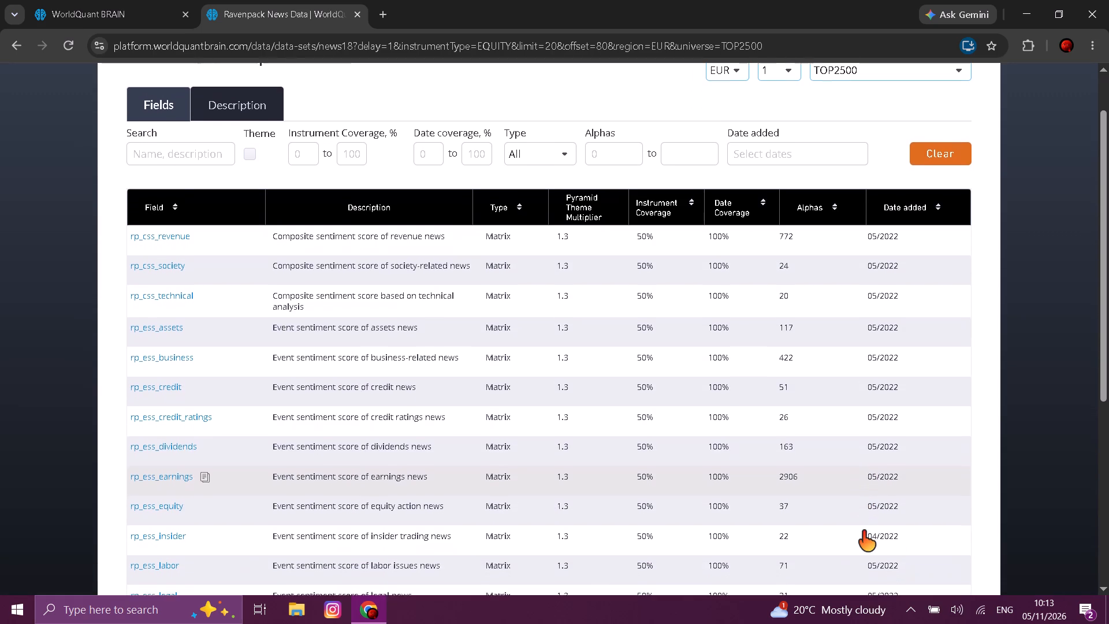
scroll(862, 531, "down", 1)
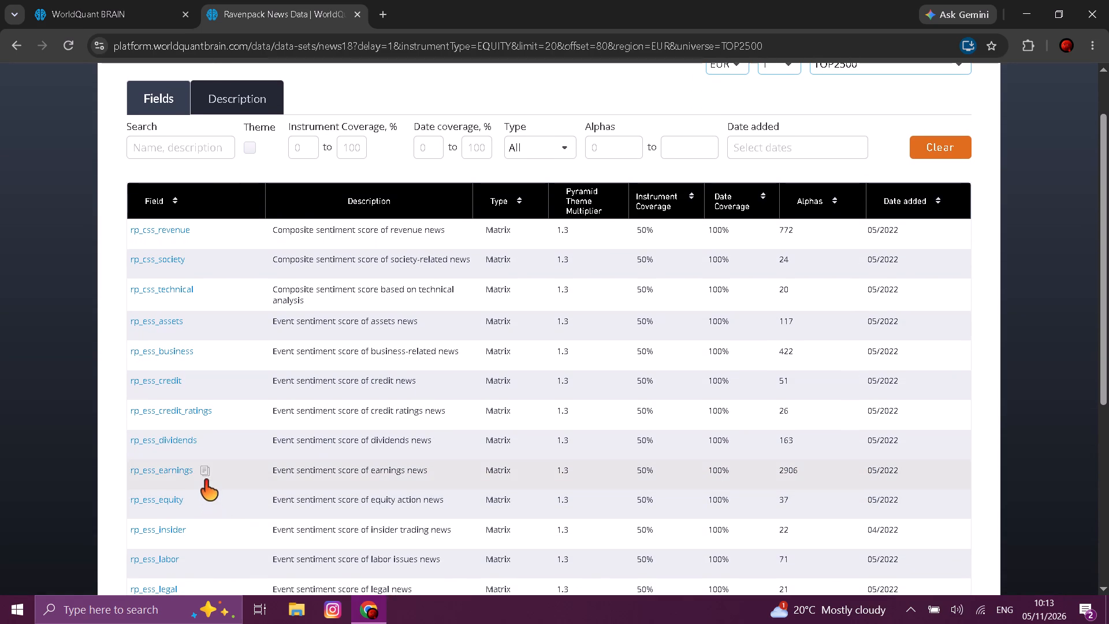
left_click(204, 473)
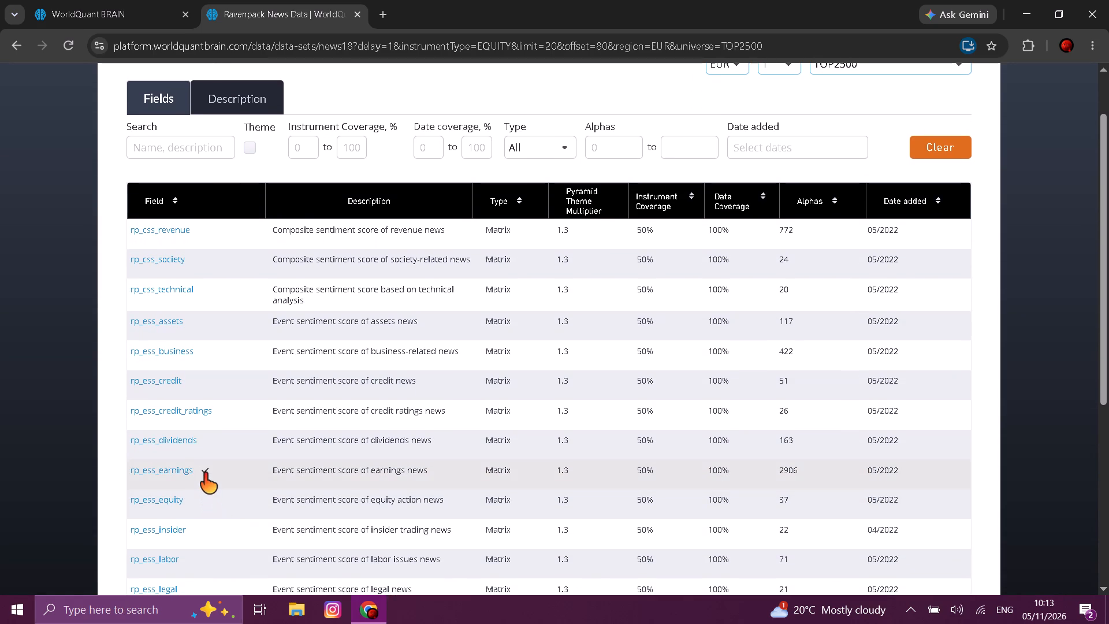
left_click(204, 473)
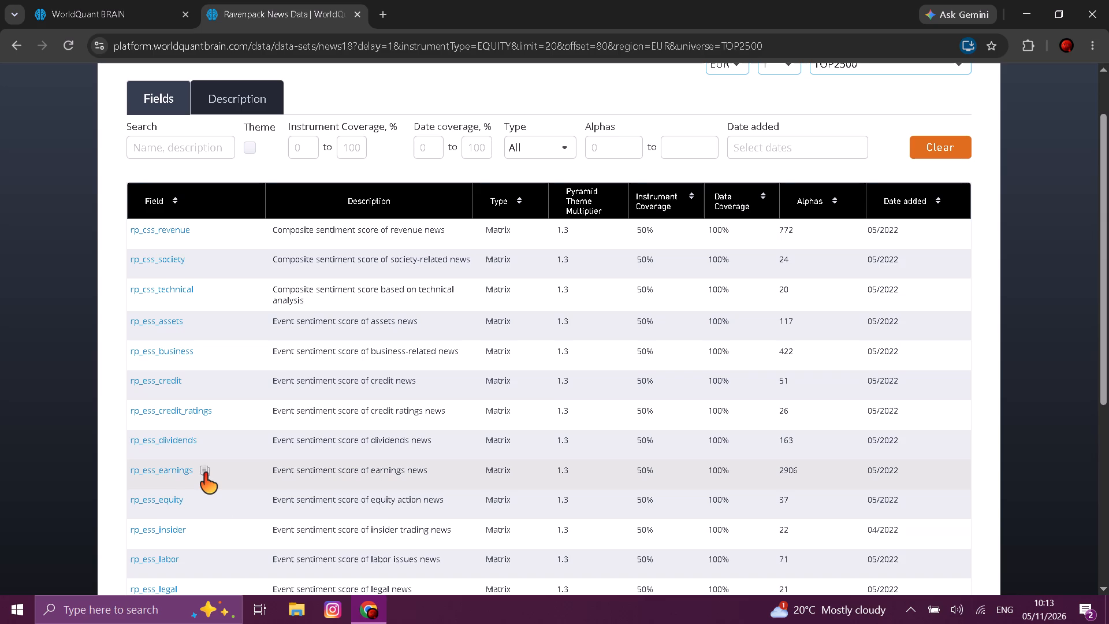
Clone Simulation 16 into a new simulation, replace rp_nip_price with rp_ess_earnings and run a full simulation.
left_click(100, 13)
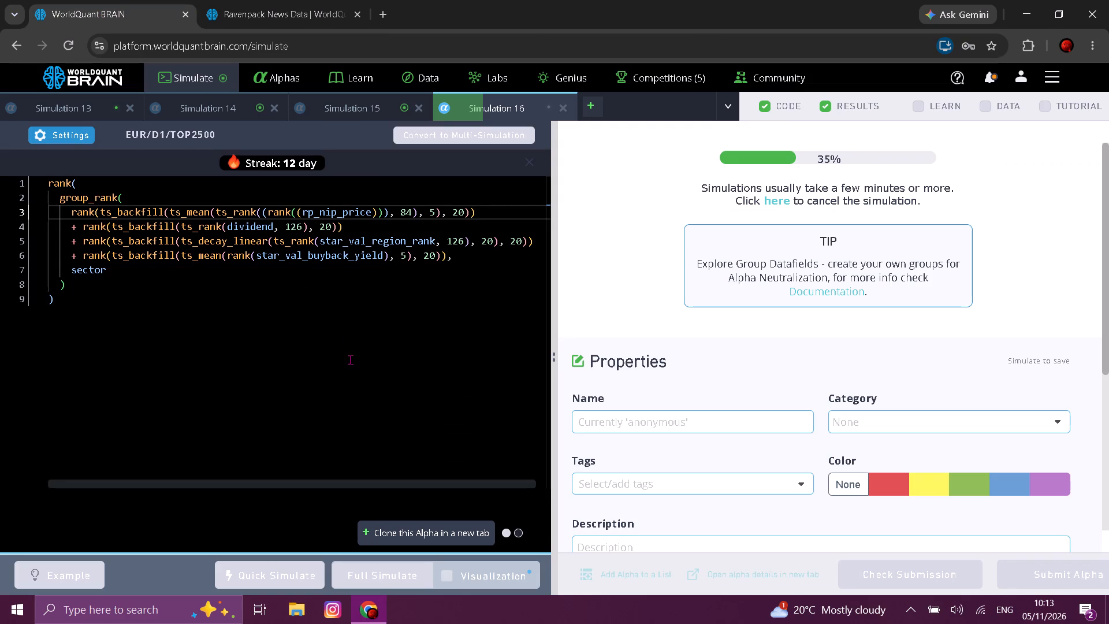
left_click(436, 522)
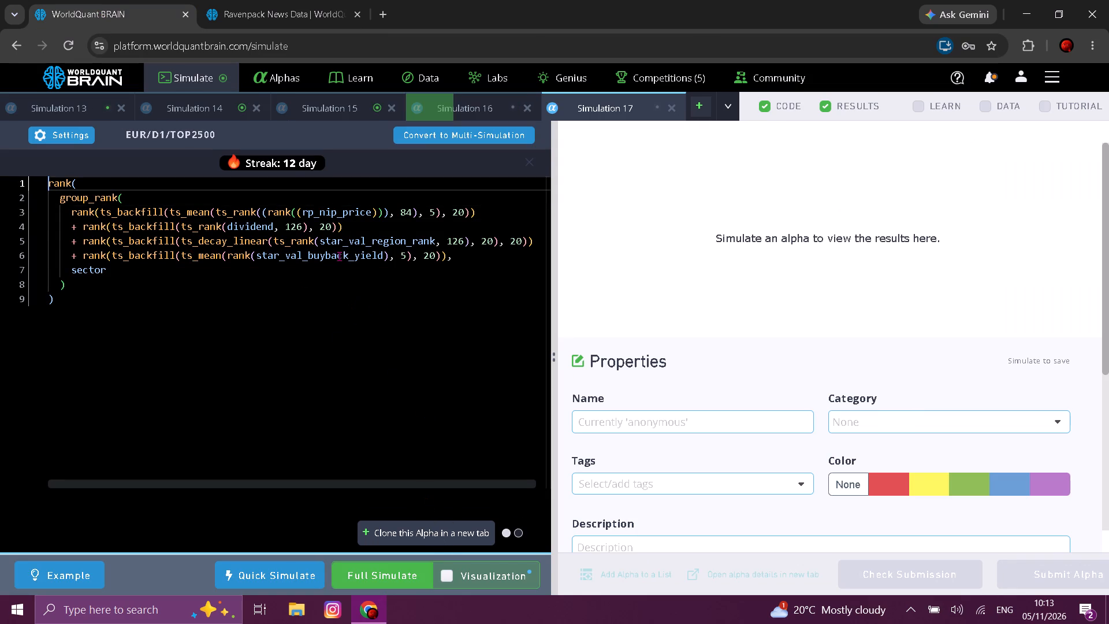
double_click(336, 209)
key("ctrl+v")
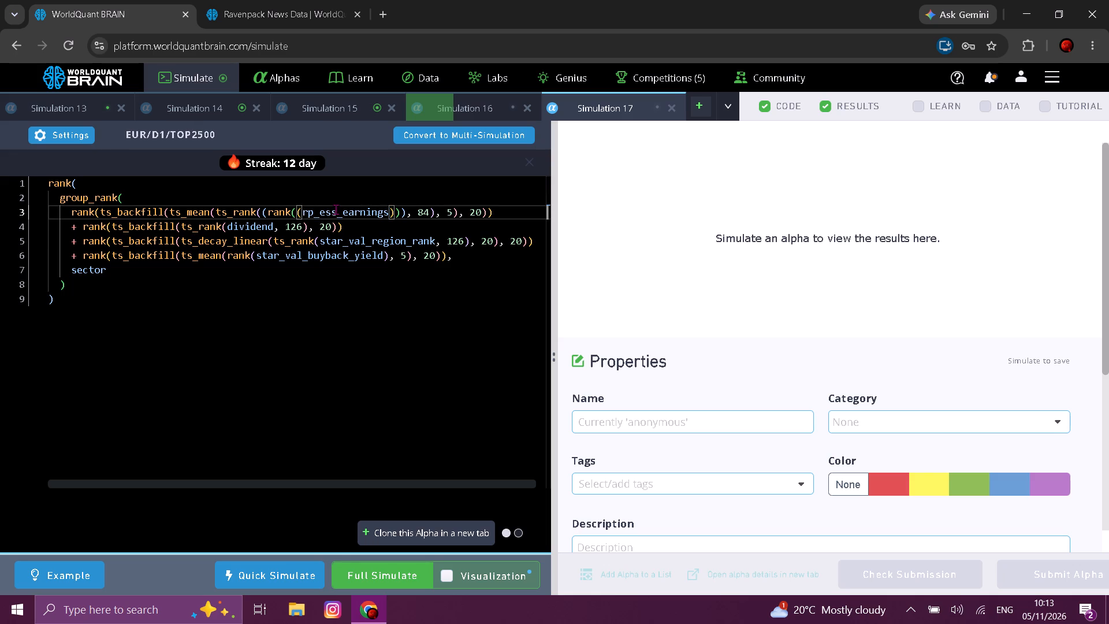
left_click_drag(433, 504, 390, 582)
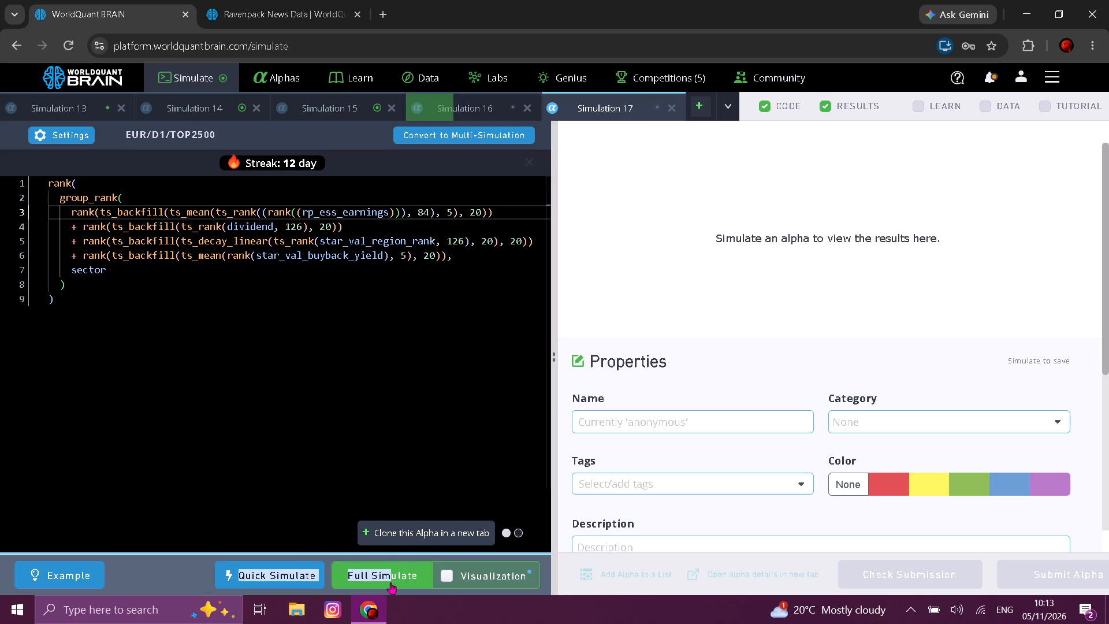
left_click(390, 582)
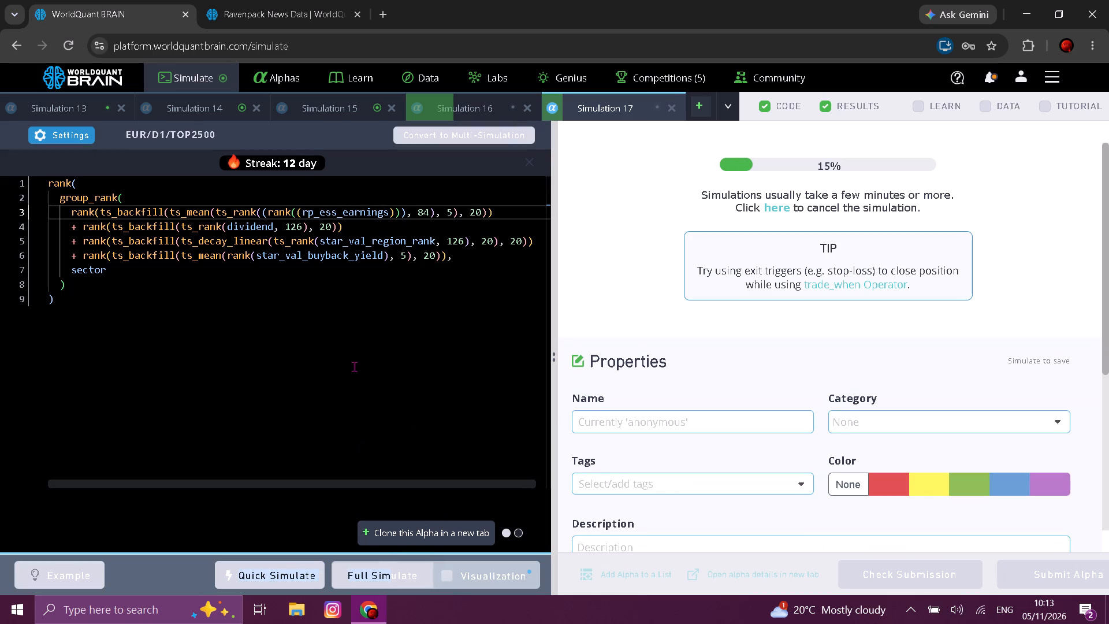
Show Simulation 14's test period and examine the failed check in its IS Testing Status.
left_click(230, 103)
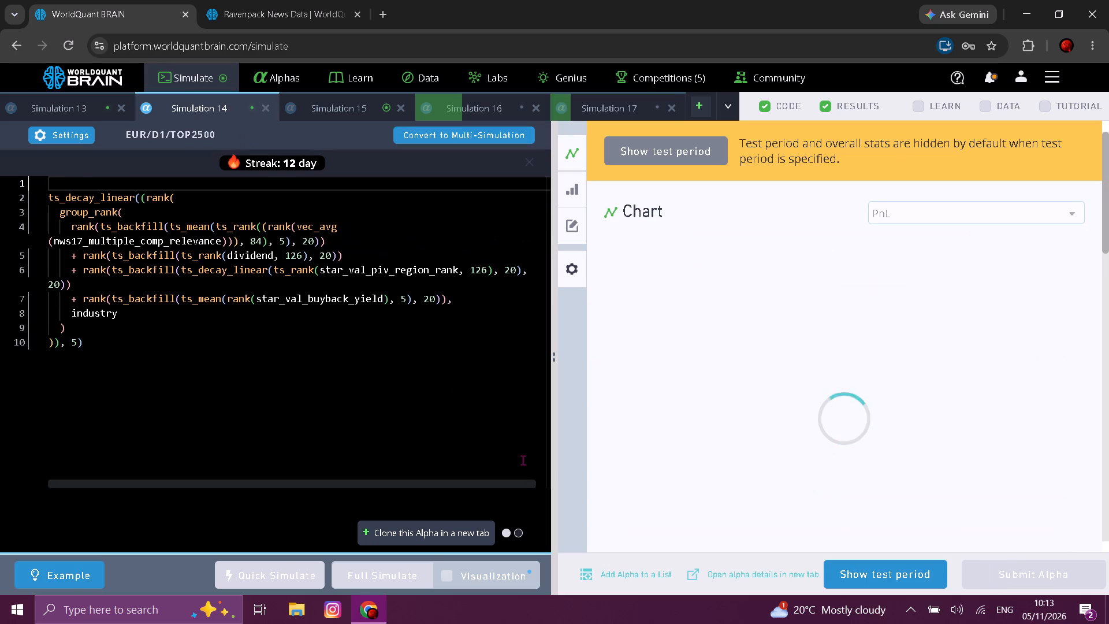
left_click(857, 569)
scroll(849, 527, "down", 2)
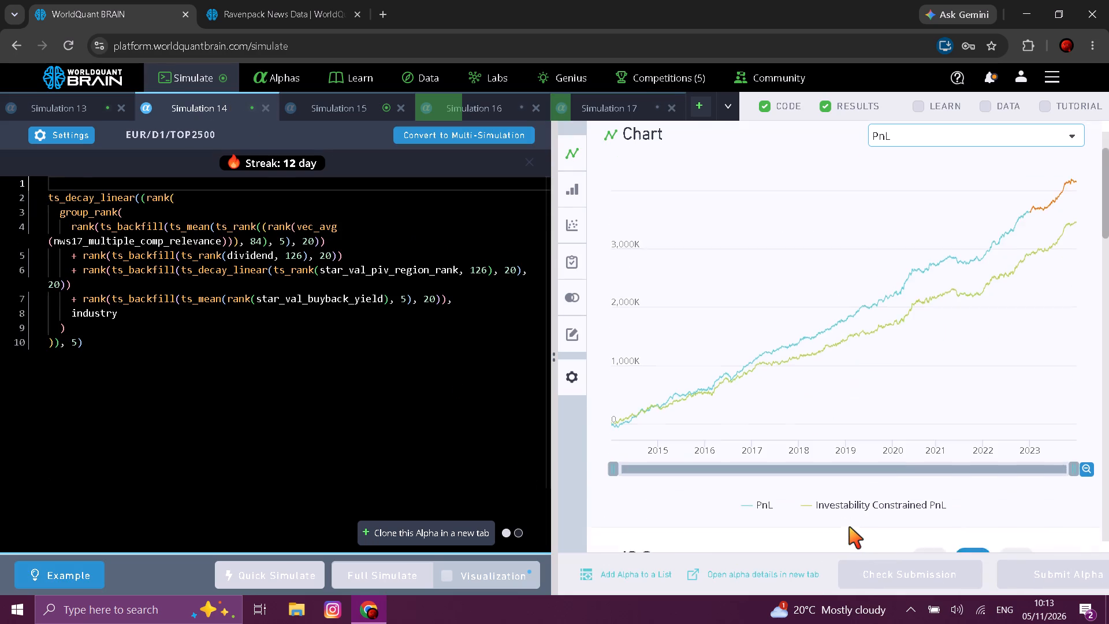
scroll(849, 527, "down", 9)
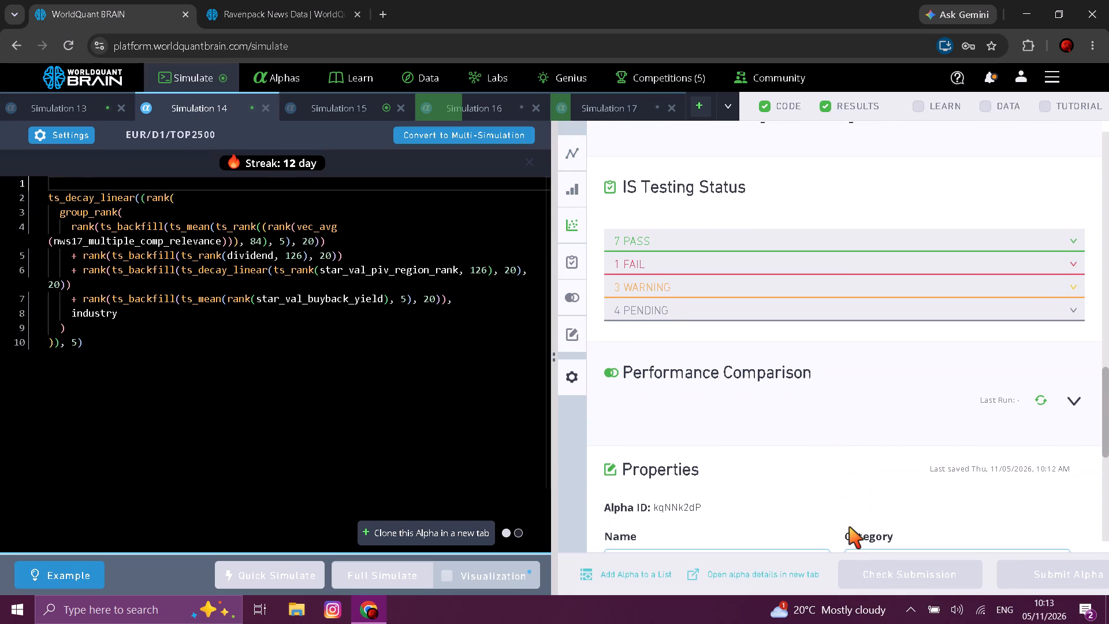
scroll(849, 527, "down", 1)
left_click(689, 254)
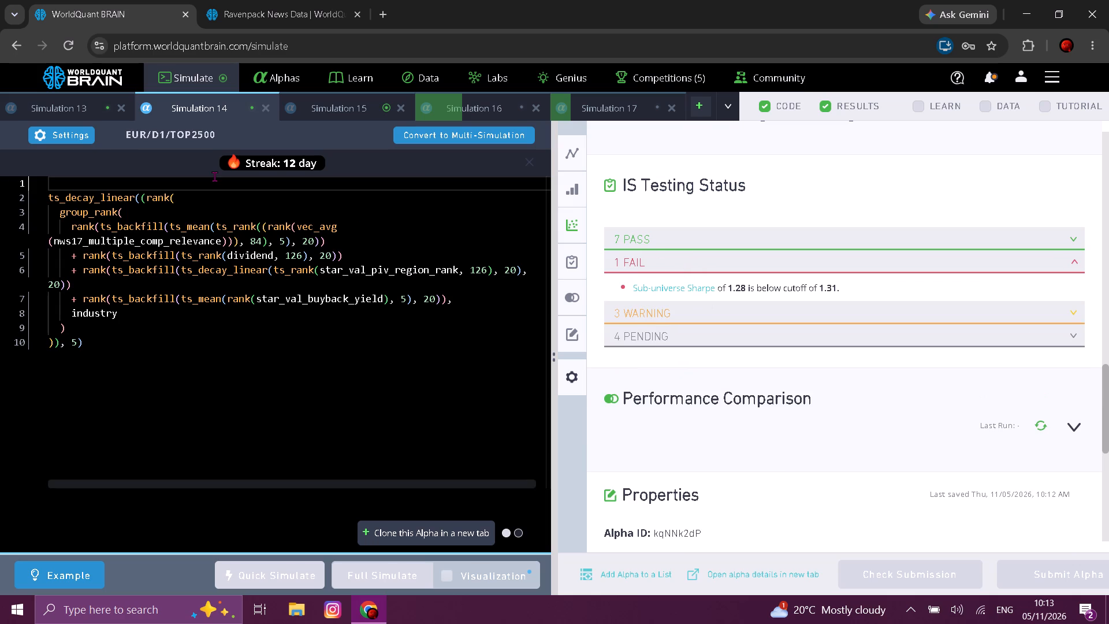
In Simulation 14's settings, set decay to 8 and Max Trade to On, apply them and run a full simulation.
double_click(85, 133)
left_click(85, 133)
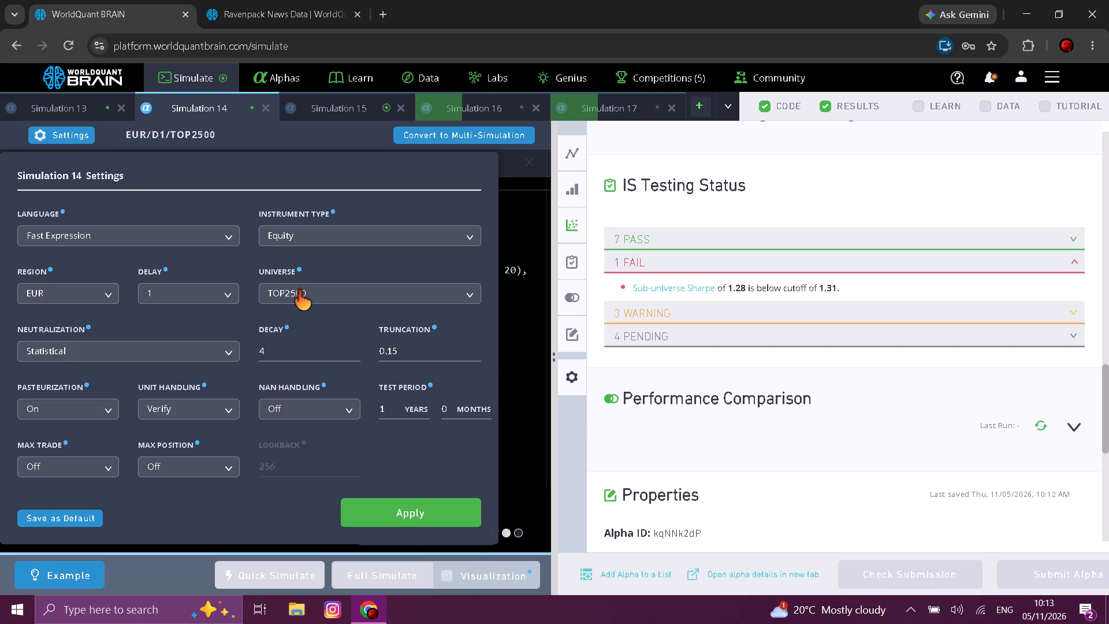
left_click(303, 350)
key("BackSpace")
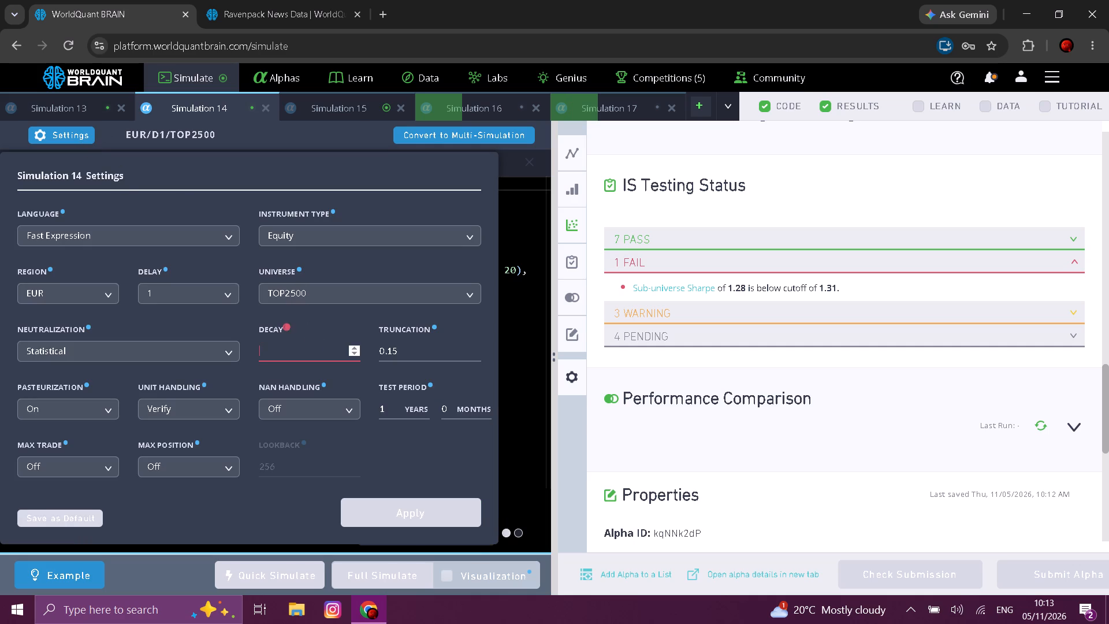
key("4")
key("BackSpace")
key("8")
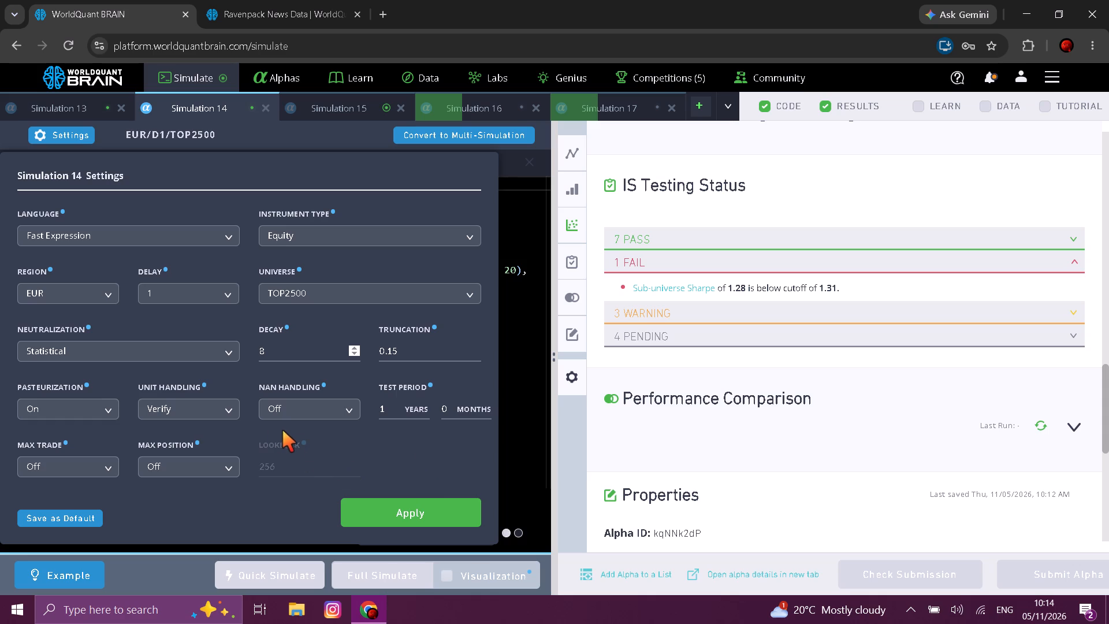
left_click(62, 467)
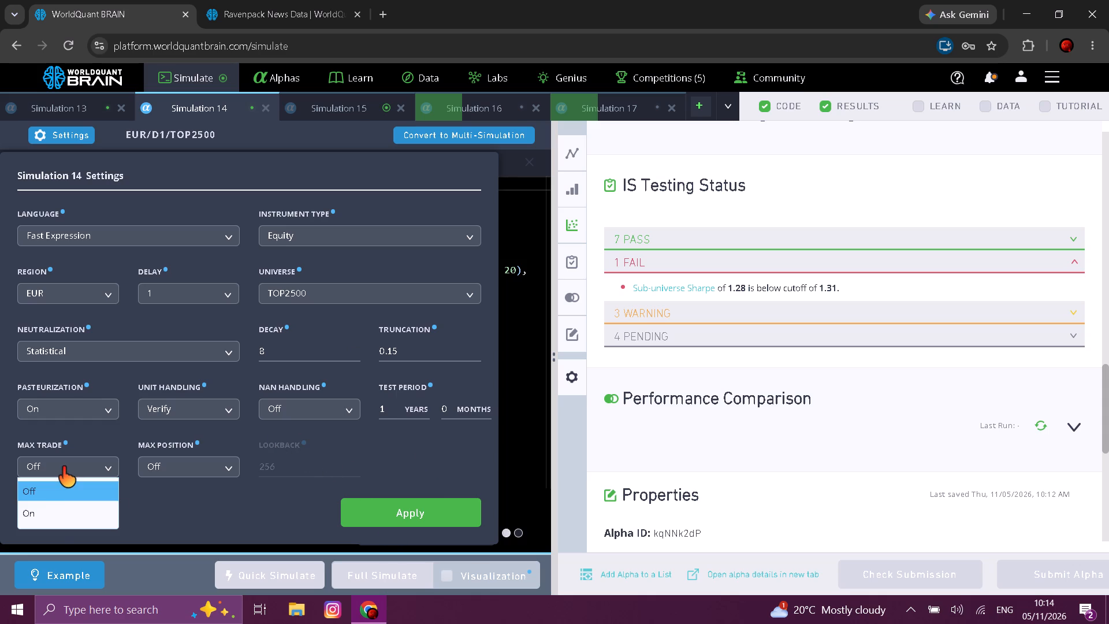
left_click(55, 517)
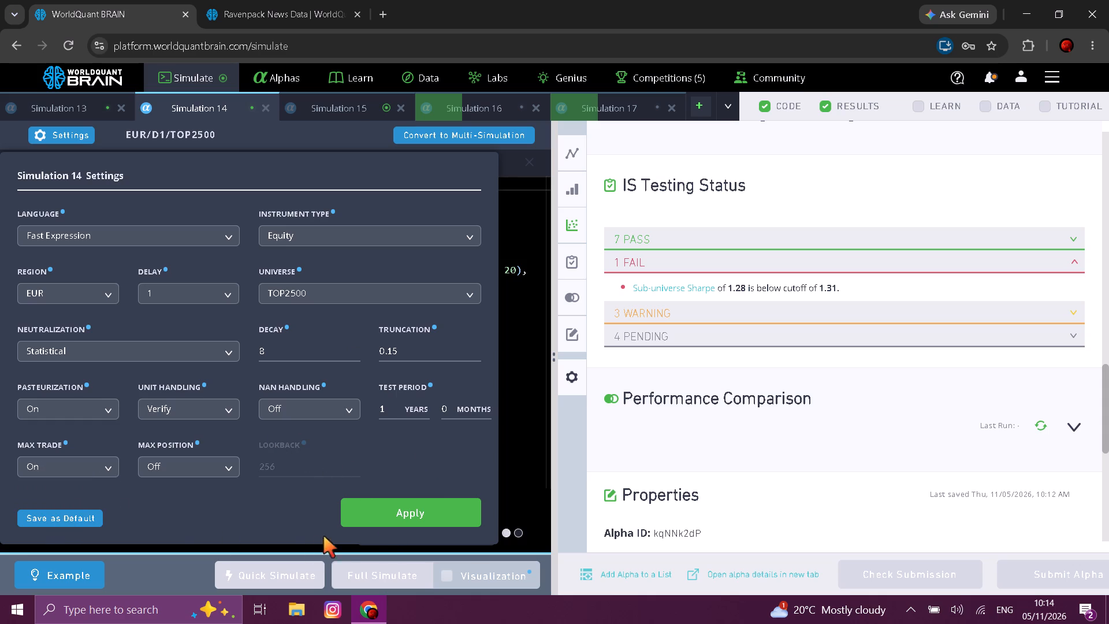
left_click(387, 515)
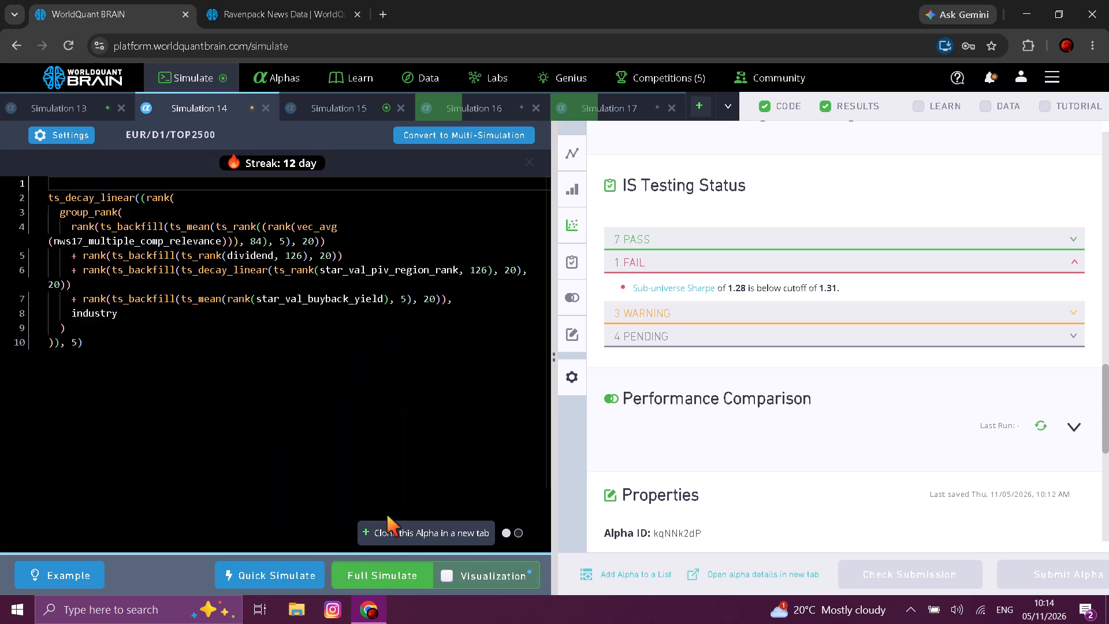
left_click(386, 567)
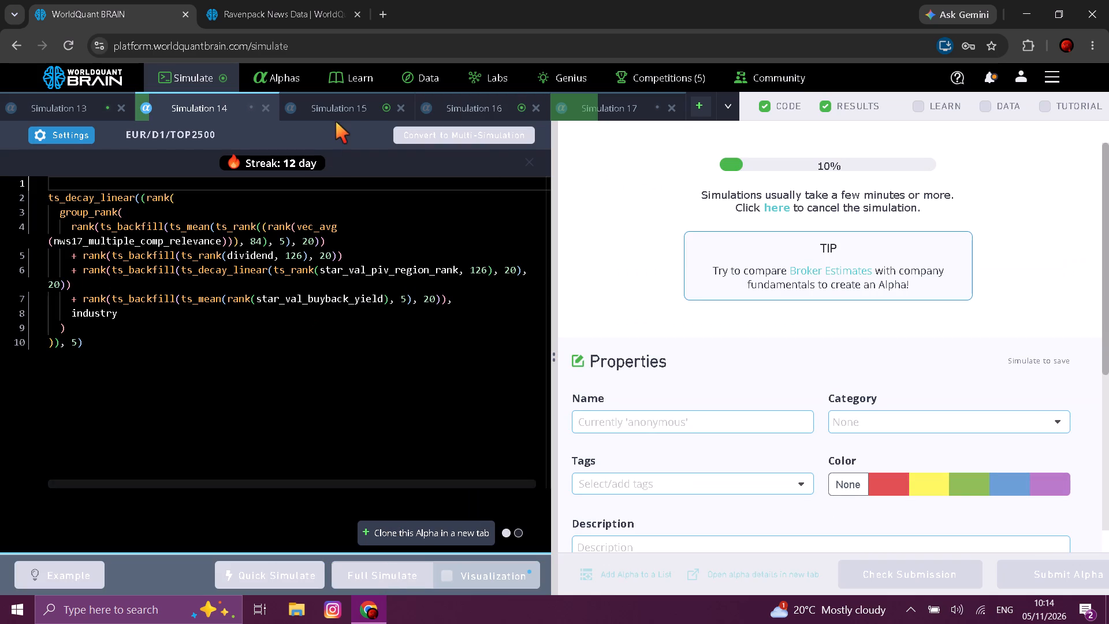
Open Simulation 15's results and show the test period on its PnL chart.
left_click(345, 101)
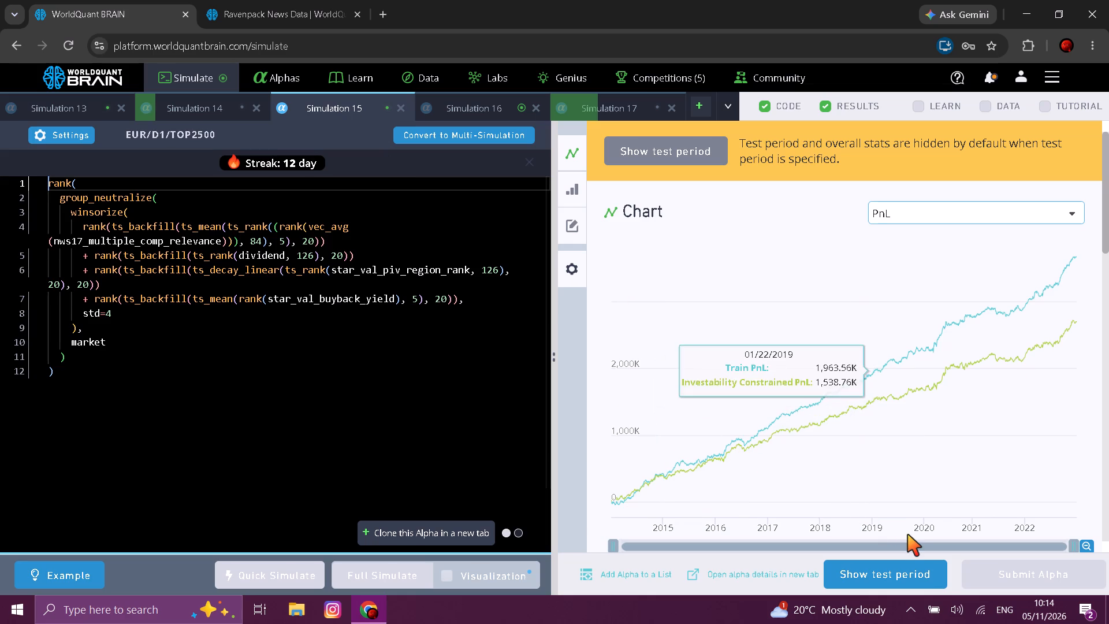
left_click(896, 571)
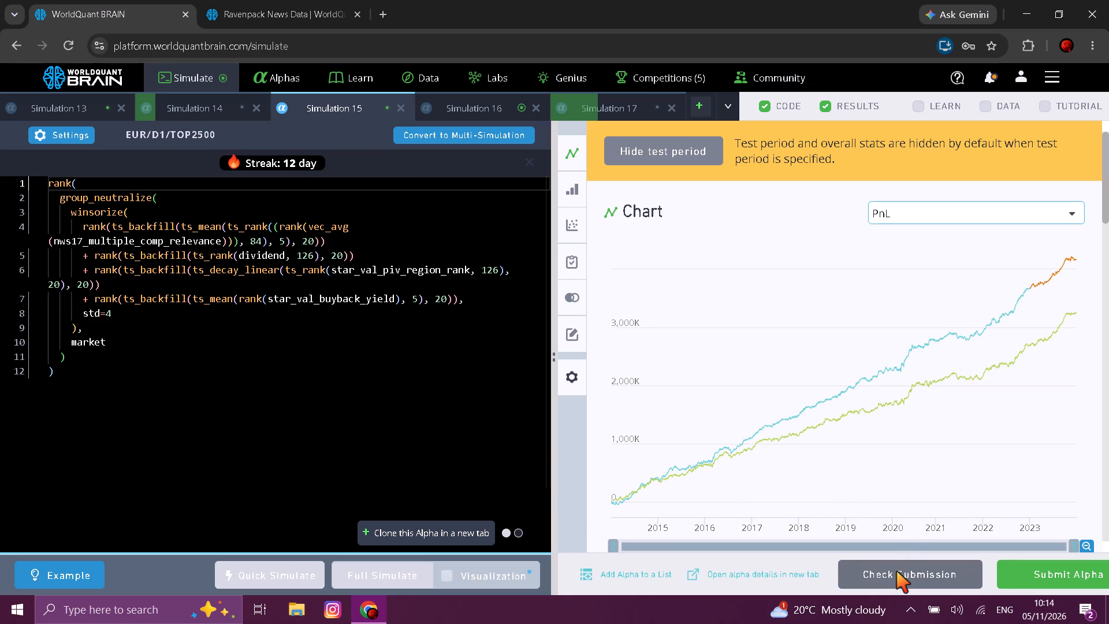
Run the submission check on Simulation 15's alpha and submit it.
left_click(896, 571)
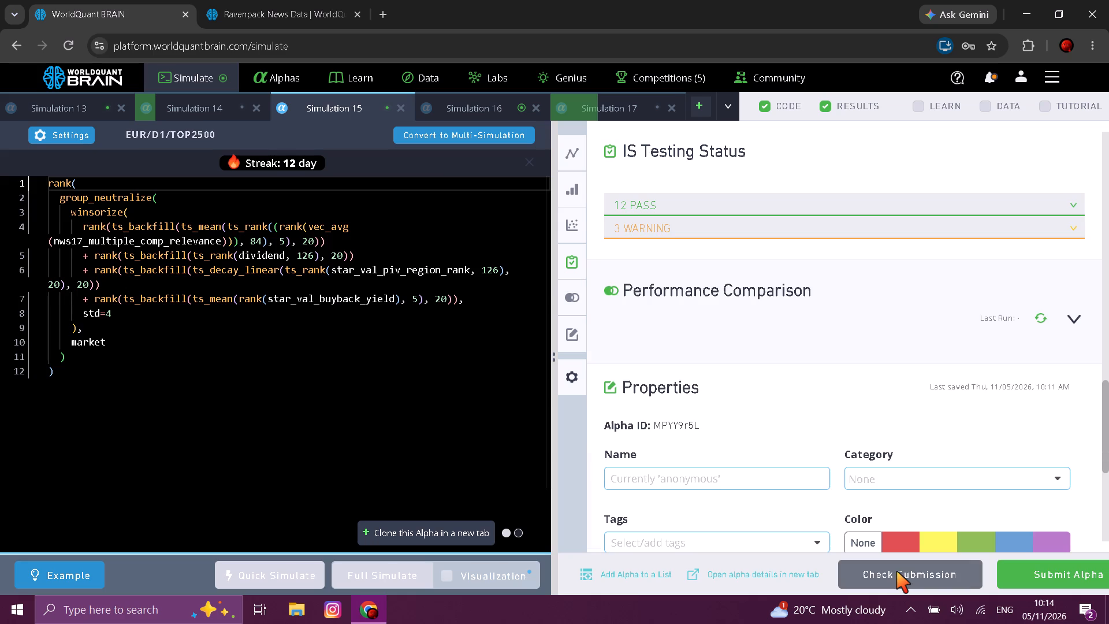
left_click(1086, 581)
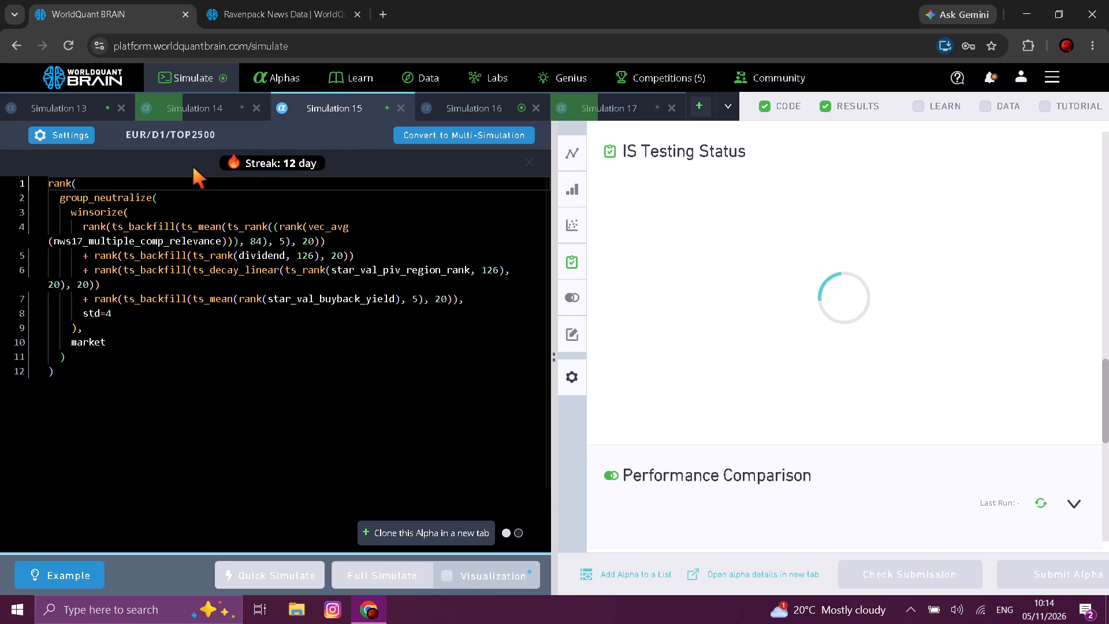
In Simulation 15, replace nws17_multiple_comp_relevance with rp_ess_earnings copied from the Ravenpack fields, remove the vec_avg operator and run a full simulation.
left_click(299, 16)
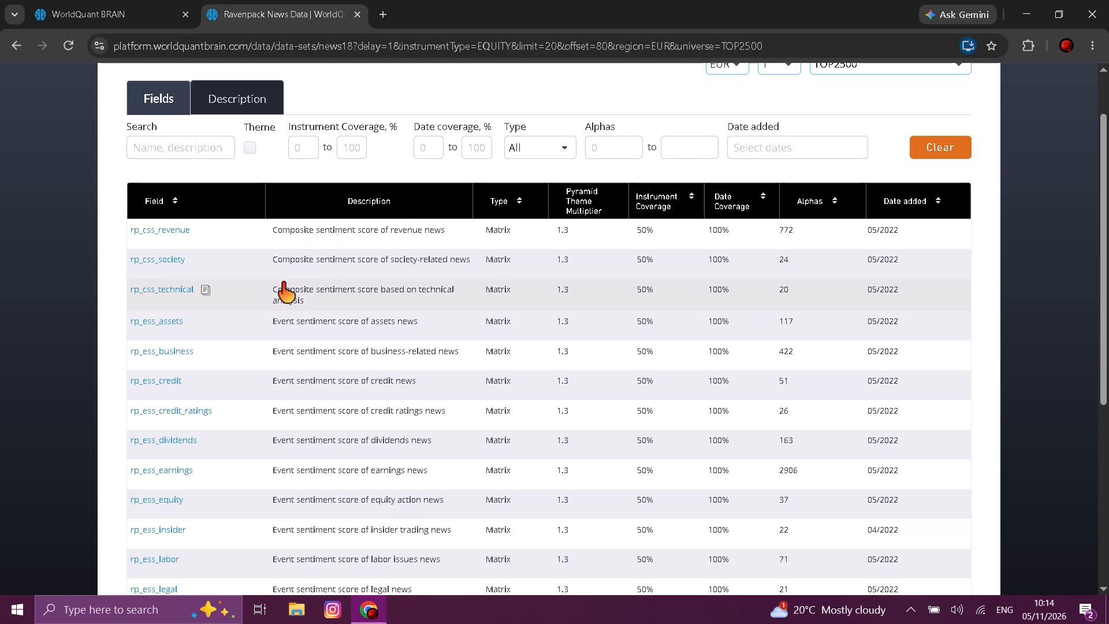
left_click(204, 469)
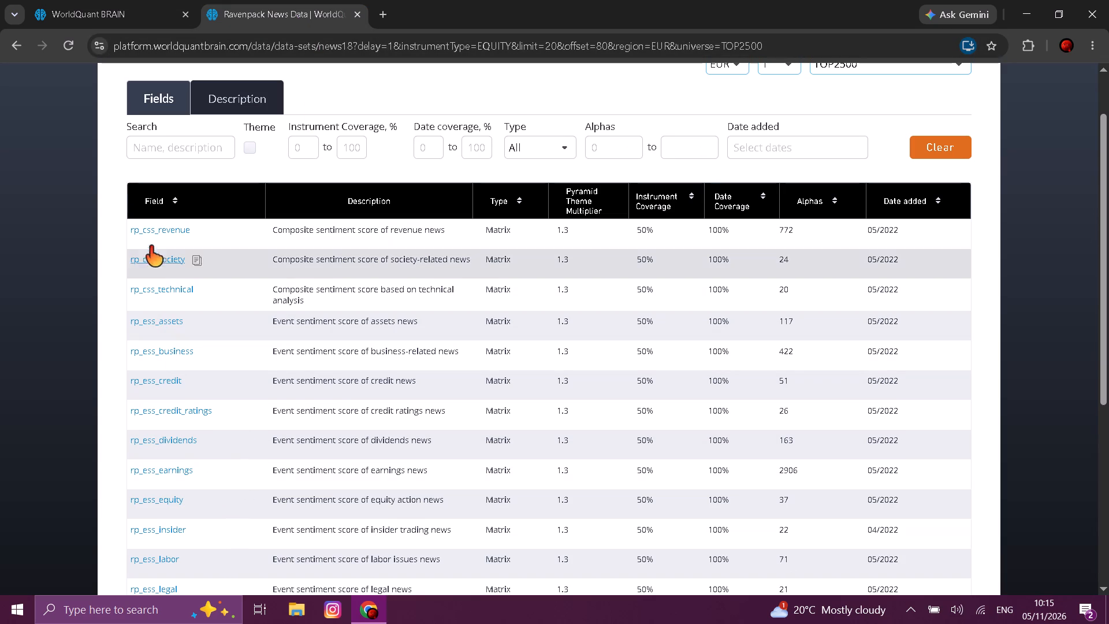
left_click(94, 10)
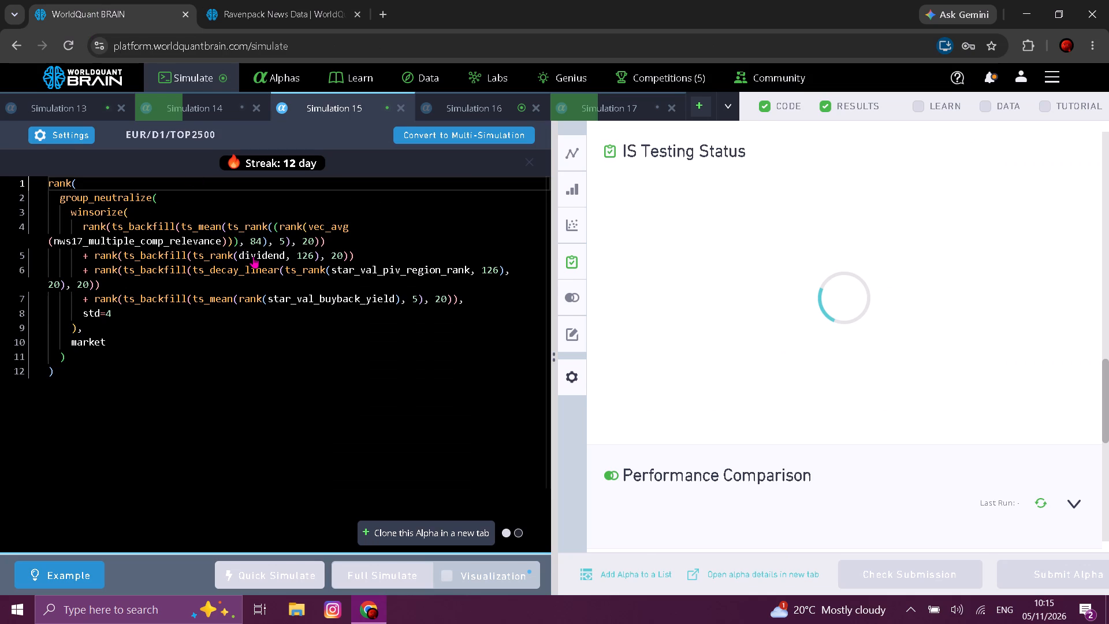
double_click(183, 237)
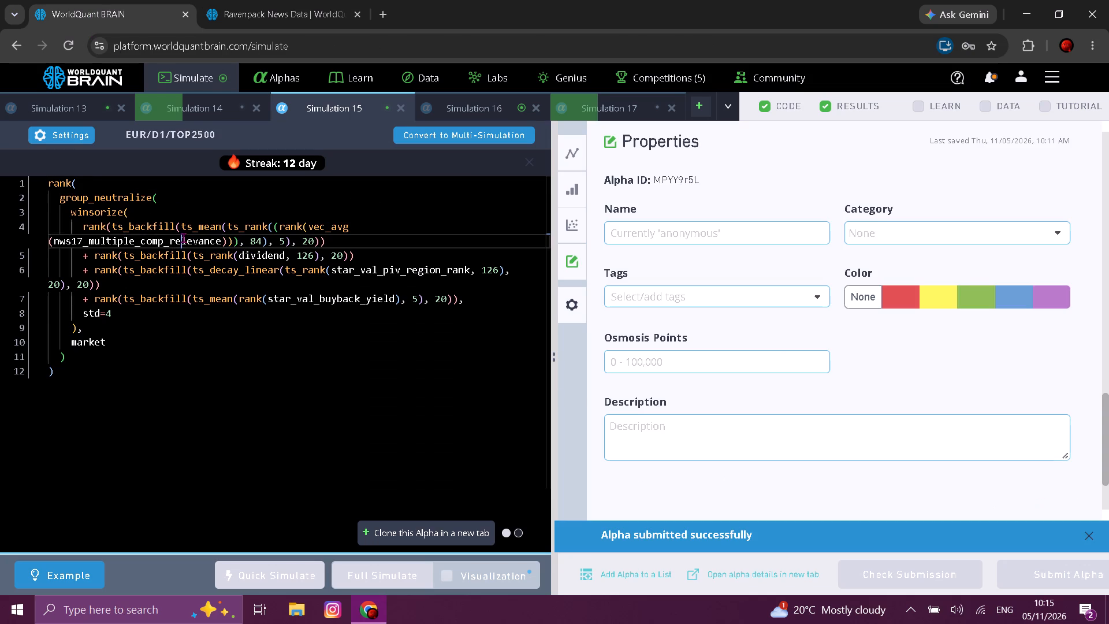
key("ctrl+v")
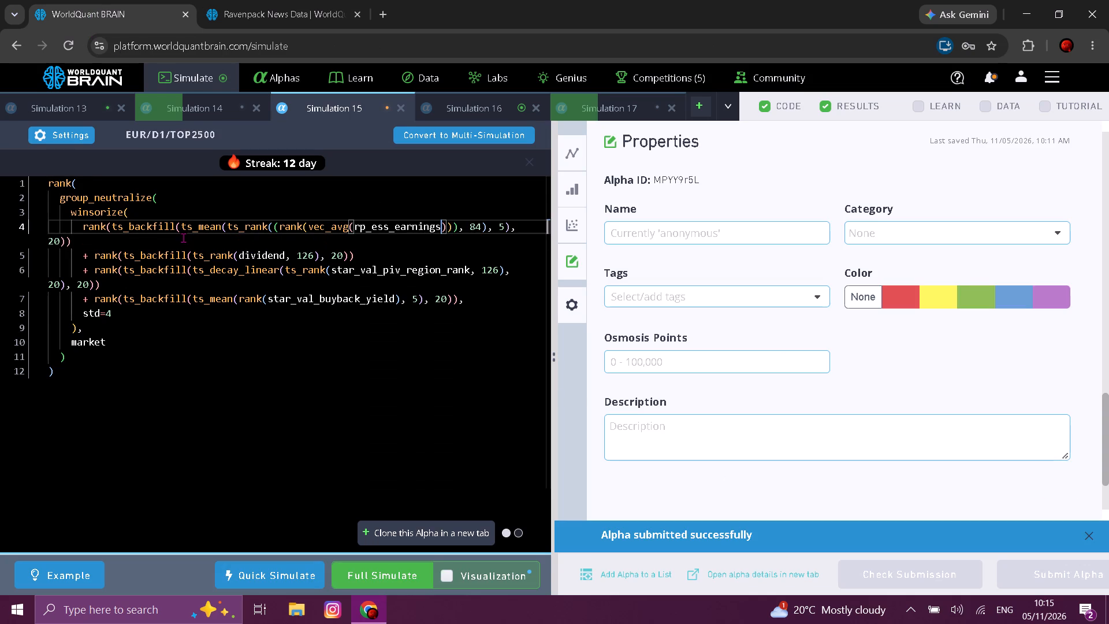
double_click(328, 227)
key("BackSpace")
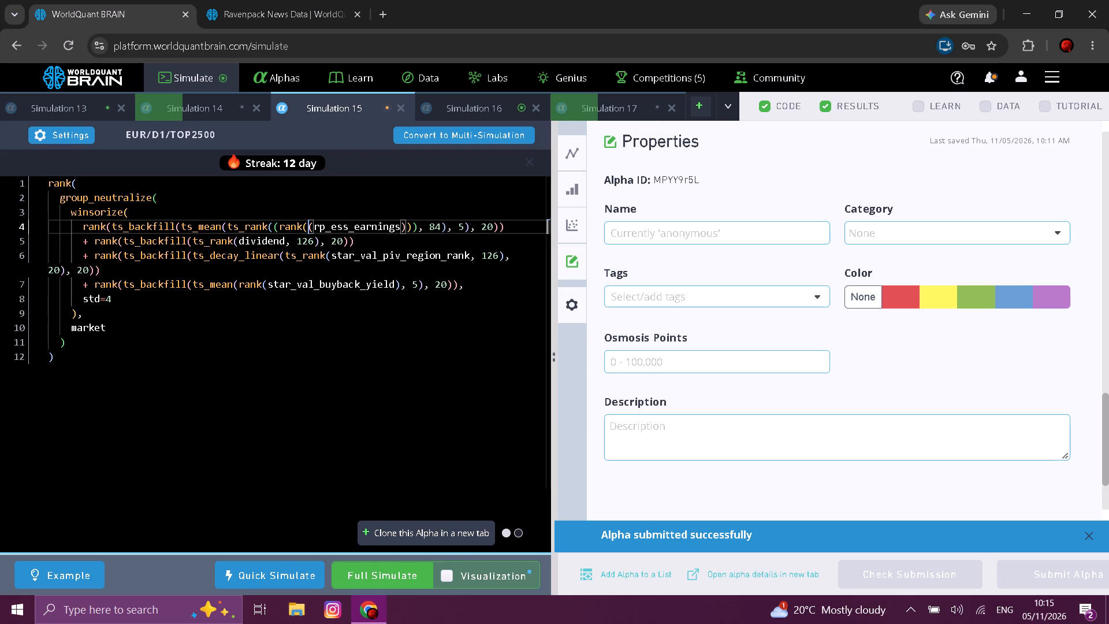
left_click(390, 570)
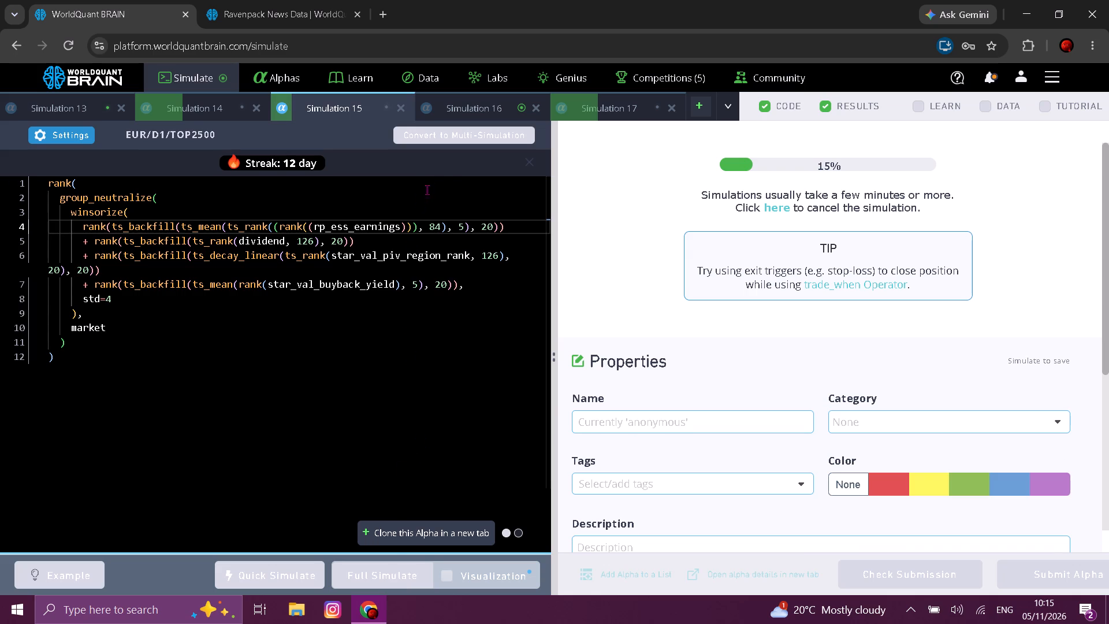
Show Simulation 16's test period, run its submission check, and examine the IS Testing Status warnings and IS Summary.
left_click(462, 106)
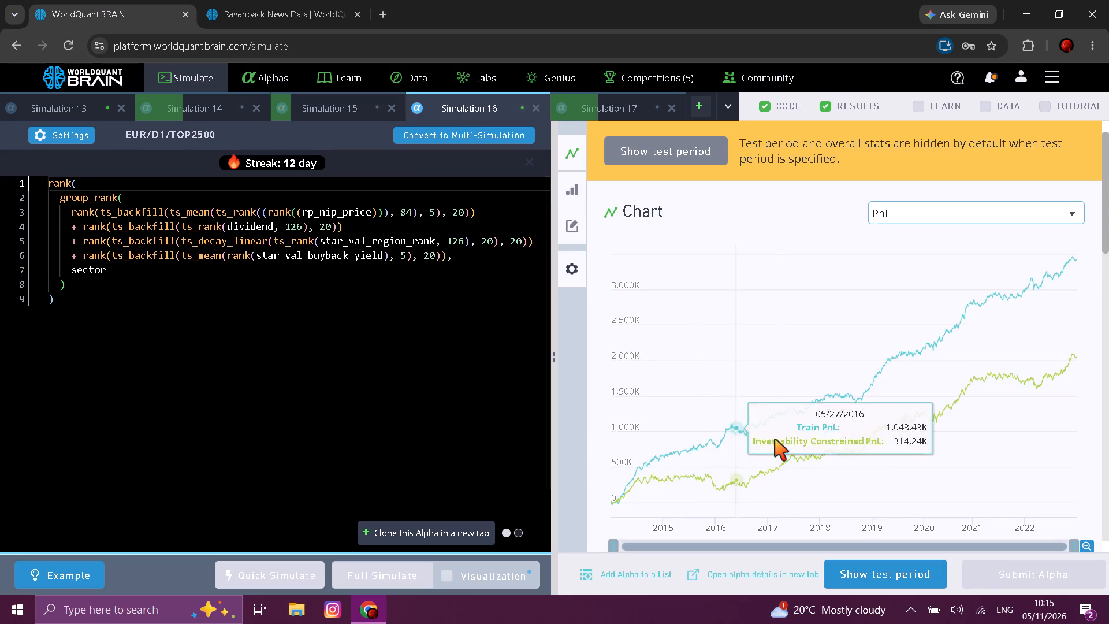
left_click(910, 574)
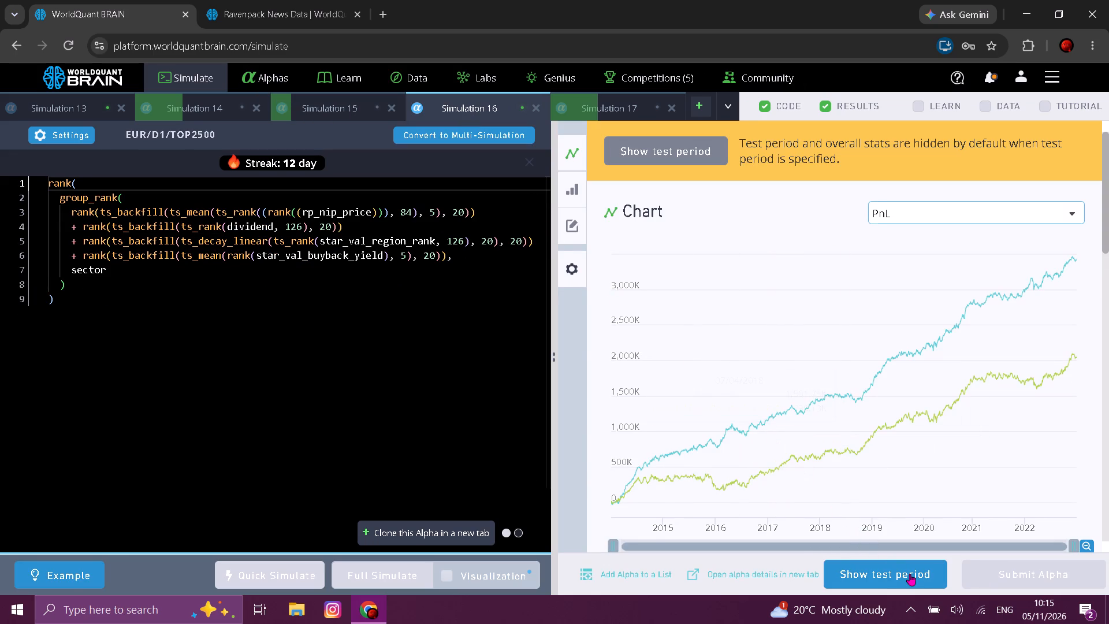
left_click(910, 574)
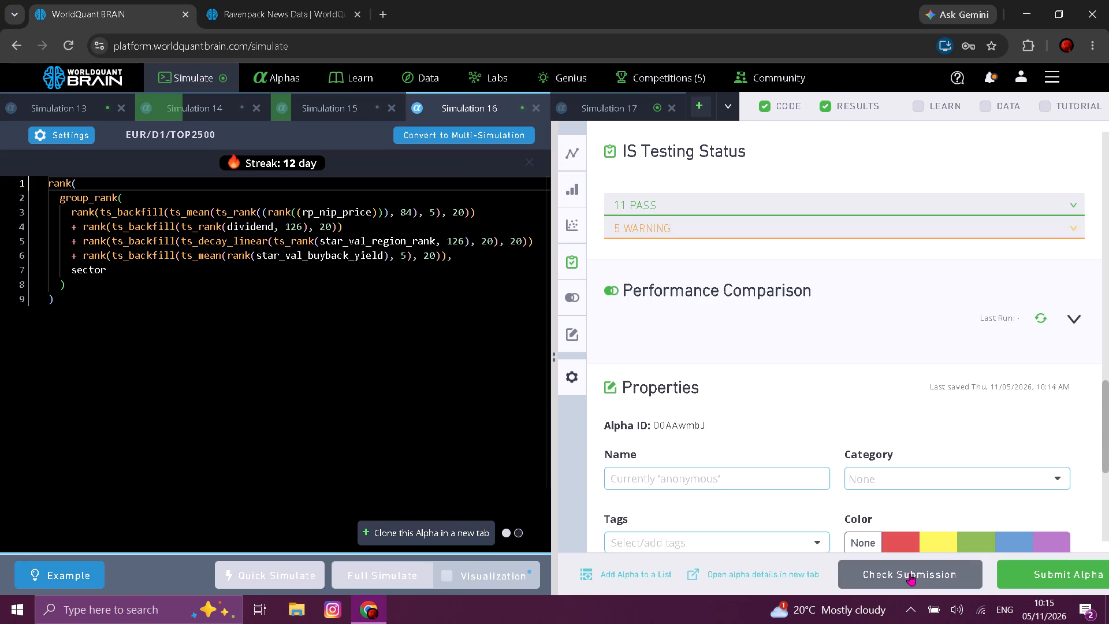
left_click(810, 225)
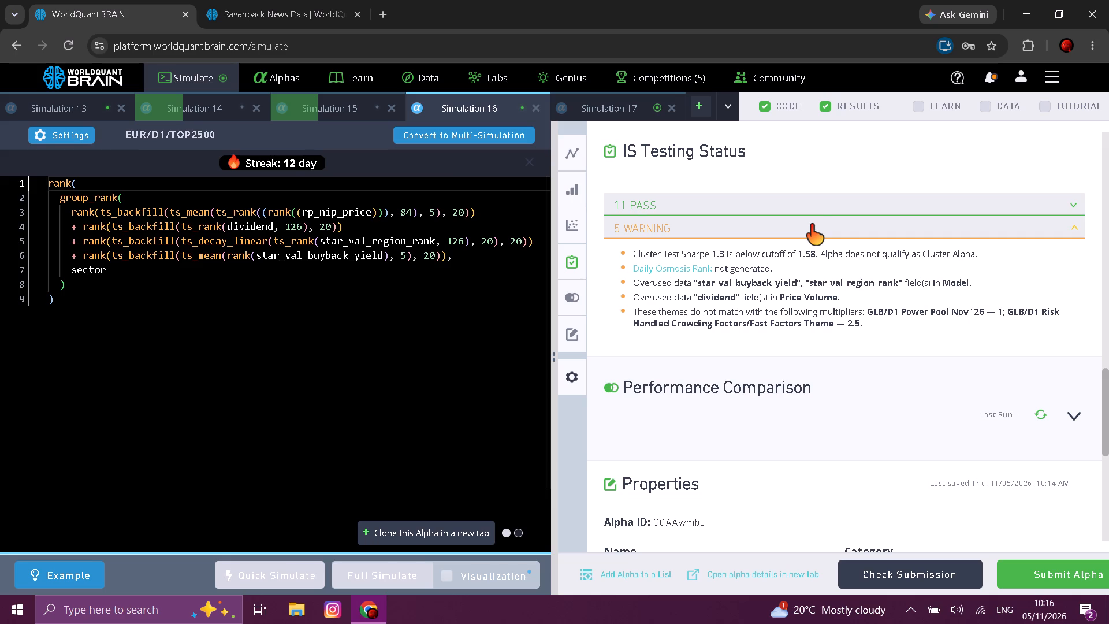
scroll(810, 225, "up", 2)
left_click(810, 225)
left_click(844, 411)
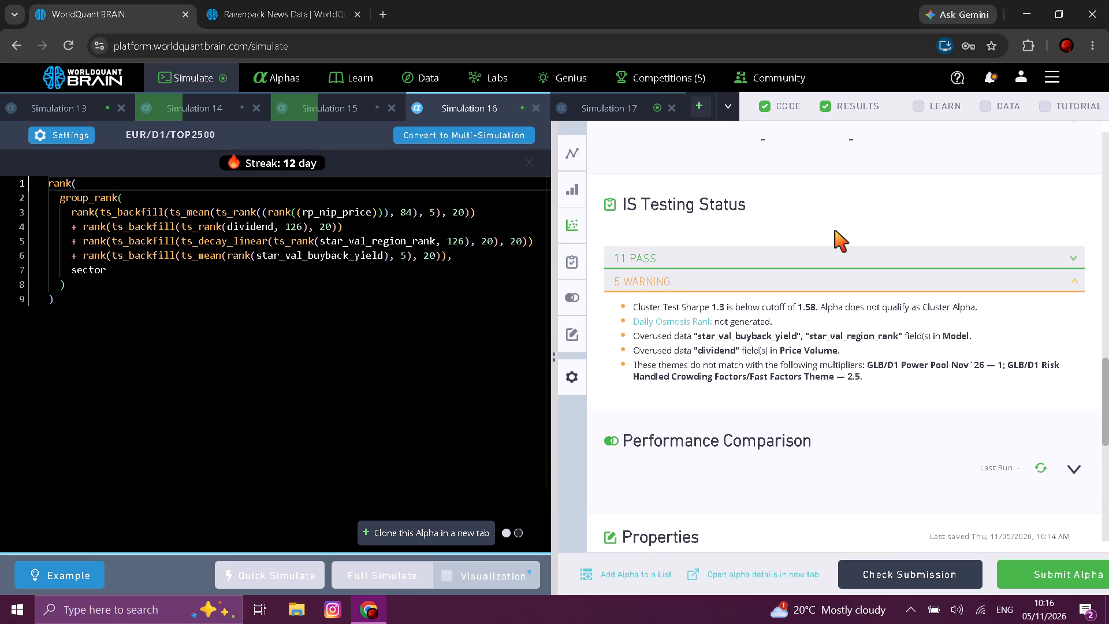
scroll(835, 231, "up", 9)
scroll(835, 231, "down", 1)
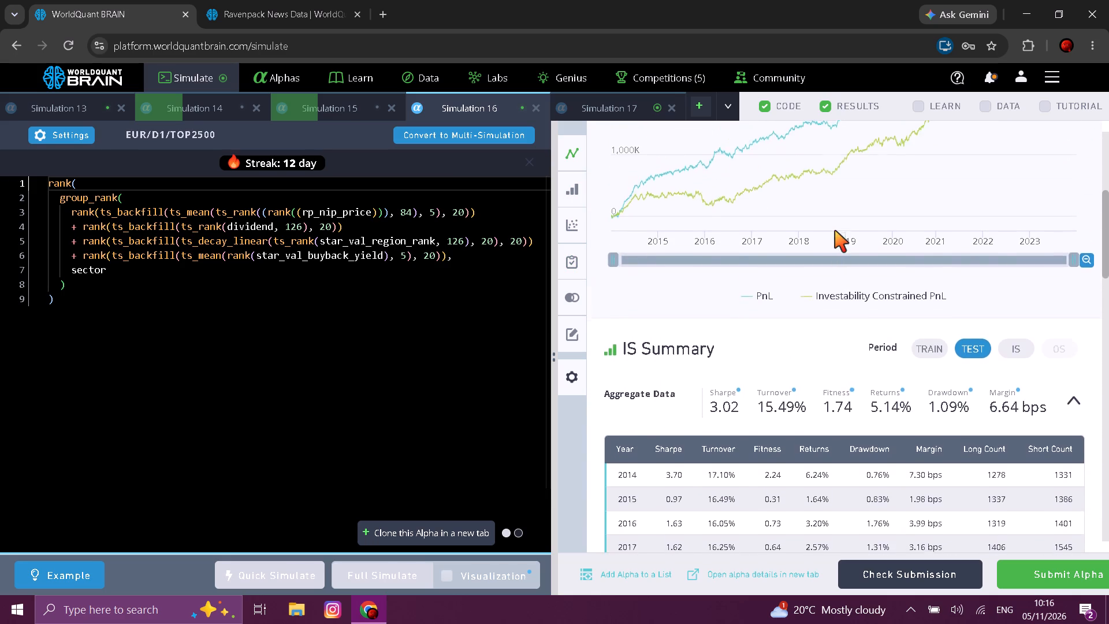
scroll(835, 231, "down", 3)
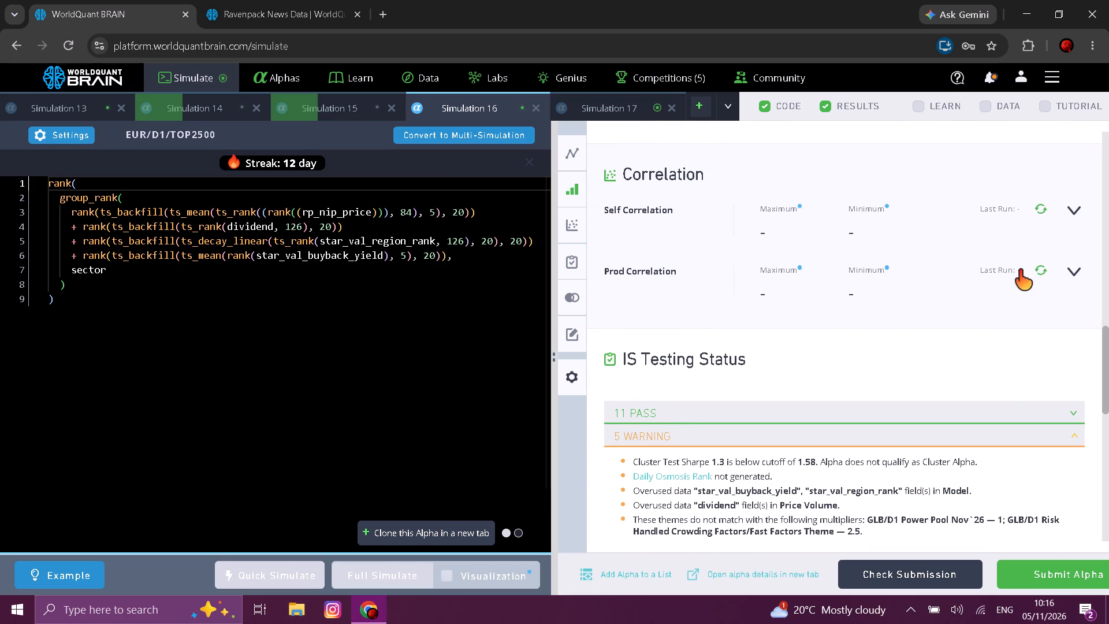
Run the self correlation for Simulation 16's alpha and review the correlated alphas against its yearly statistics.
left_click(1071, 209)
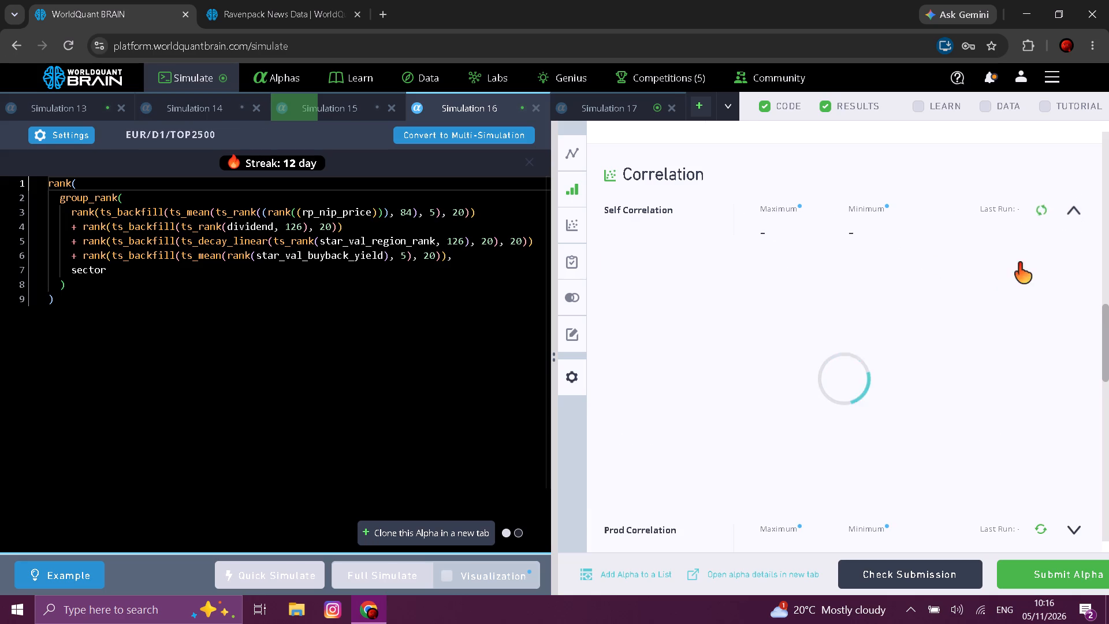
scroll(1017, 272, "down", 3)
scroll(1017, 272, "up", 1)
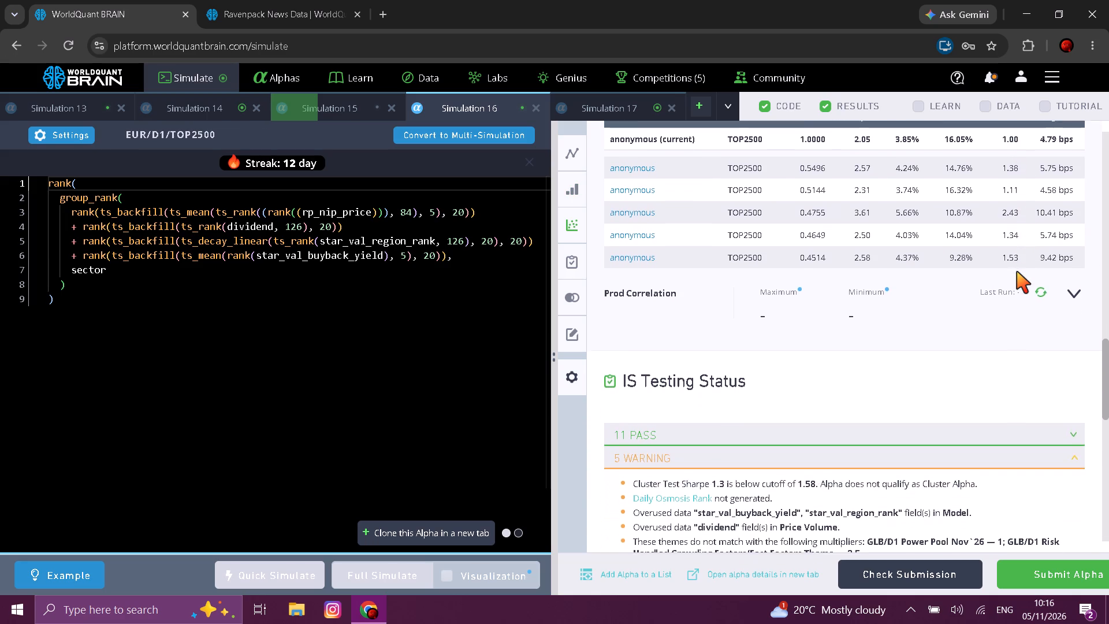
scroll(1017, 272, "up", 1)
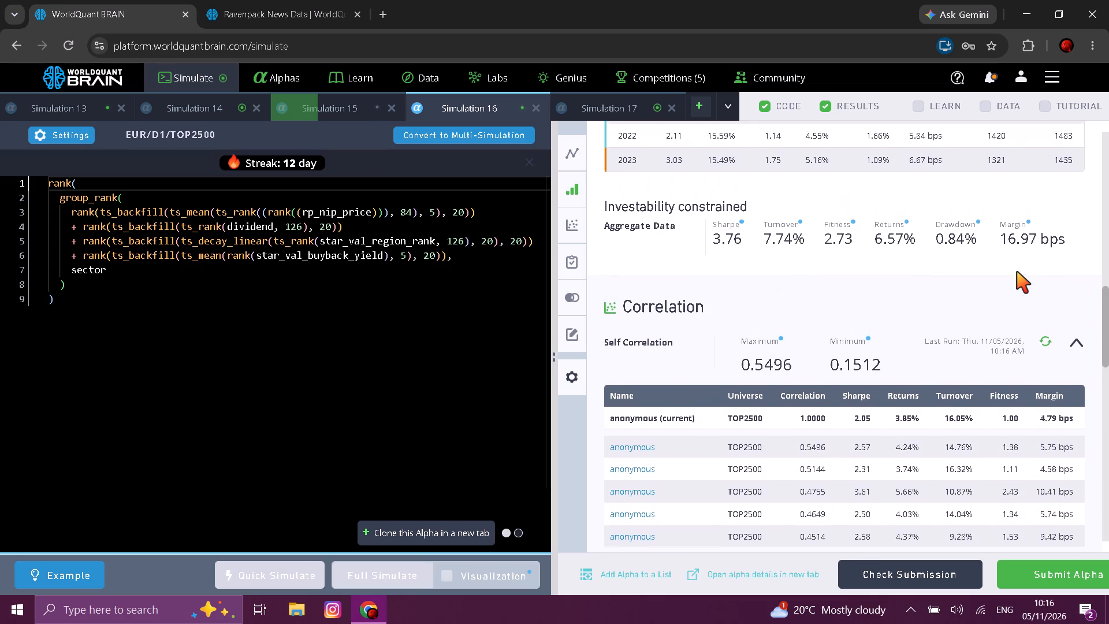
scroll(1017, 272, "up", 1)
Submit Simulation 16's alpha.
right_click(1017, 272)
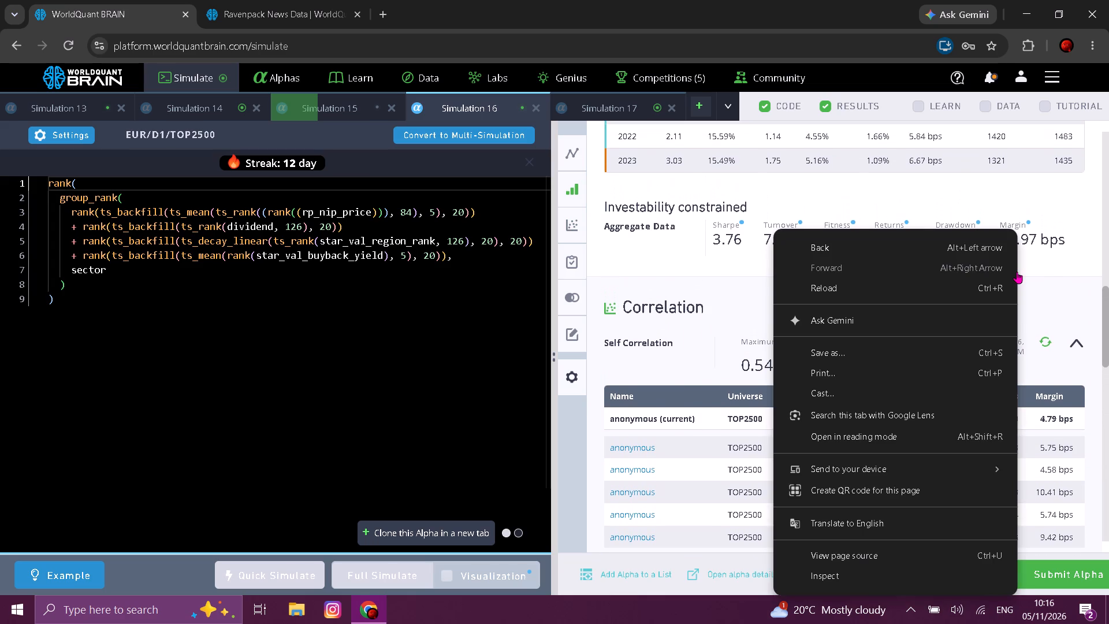
left_click(1085, 582)
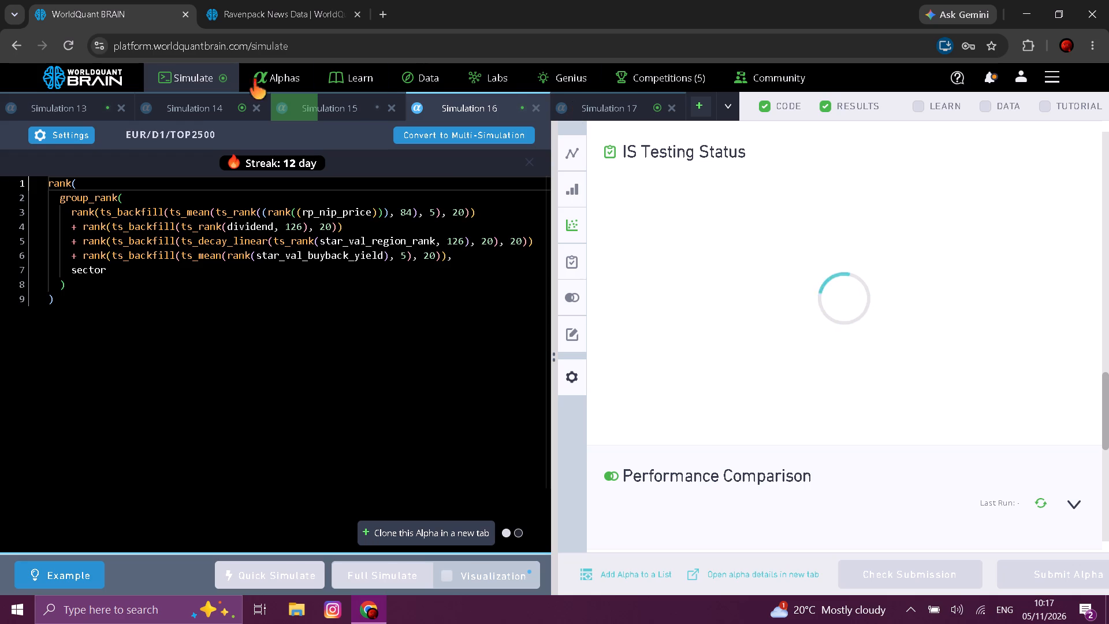
Show Simulation 14's test period, run its submission check and submit the alpha.
left_click(234, 96)
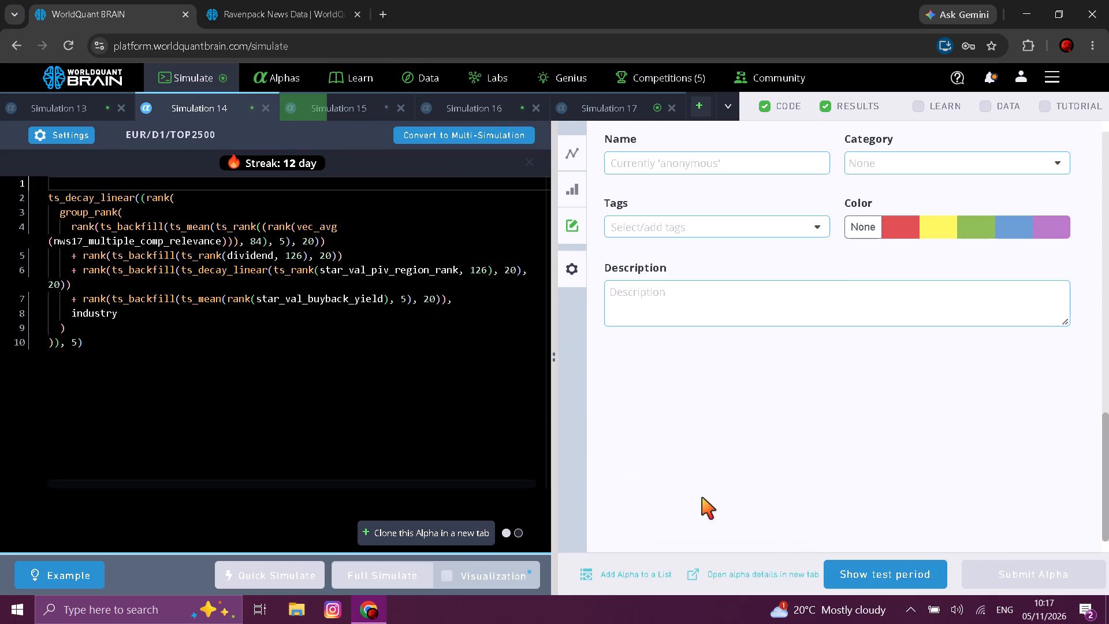
left_click(880, 567)
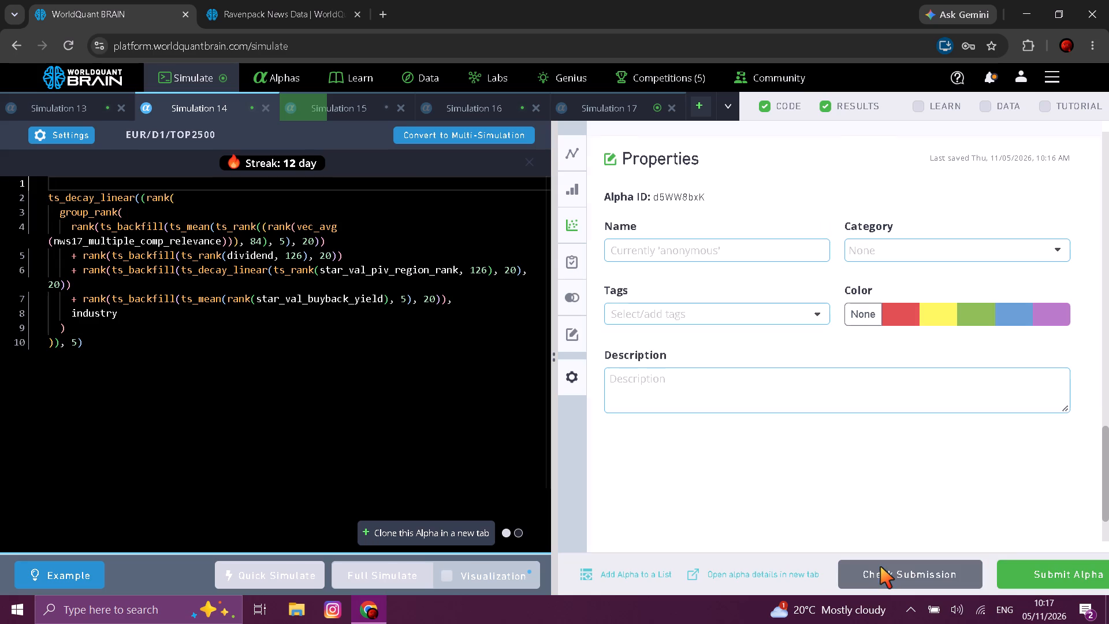
left_click(883, 570)
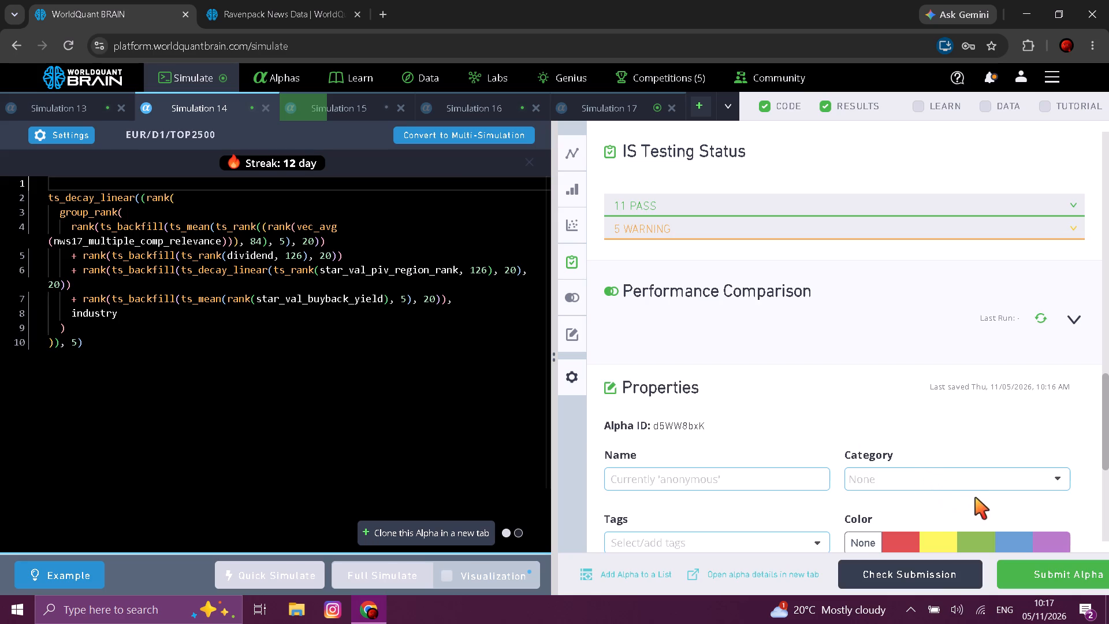
left_click(1039, 563)
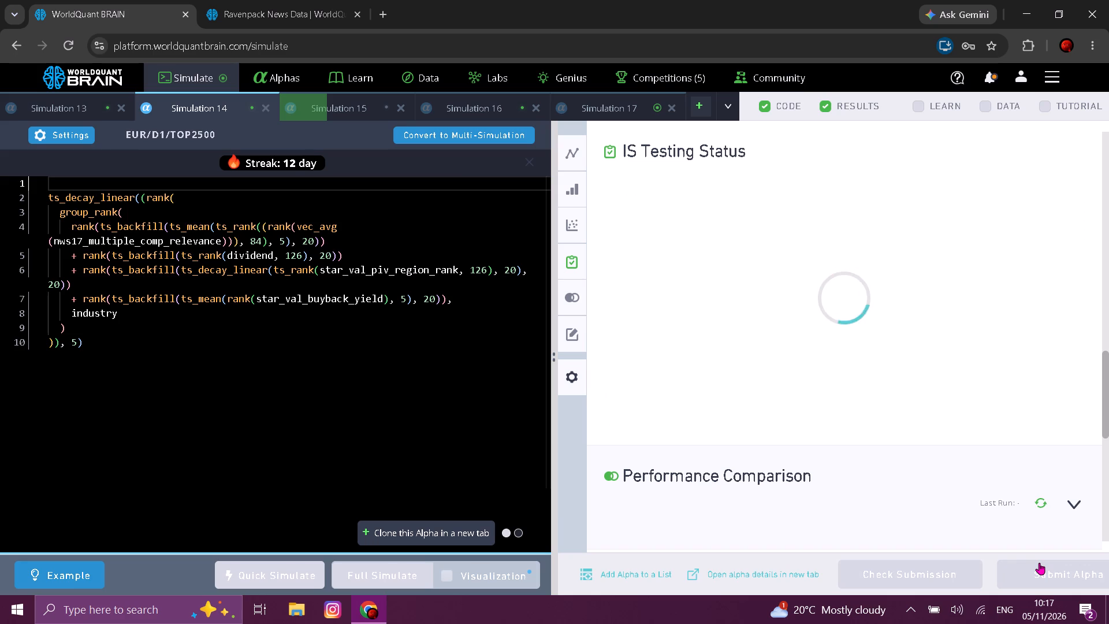
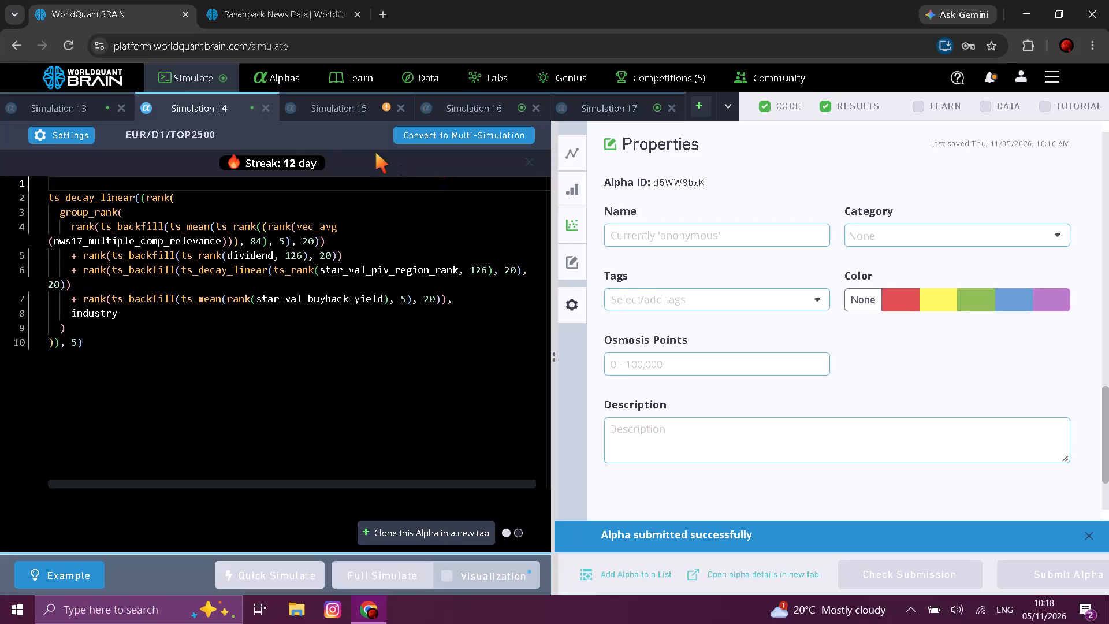
Show Simulation 15's test period and examine the failed checks in its IS Testing Status.
left_click(339, 113)
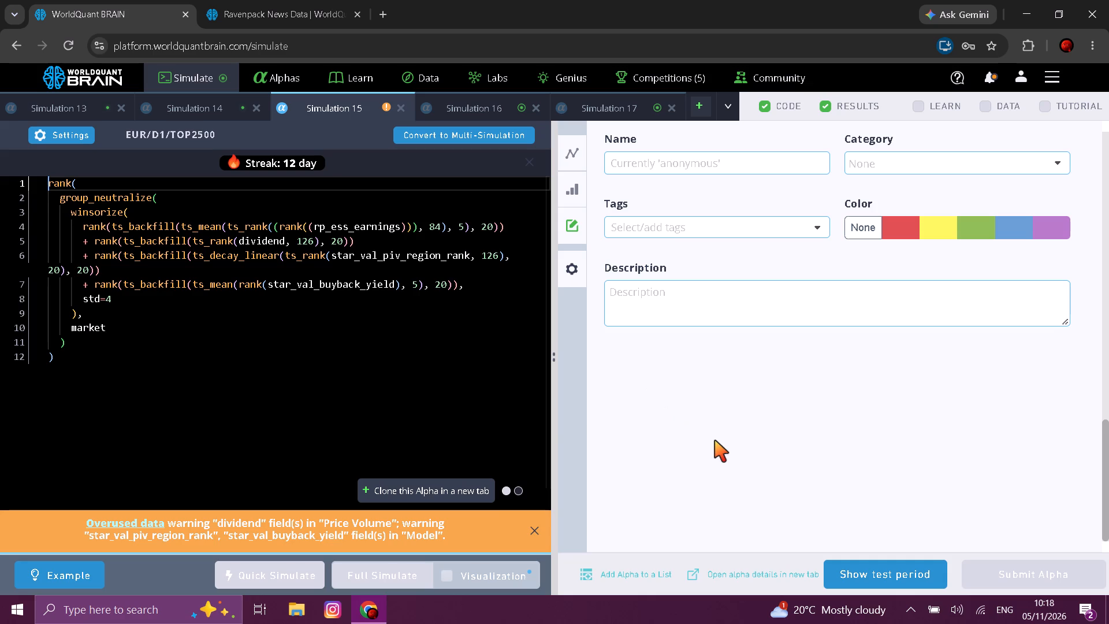
left_click(868, 566)
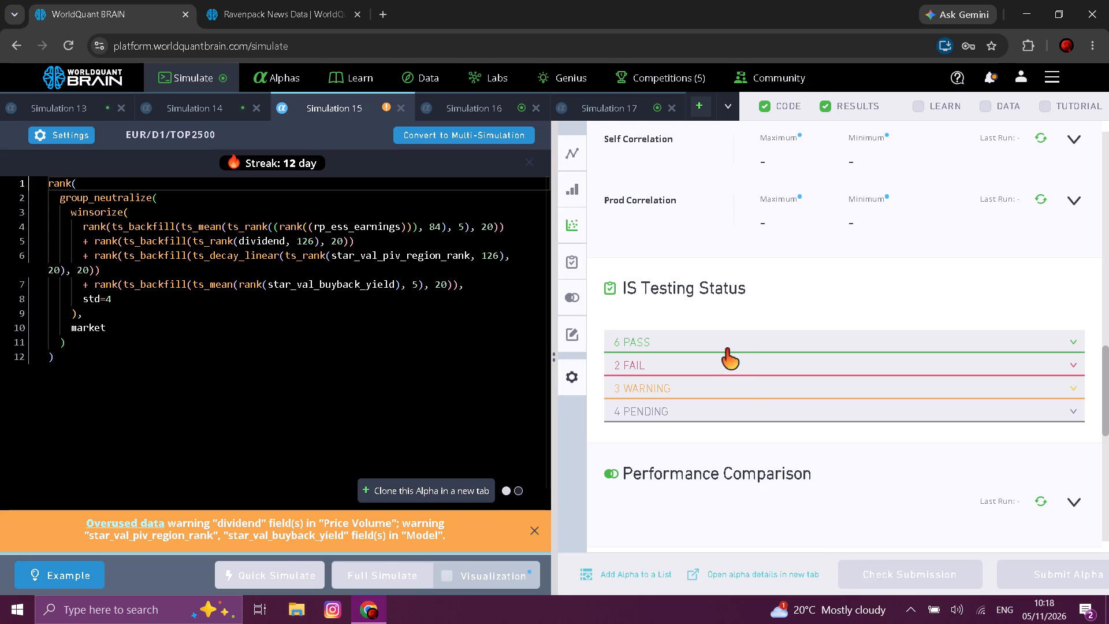
left_click(725, 355)
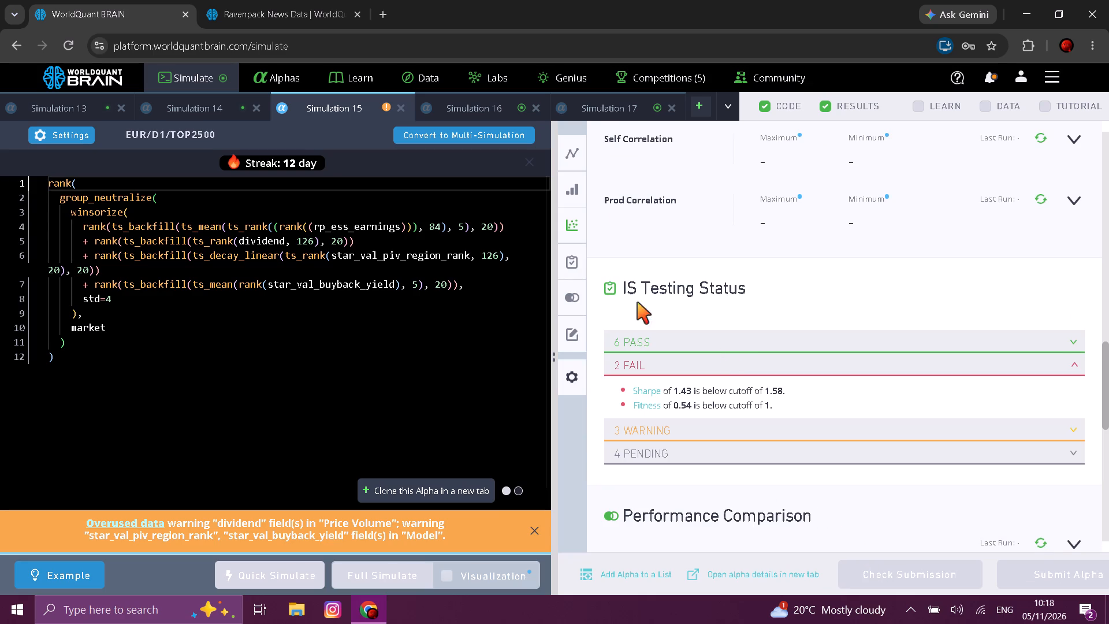
Close Simulations 15, 14, 16, 13 and 17, showing Simulation 17's test period before closing it.
left_click(397, 105)
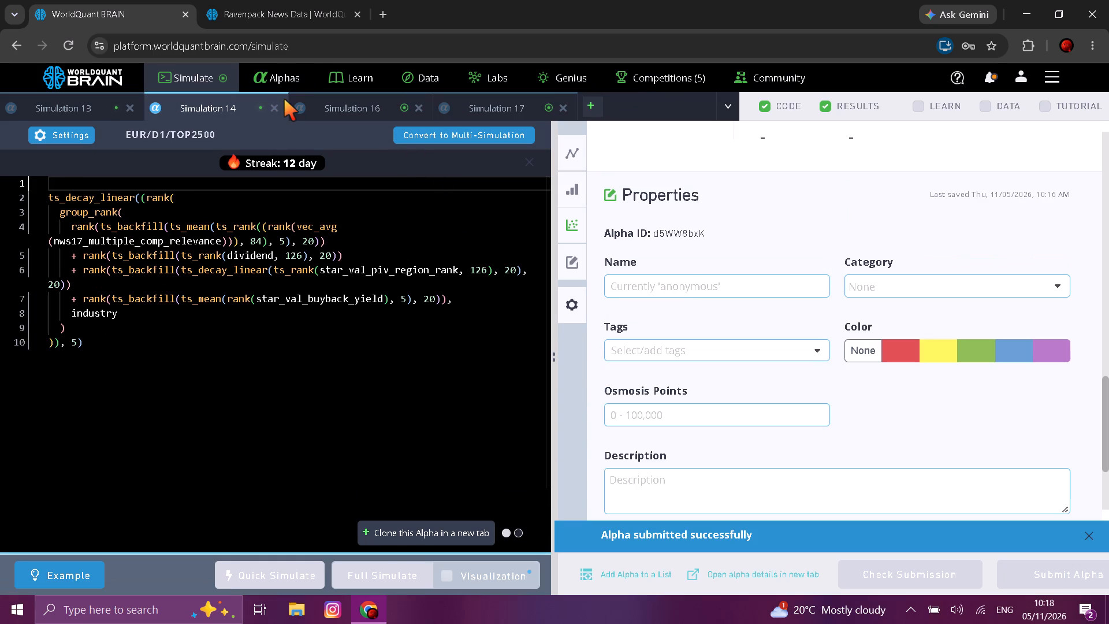
left_click(270, 106)
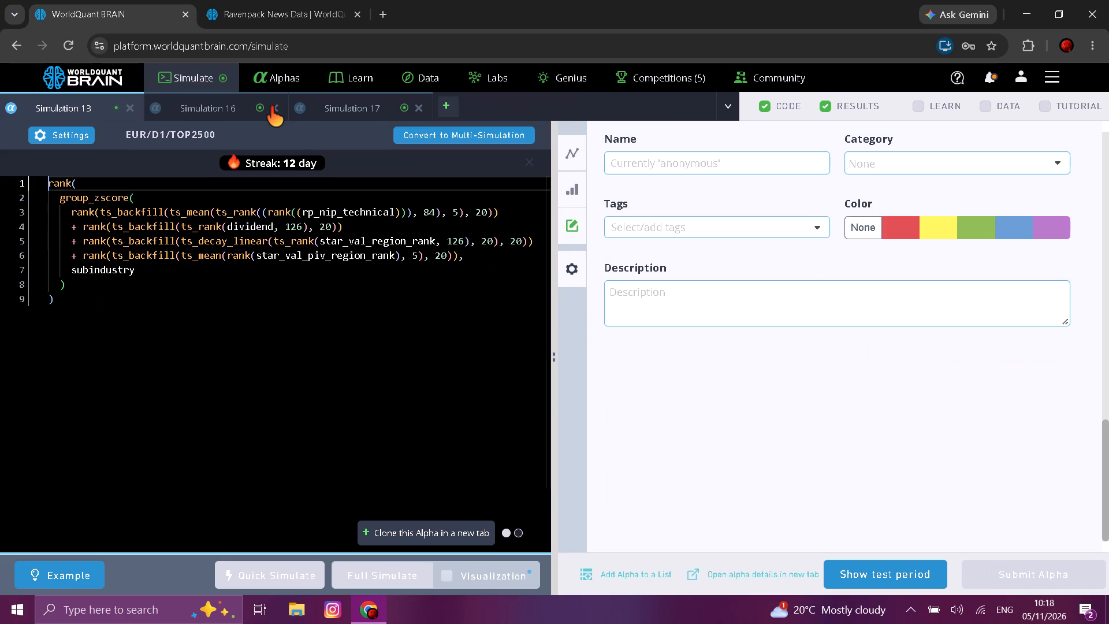
left_click(229, 105)
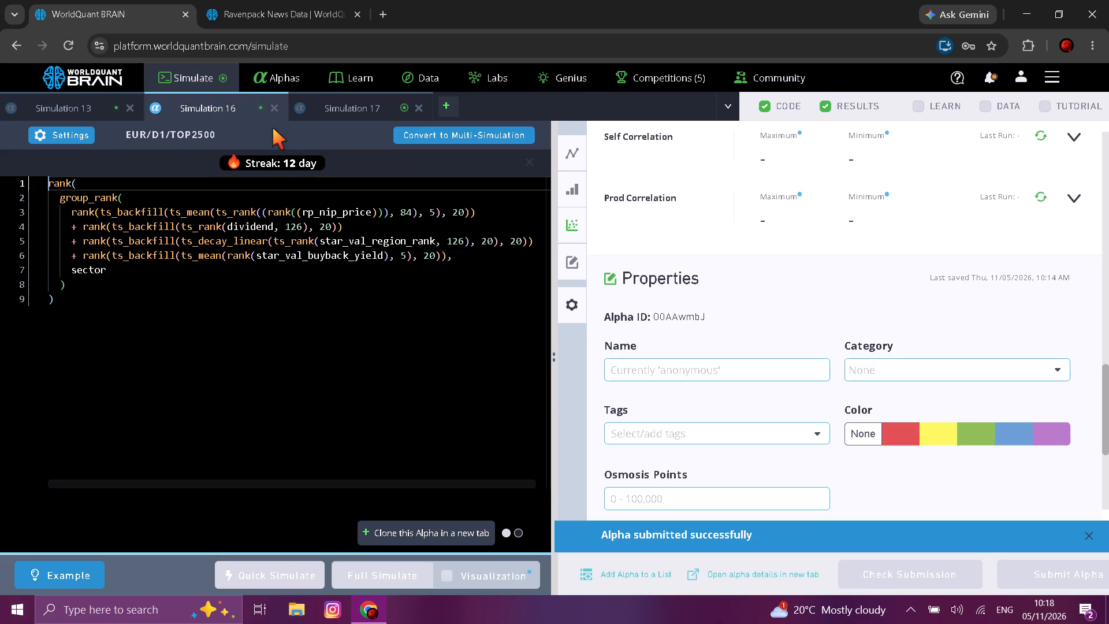
left_click(271, 101)
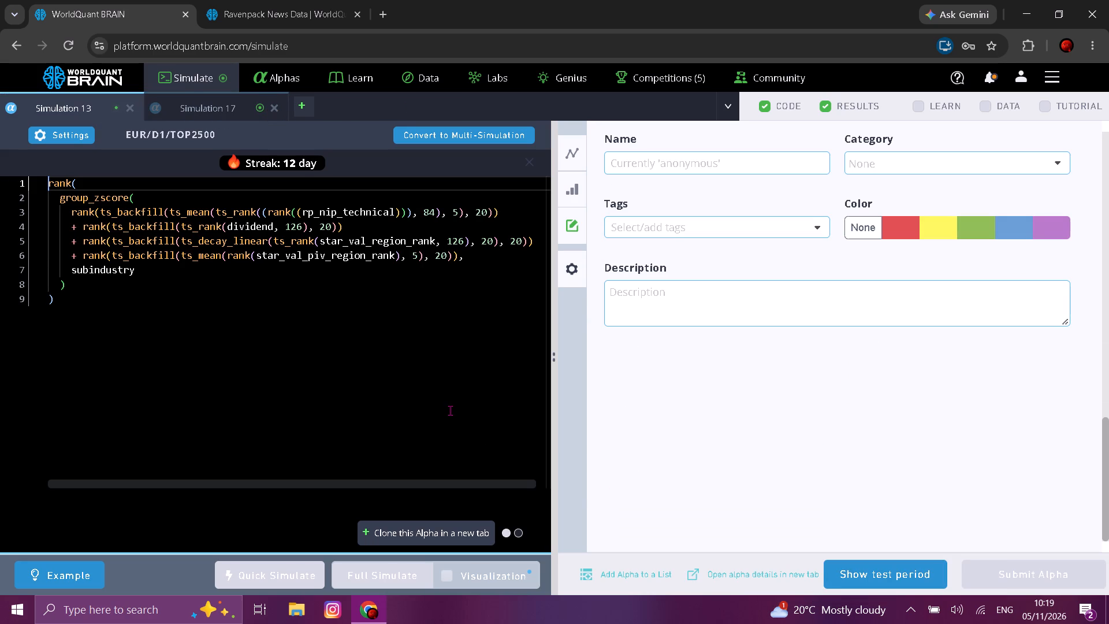
left_click(128, 103)
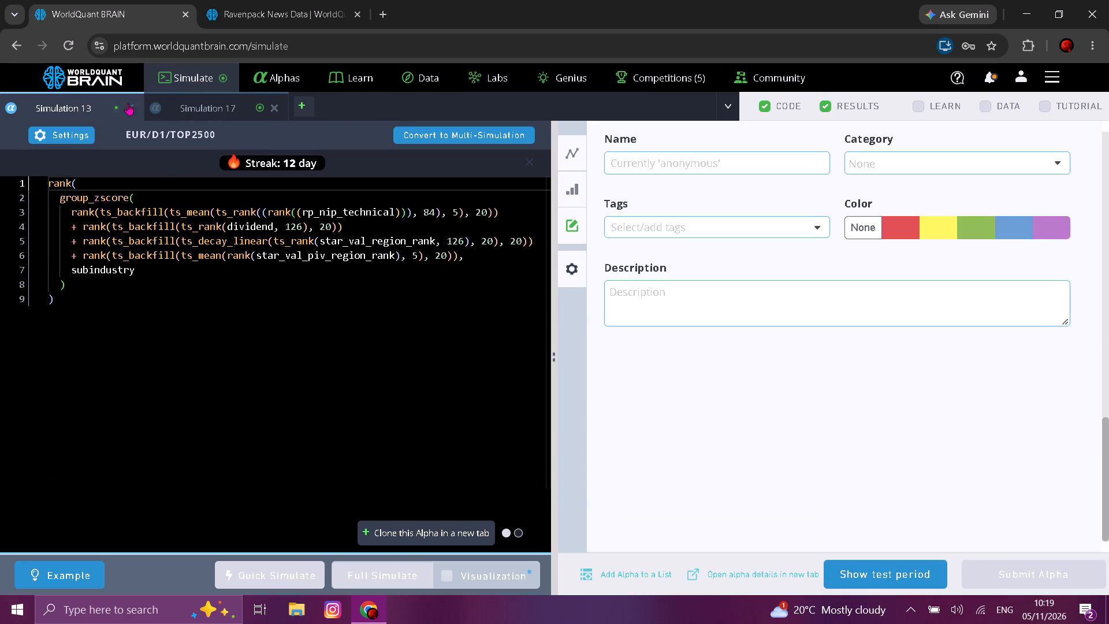
left_click(877, 570)
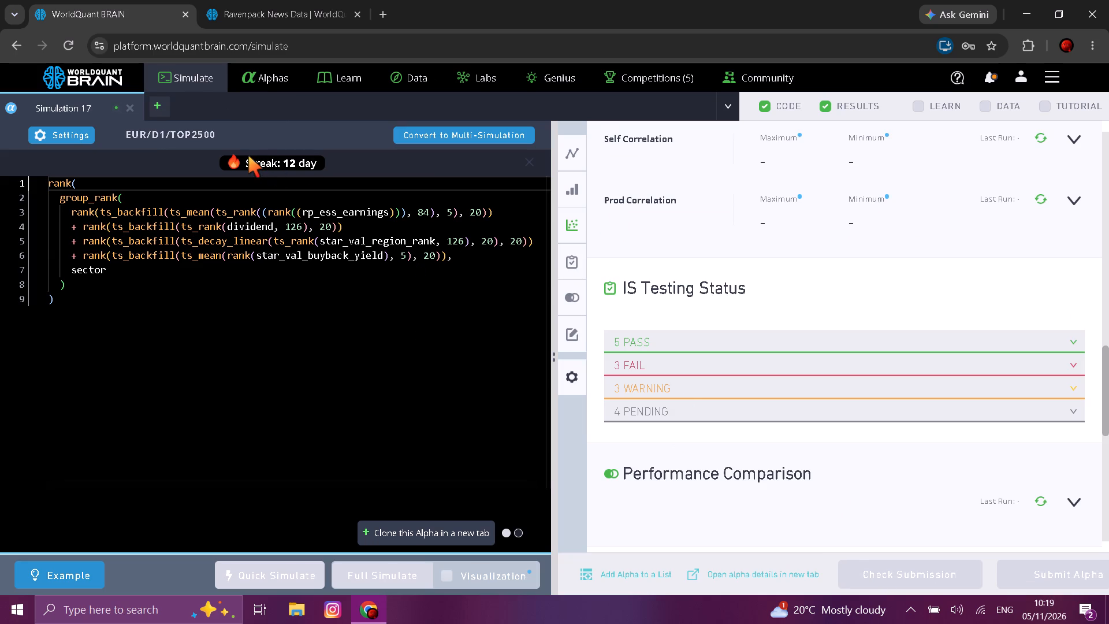
left_click(132, 109)
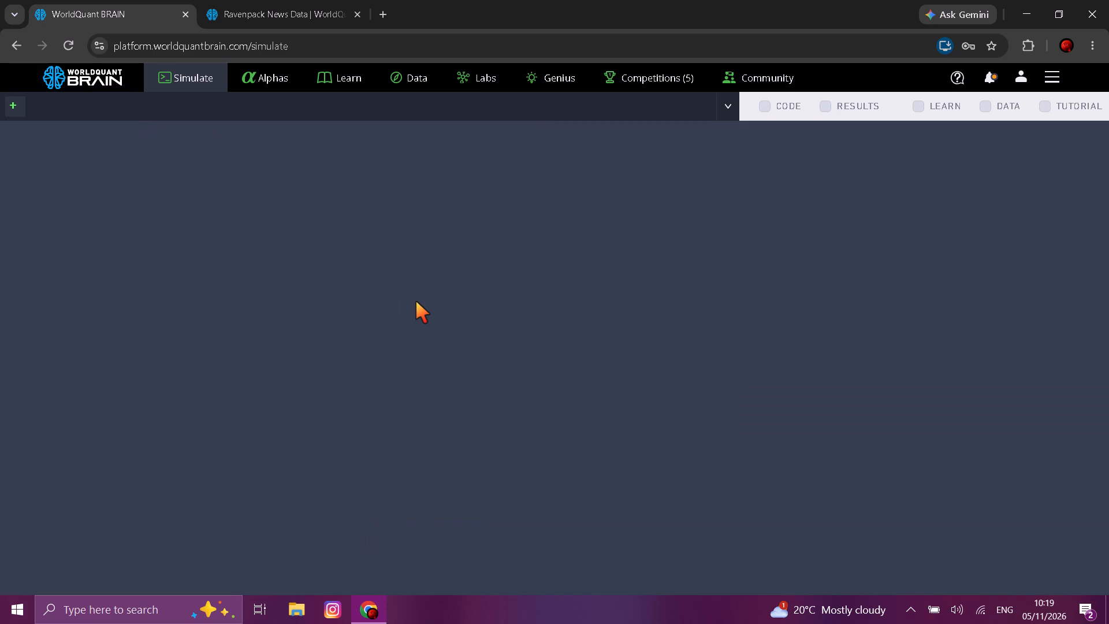
Open the submitted alphas list and filter it to region IND and type Super.
double_click(281, 65)
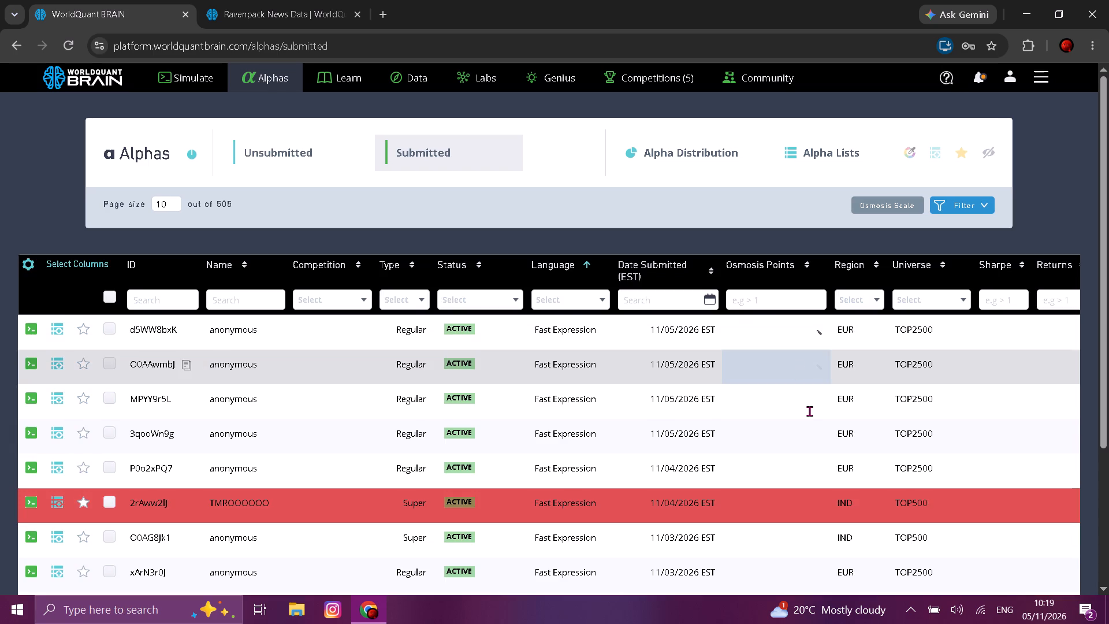
left_click(864, 304)
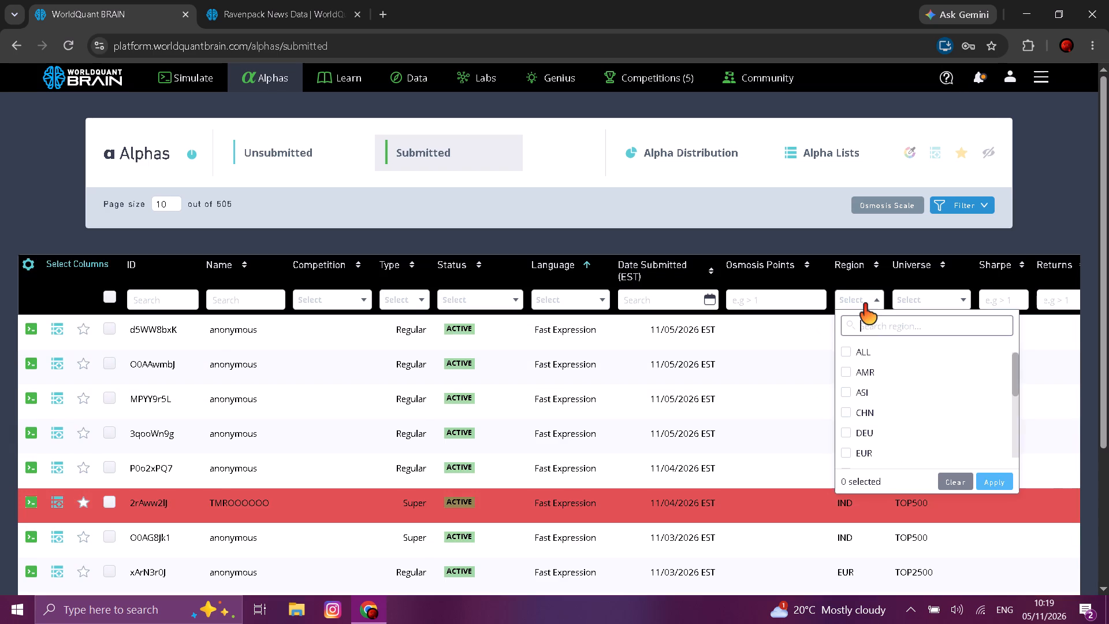
scroll(885, 424, "down", 3)
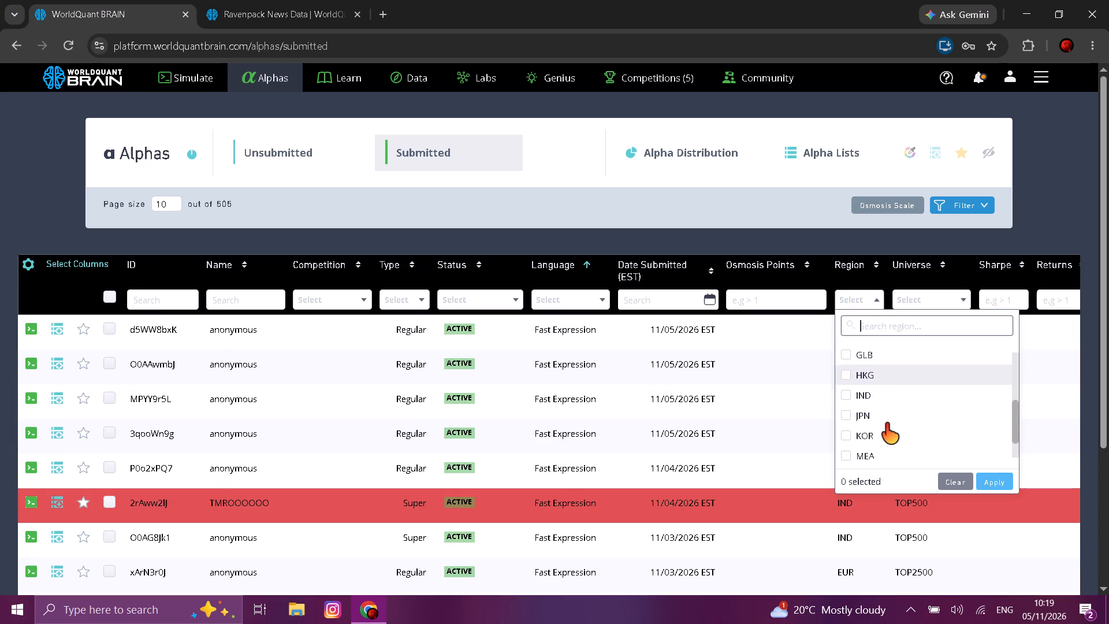
scroll(885, 424, "down", 1)
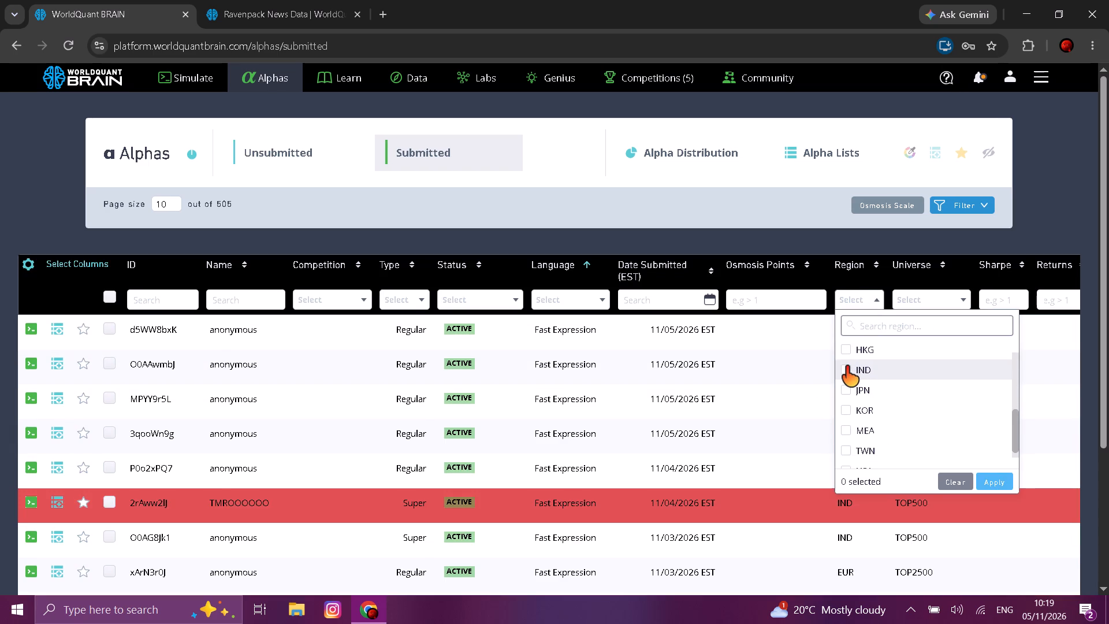
left_click(846, 366)
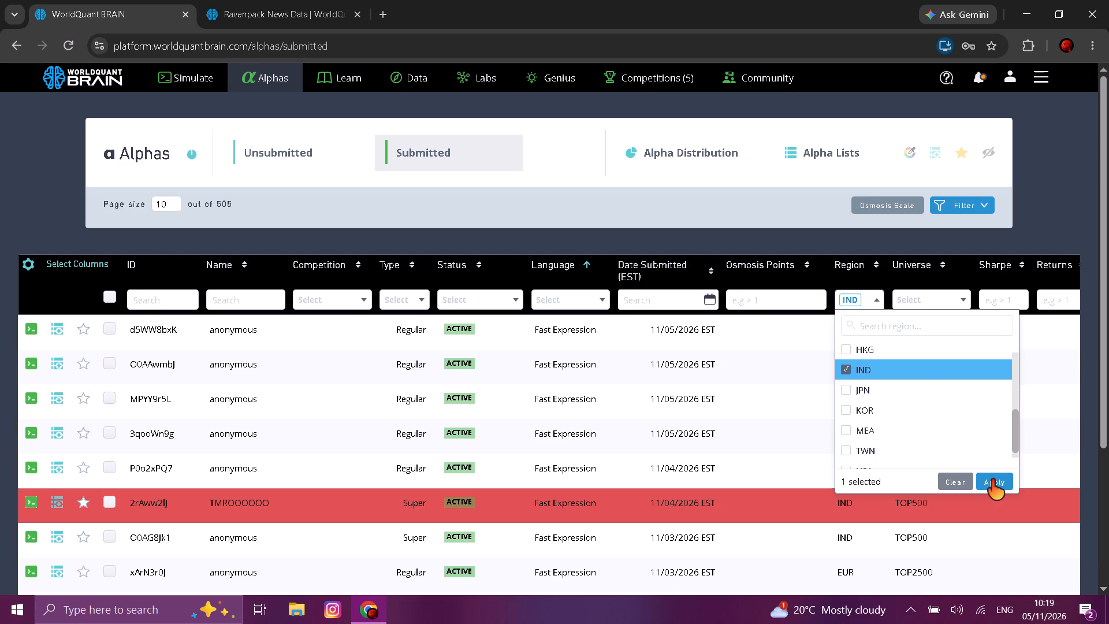
left_click(991, 480)
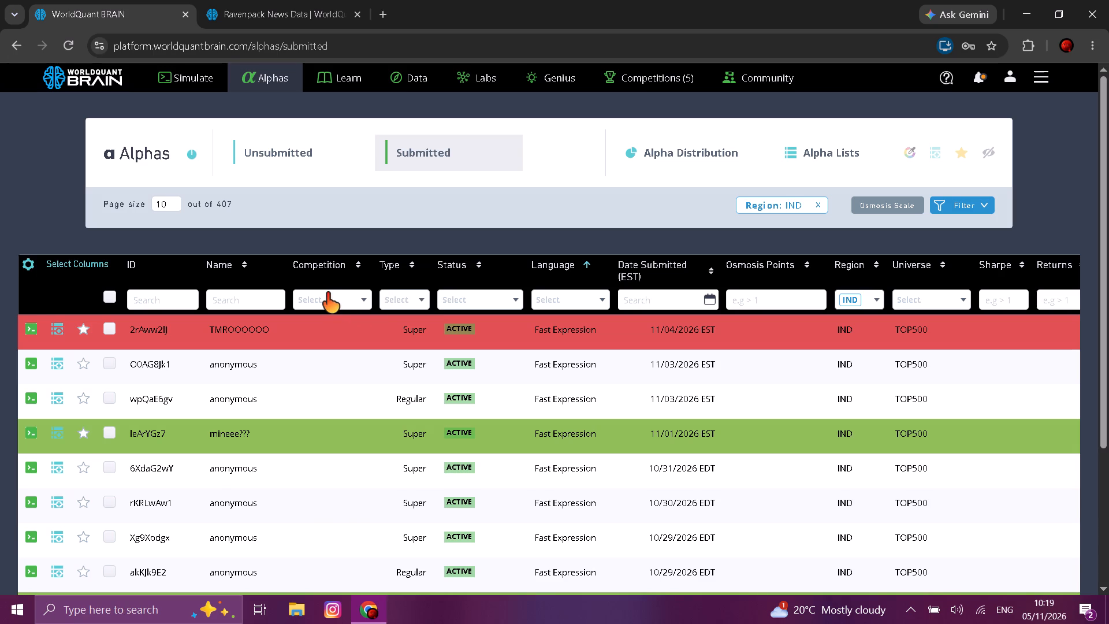
left_click(394, 302)
left_click(472, 404)
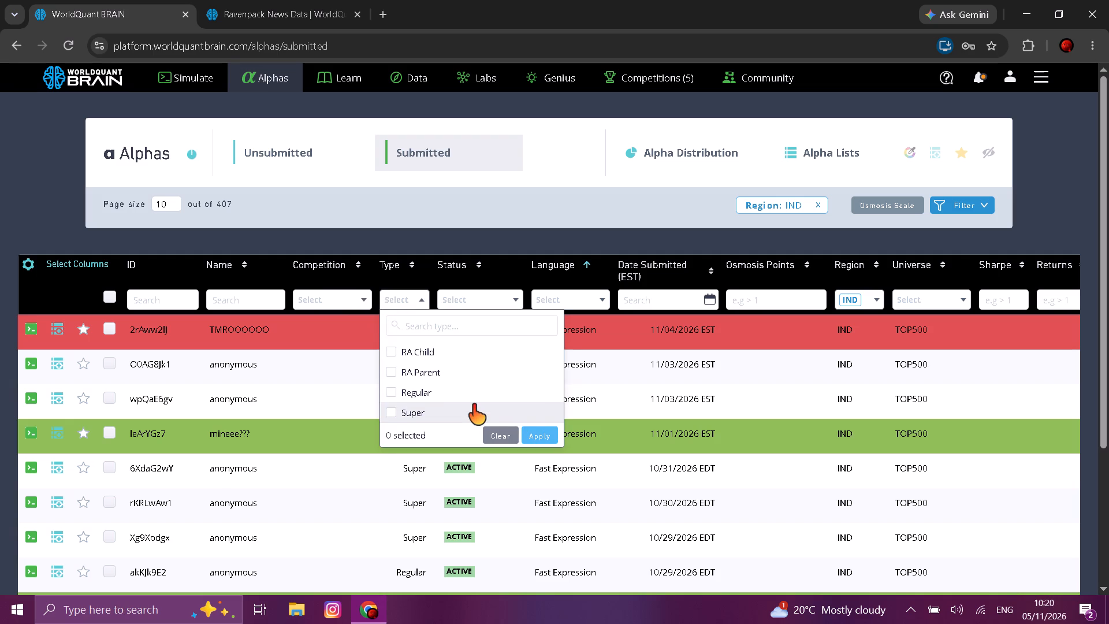
left_click(543, 430)
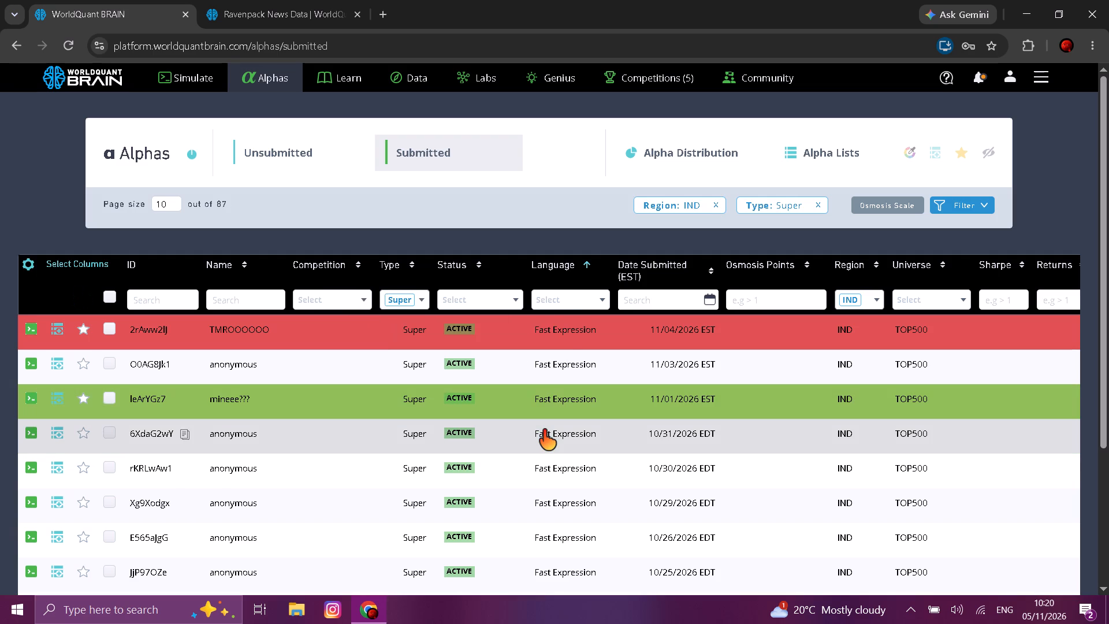
Go to page 9 of the filtered SuperAlphas and examine the code and settings of xAdMrVXl, submitted 07/20/2026.
scroll(543, 430, "down", 6)
left_click(576, 443)
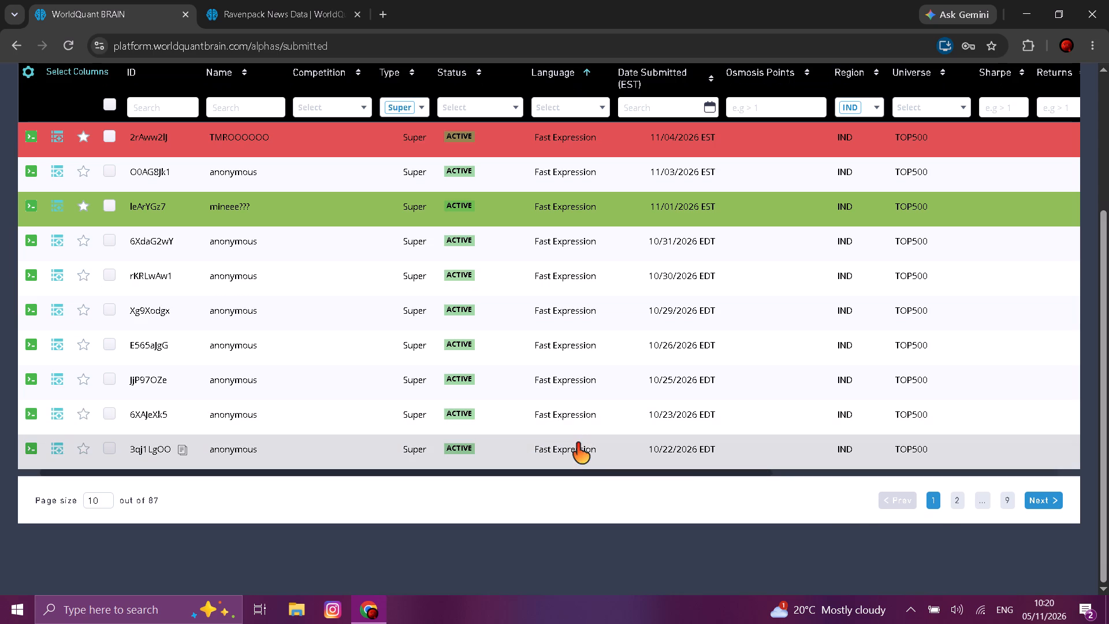
left_click(1004, 503)
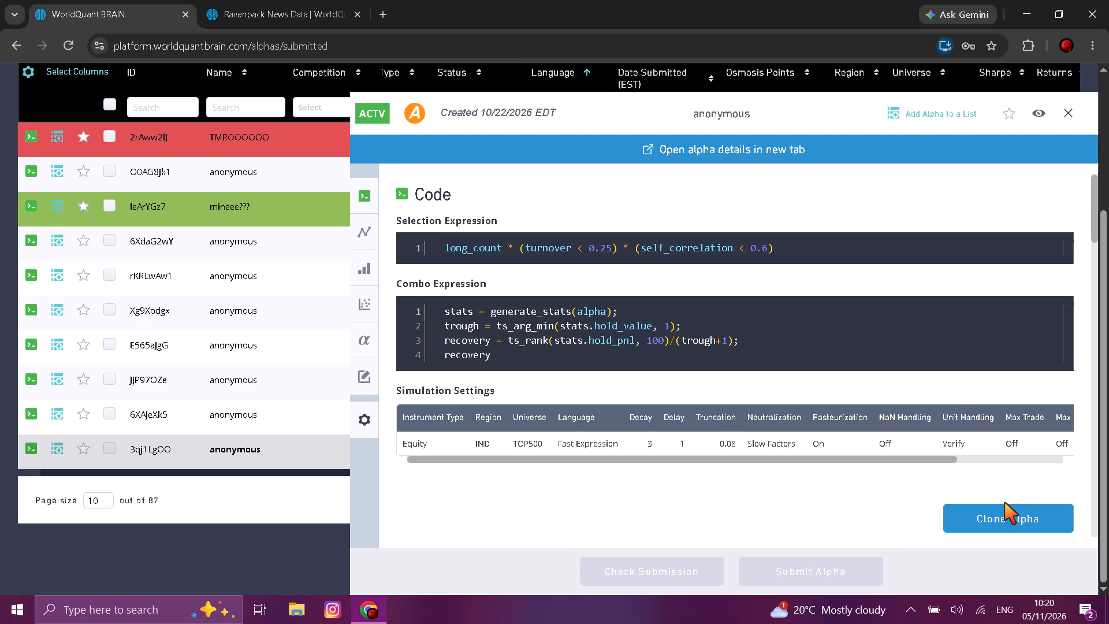
left_click(262, 551)
left_click(1064, 112)
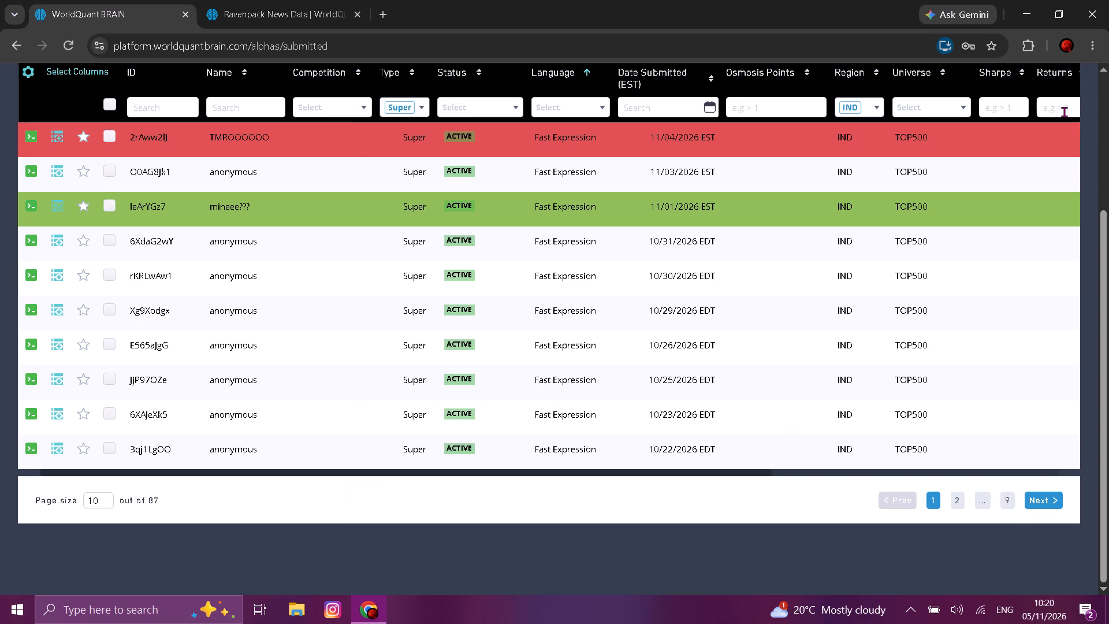
left_click(1003, 504)
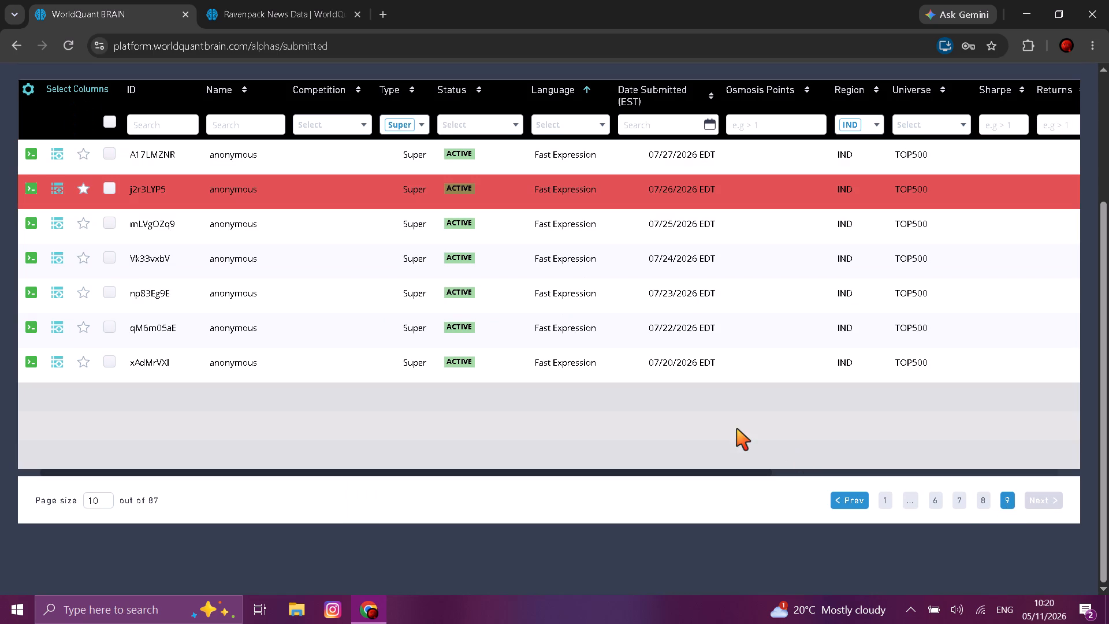
left_click(503, 350)
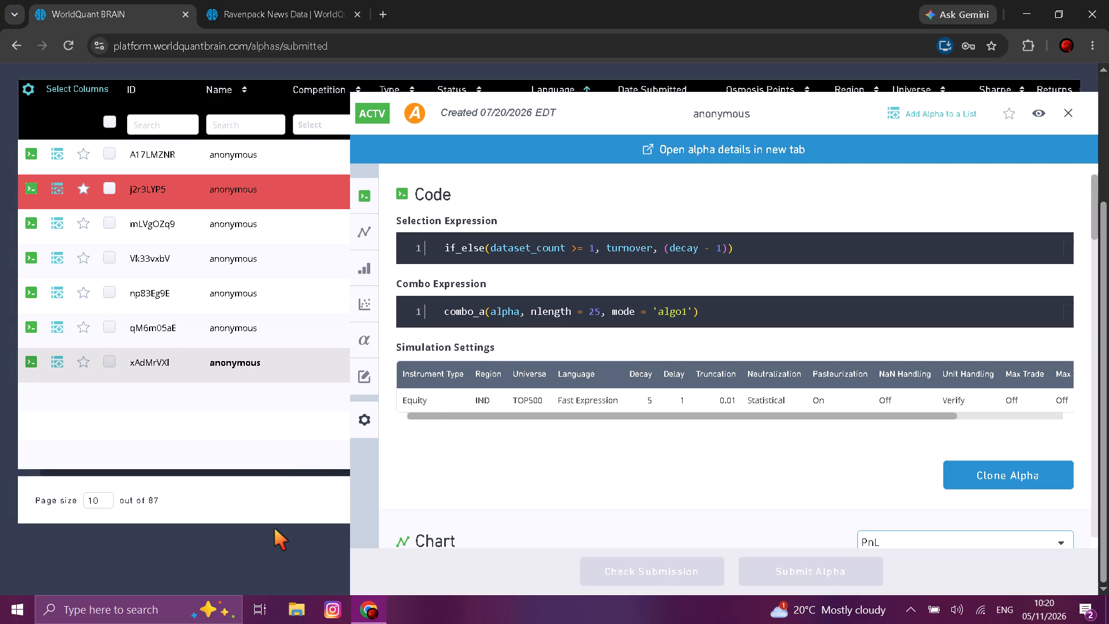
left_click(1064, 111)
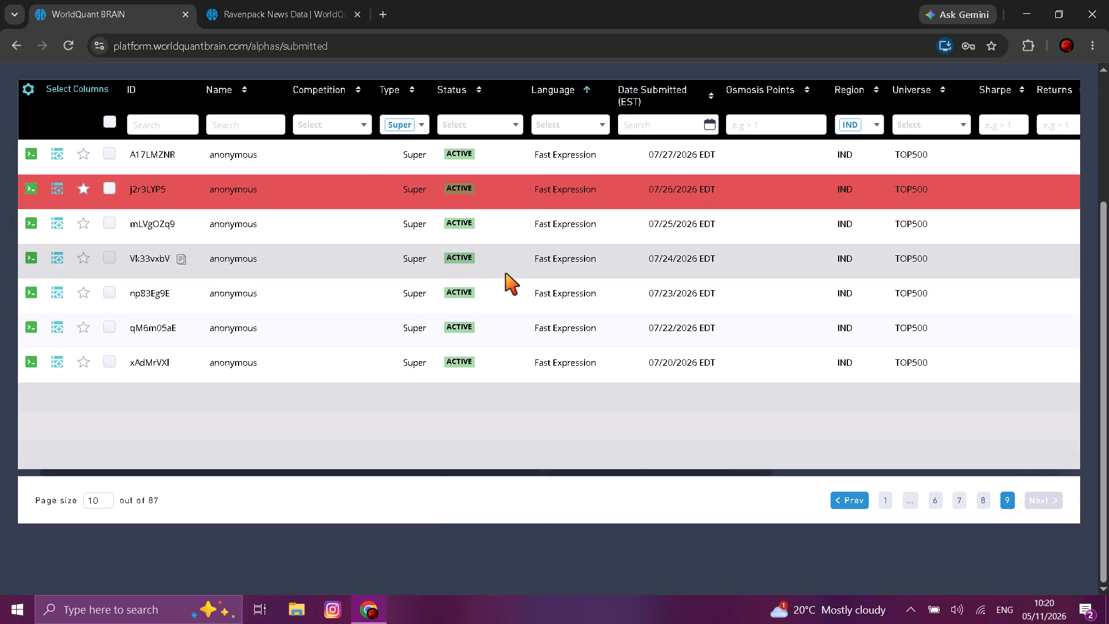
Open SuperAlpha Vk33vxbV, submitted 07/24/2026, and copy its entire selection expression.
left_click(503, 264)
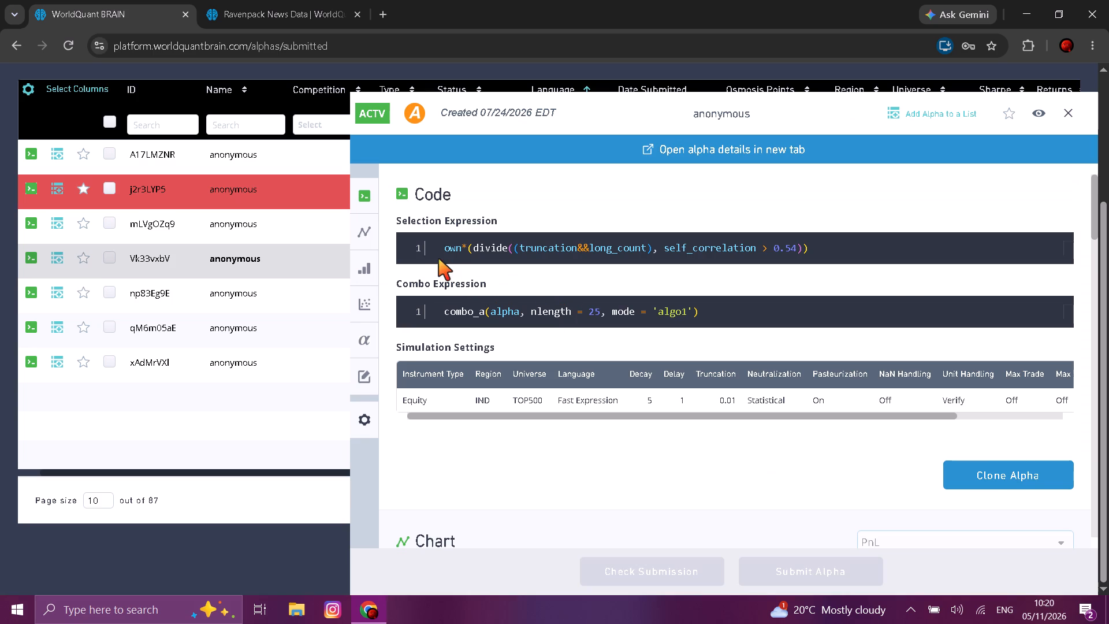
left_click_drag(439, 245, 813, 255)
left_click_drag(813, 255, 699, 255)
left_click_drag(446, 250, 521, 249)
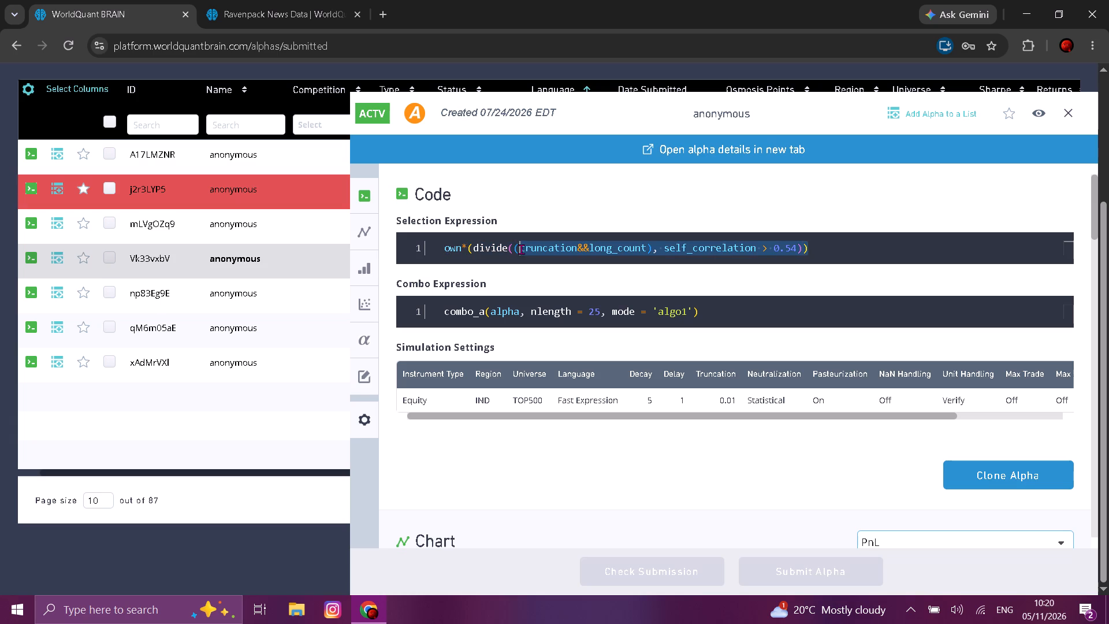
left_click_drag(521, 249, 496, 238)
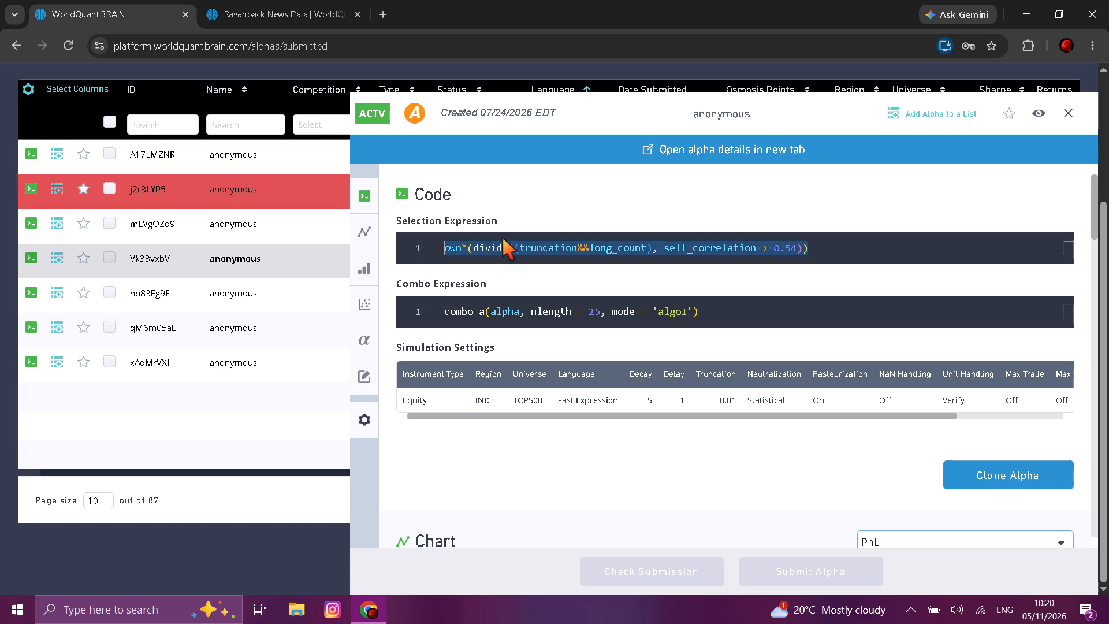
key("ctrl+a")
key("ctrl+a")
key("ctrl+c")
key("ctrl+c")
key("ctrl+c")
Clone SuperAlpha Vk33vxbV into a new super simulation.
left_click(974, 477)
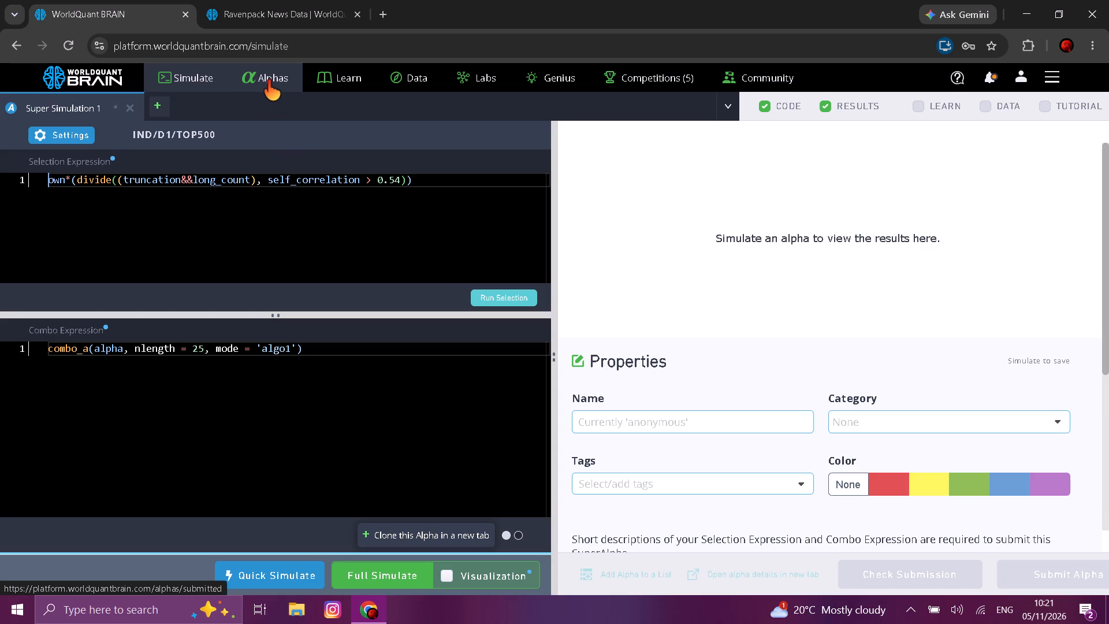
Open the submitted alphas list and clone the IND SuperAlpha TMROOOOOO into a new super simulation.
left_click(267, 80)
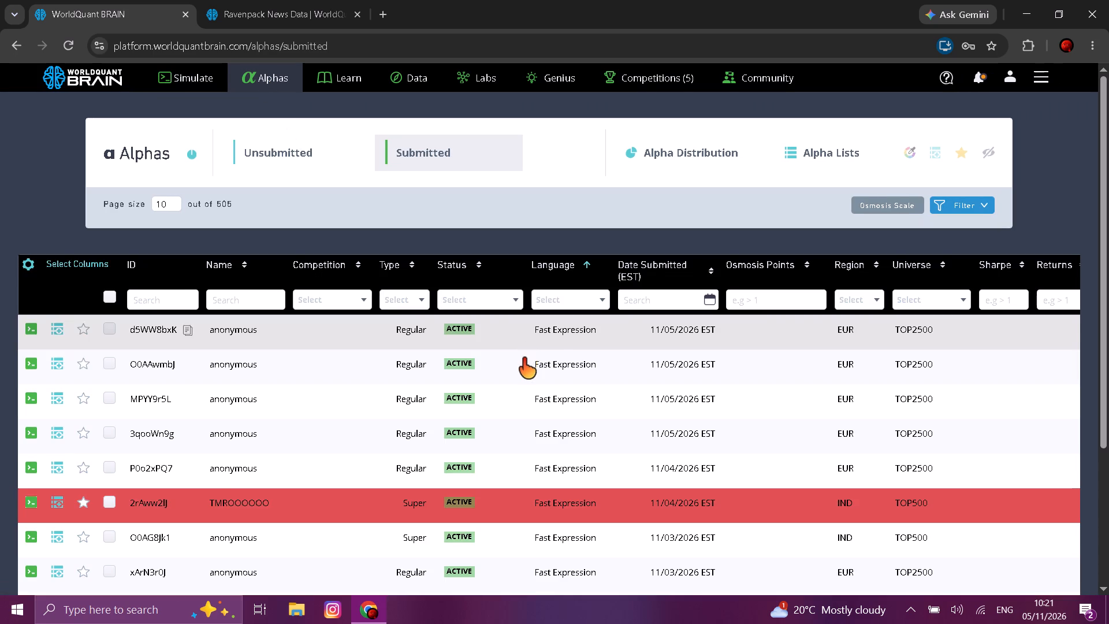
left_click(495, 500)
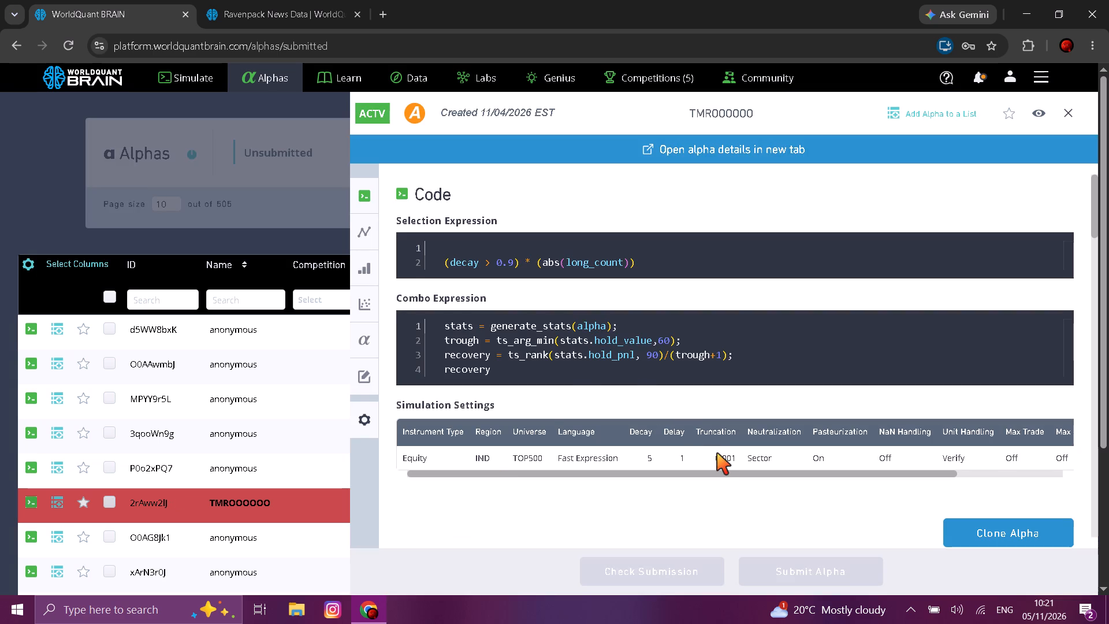
left_click(1000, 534)
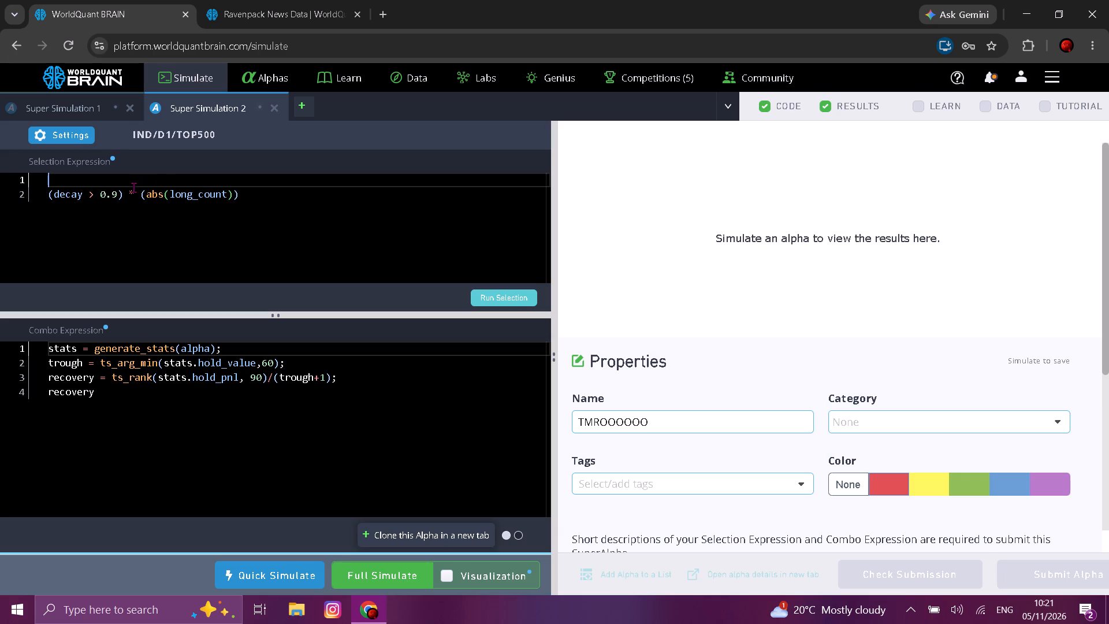
Paste the copied own*(divide(...)) selection expression into the clone, then copy and delete its original (decay > 0.9) * (abs(long_count)) line.
key("ctrl+v")
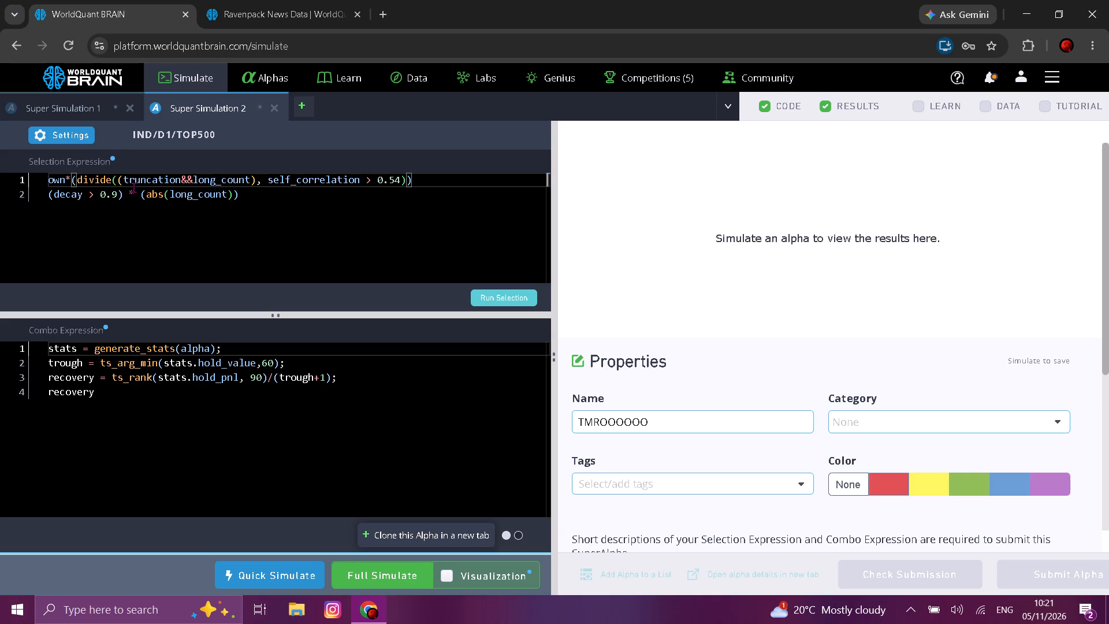
double_click(128, 194)
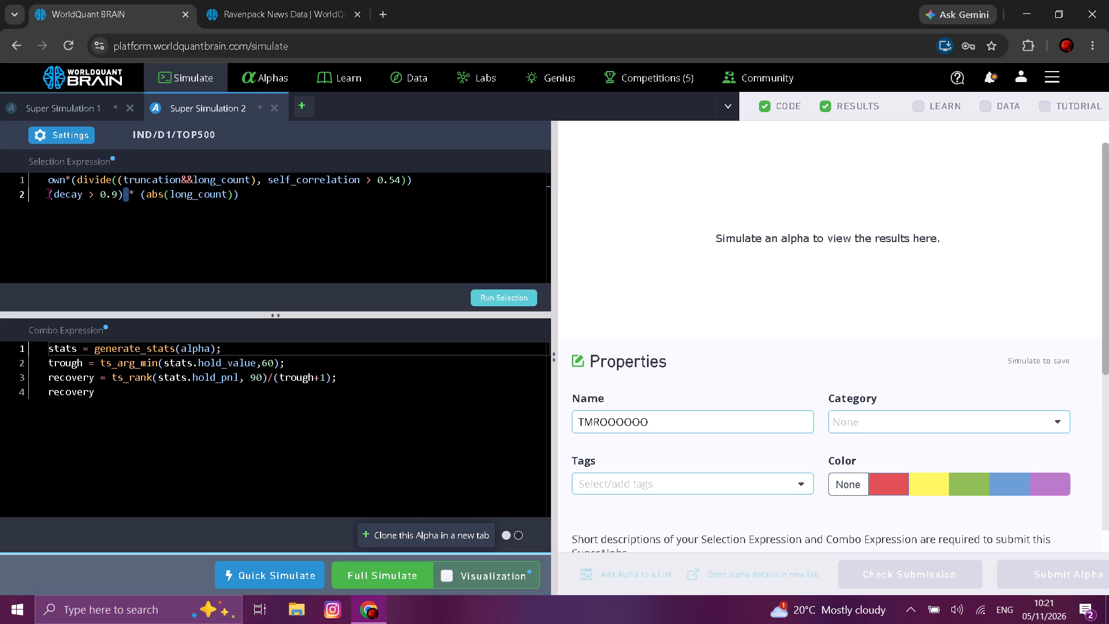
left_click_drag(49, 193, 235, 188)
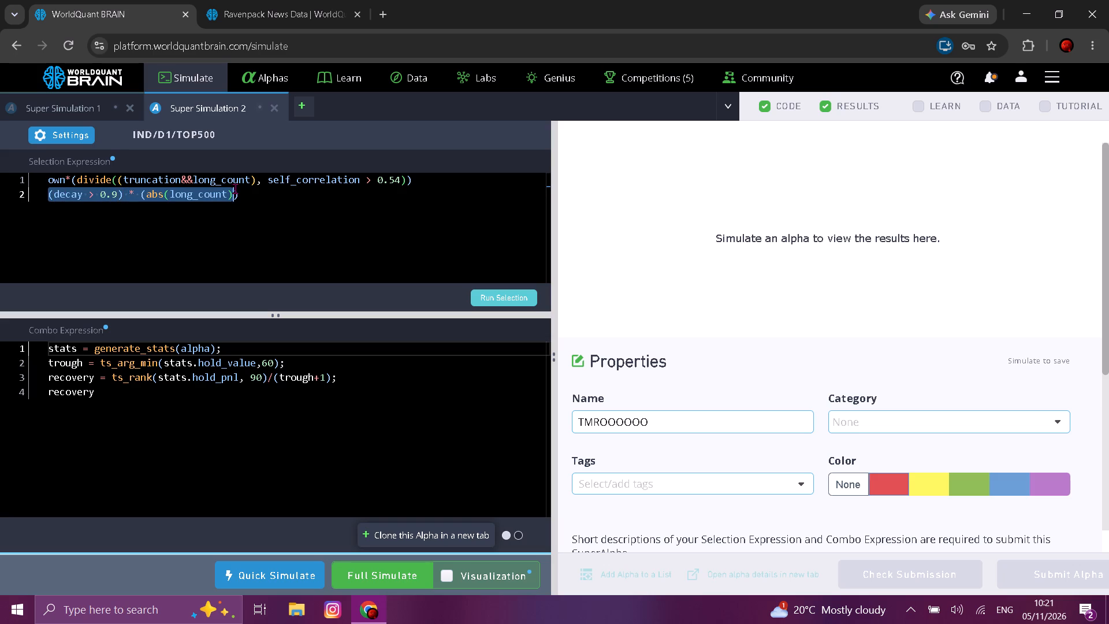
left_click_drag(235, 188, 236, 190)
key("ctrl+c")
key("ctrl+c")
key("BackSpace")
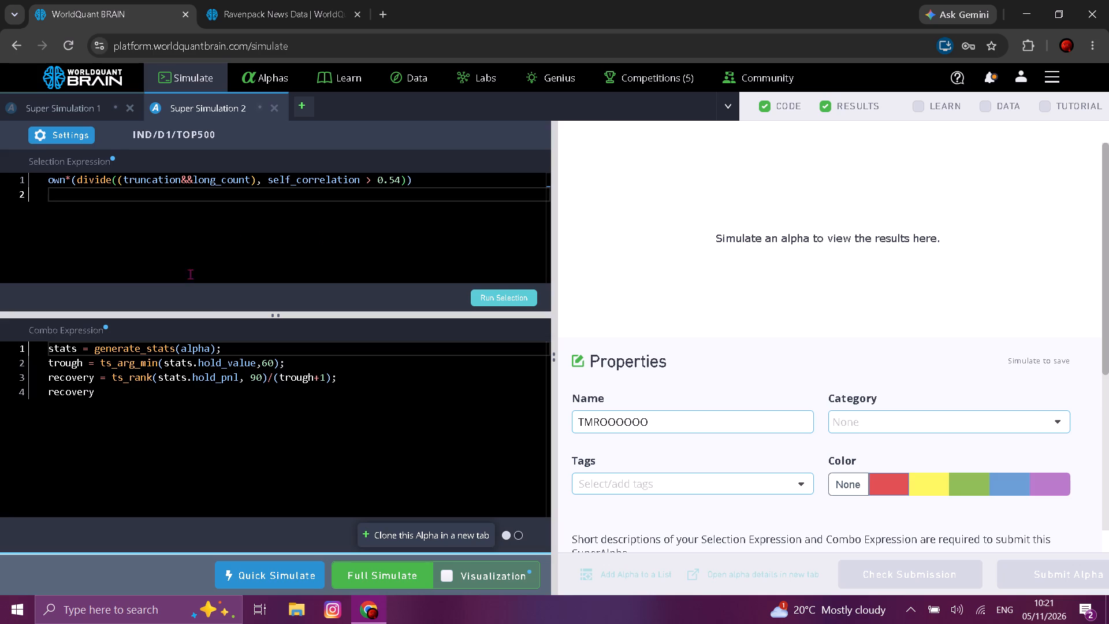
In the combo expression, set the ts_rank window to 80 and the ts_arg_min window to 40.
left_click(262, 378)
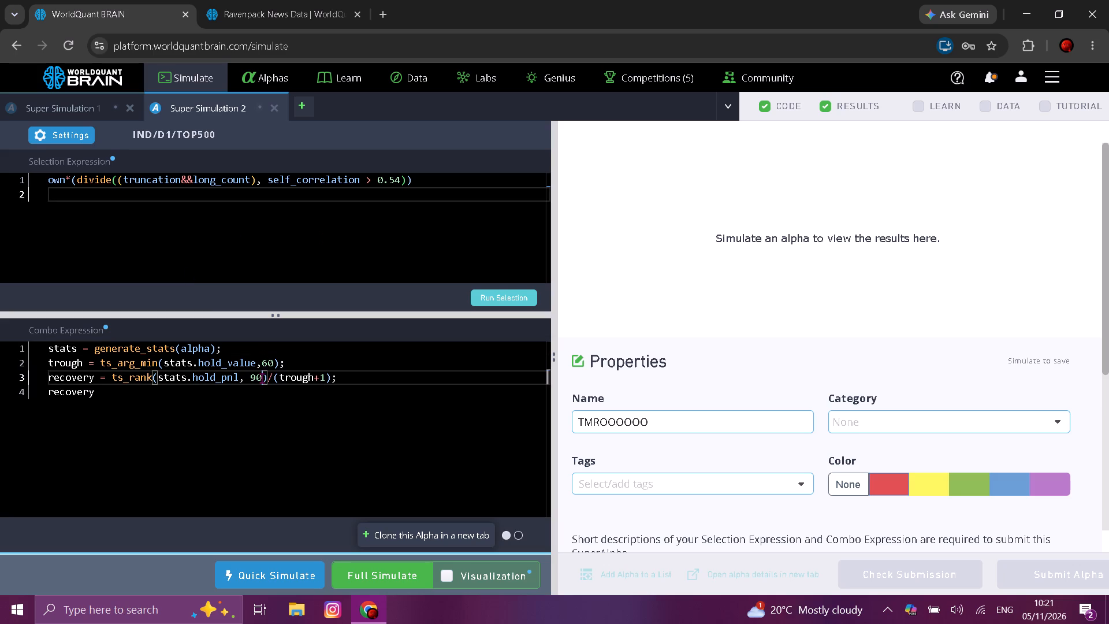
key("BackSpace")
key("BackSpace")
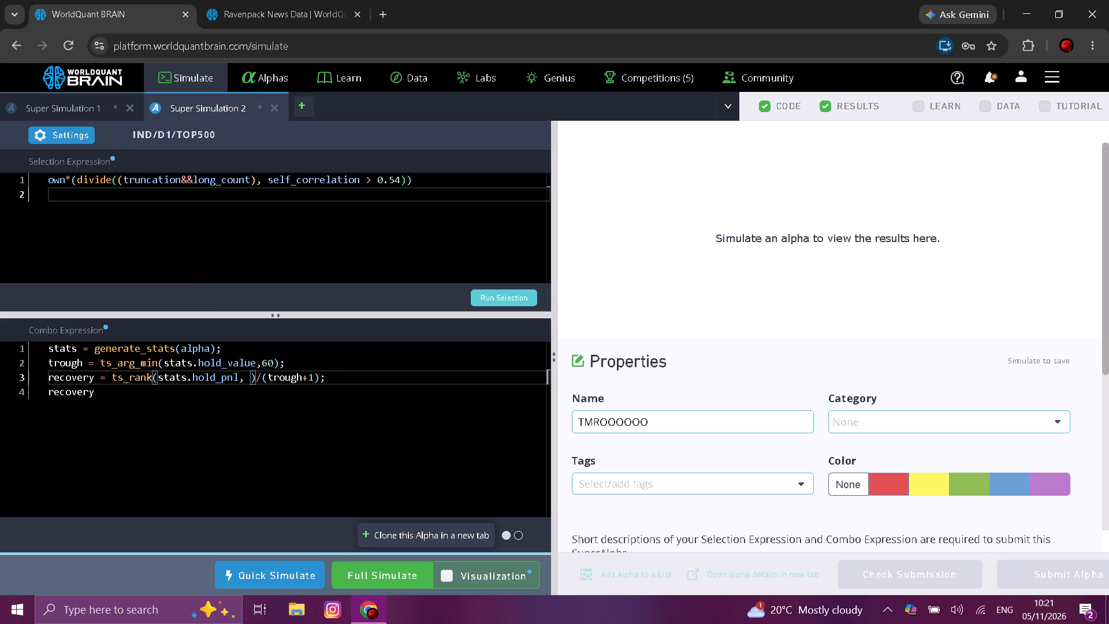
type("8o")
key("BackSpace")
key("0")
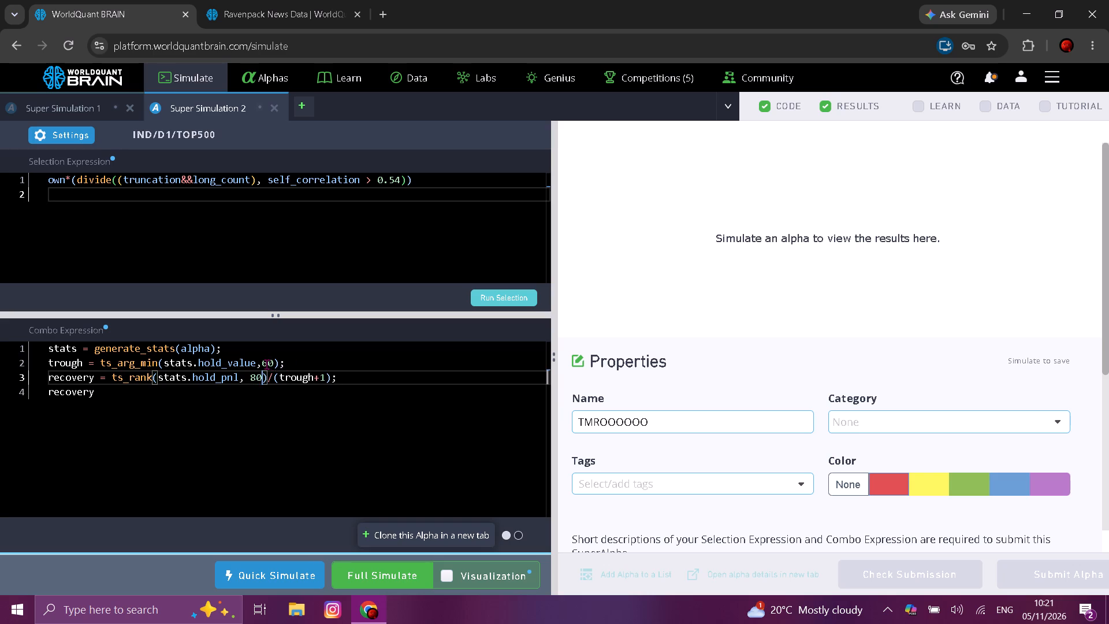
left_click(266, 364)
key("BackSpace")
key("4")
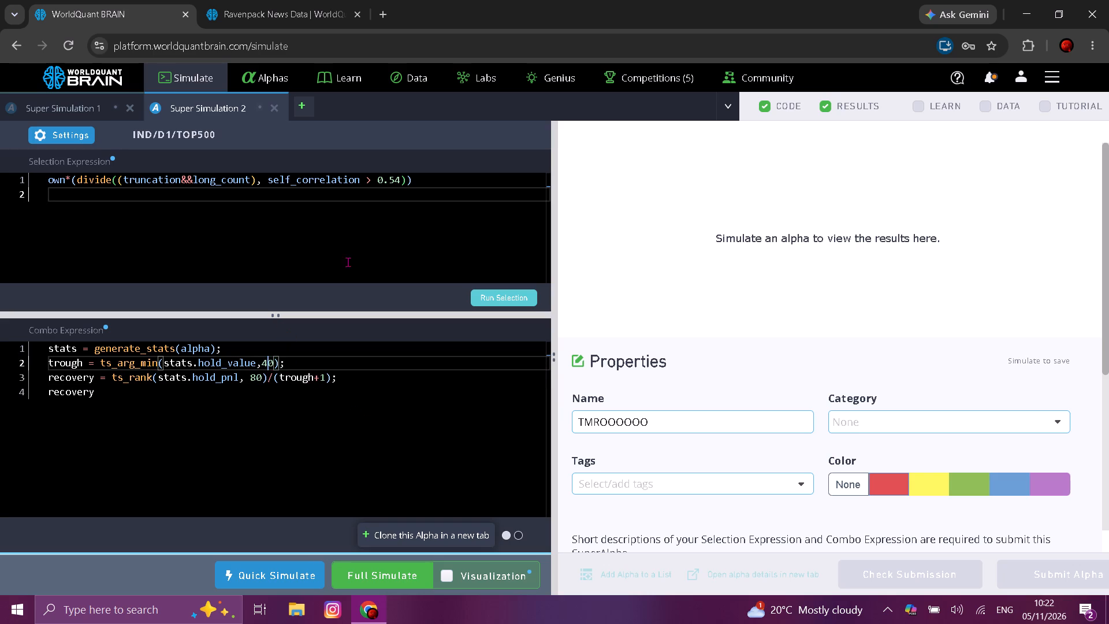
Set the self_correlation threshold in the selection expression to 0.55.
left_click(401, 180)
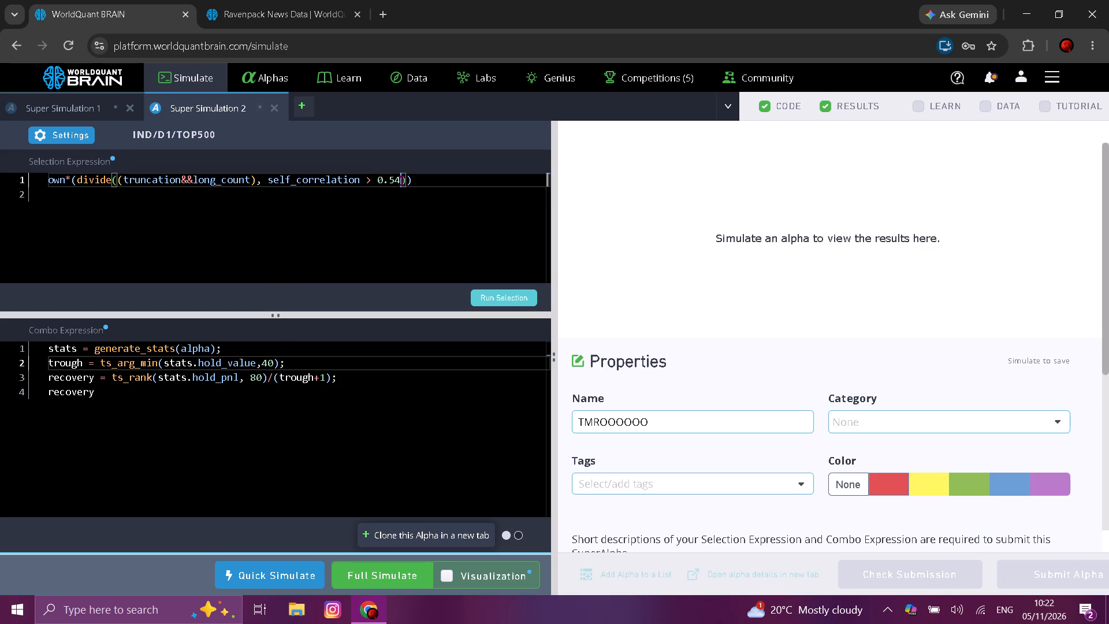
key("BackSpace")
key("5")
Set Super Simulation 2's decay to 6 and truncation to 0.002, and apply the settings.
left_click(84, 130)
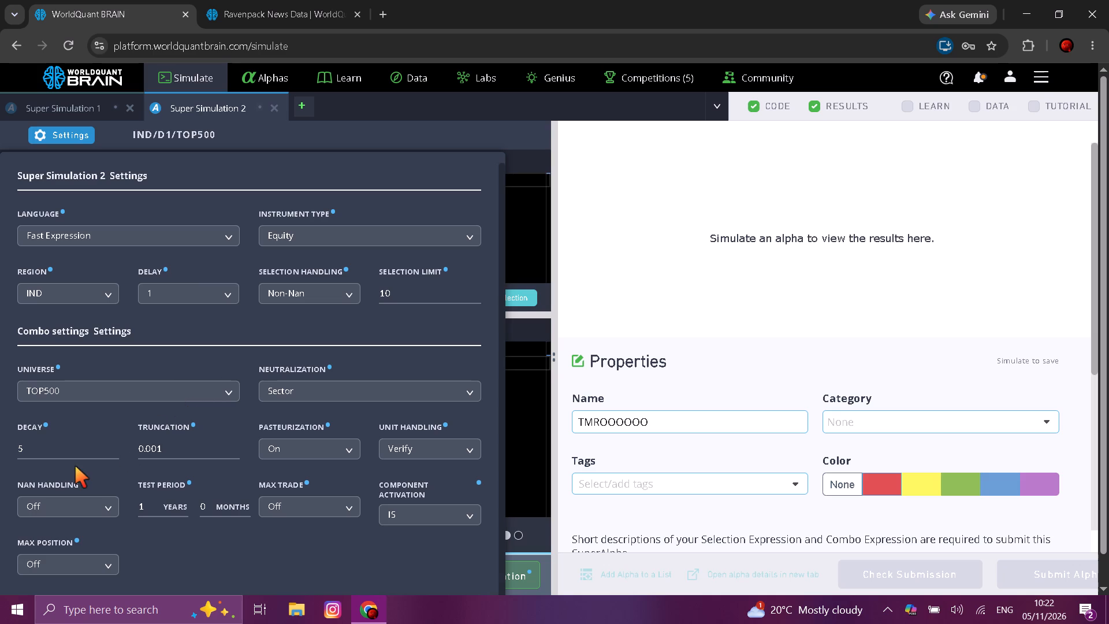
left_click(84, 450)
key("BackSpace")
key("6")
left_click(170, 444)
key("BackSpace")
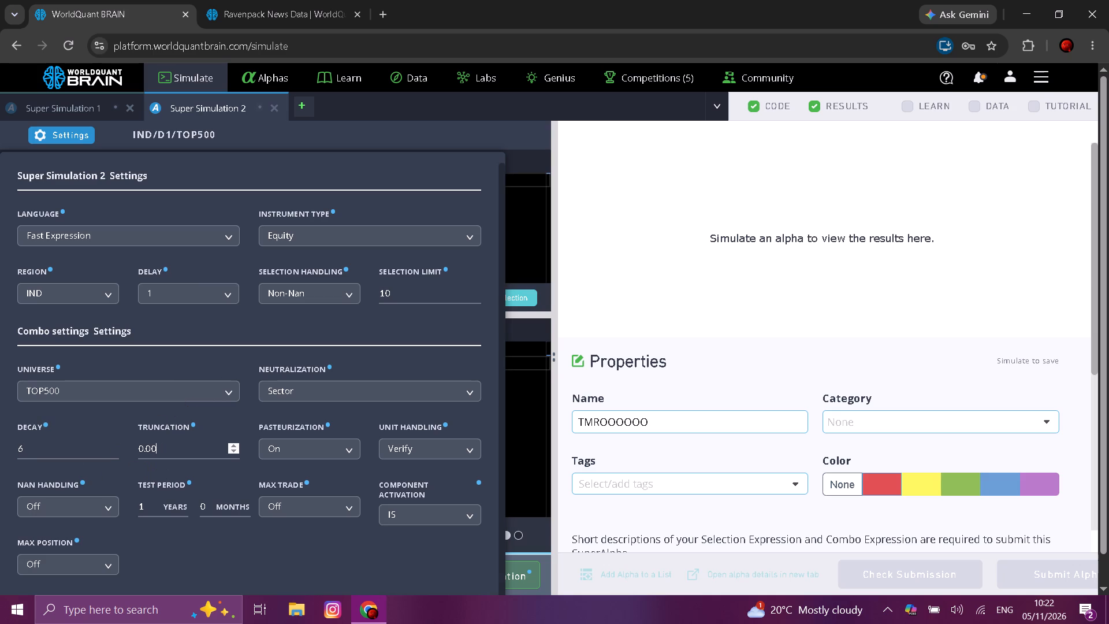
key("2")
scroll(415, 556, "down", 4)
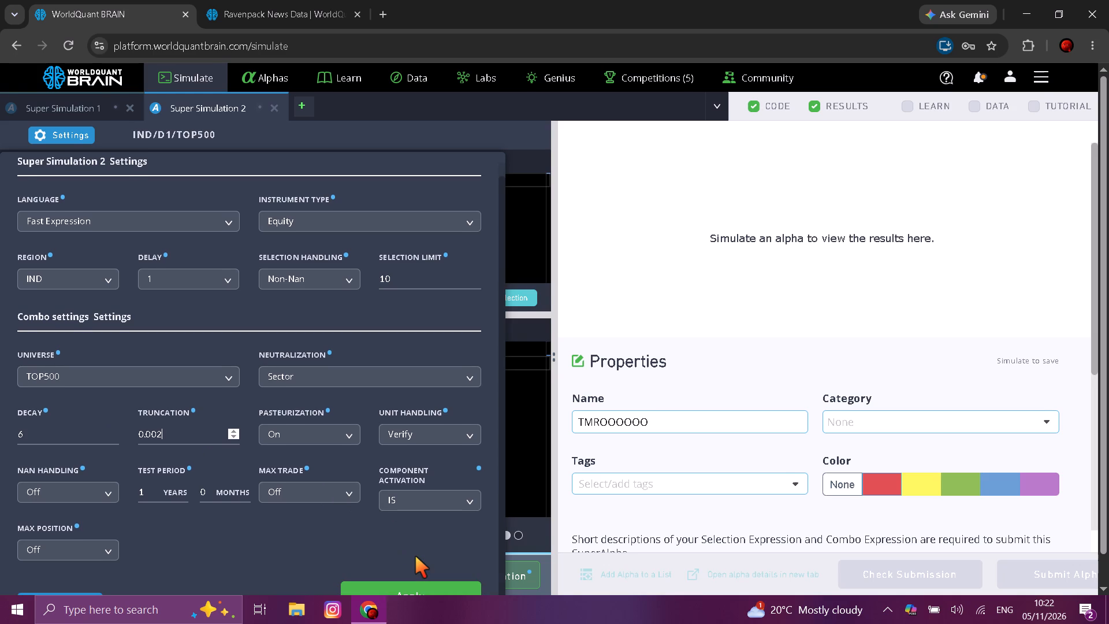
scroll(415, 556, "down", 1)
left_click(415, 565)
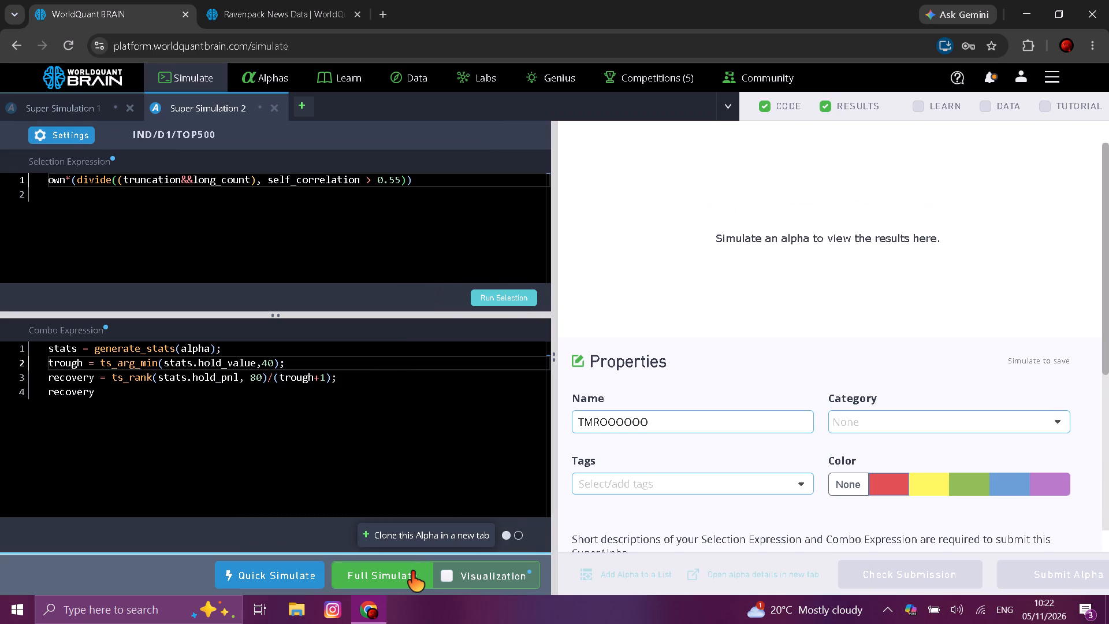
Run a full simulation of Super Simulation 2.
left_click(411, 571)
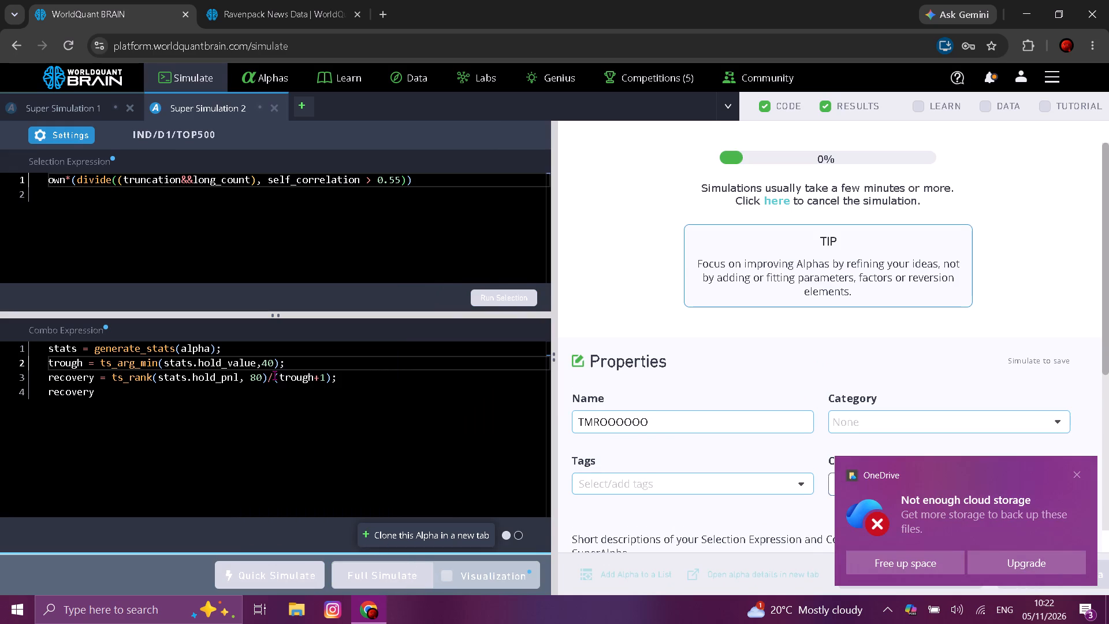
In Super Simulation 1, replace the whole selection expression with the copied decay/long_count one and set its decay threshold to 0.7.
left_click(92, 114)
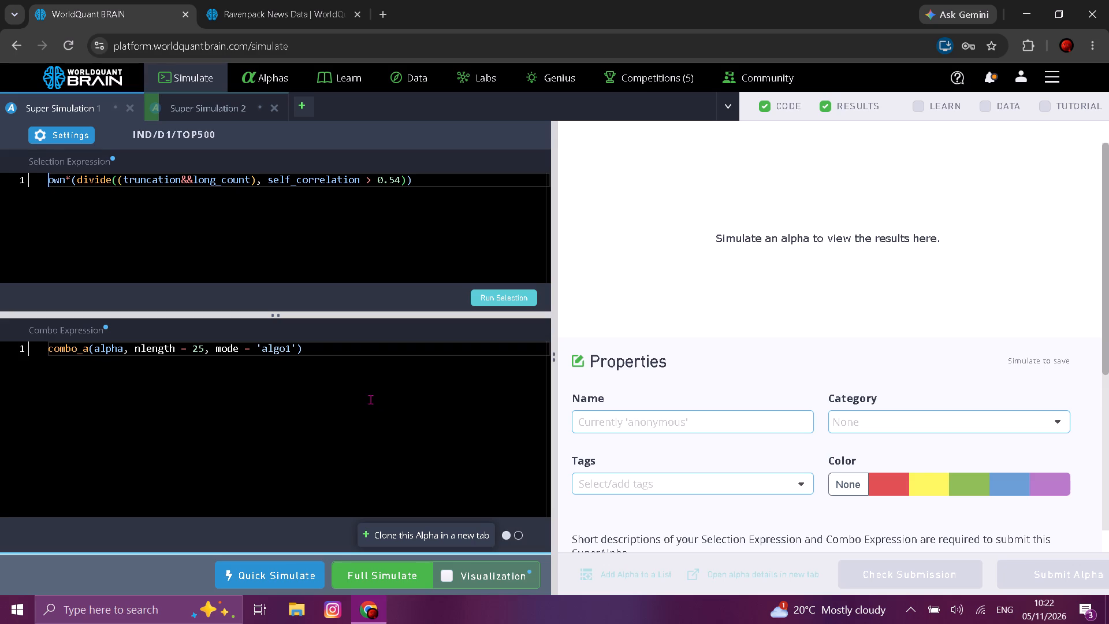
double_click(228, 181)
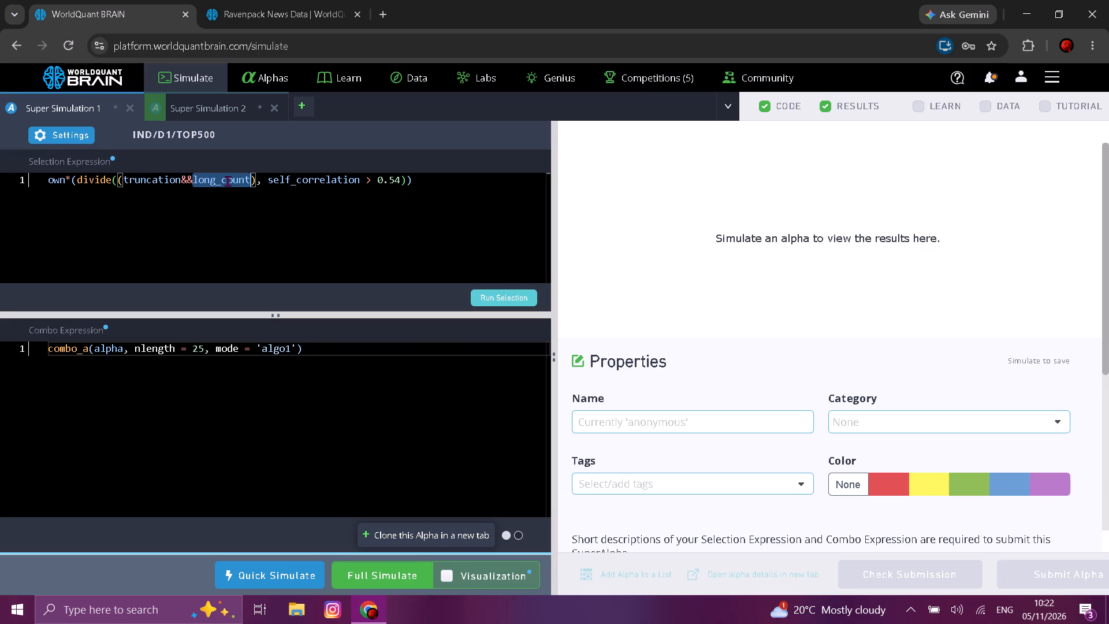
key("ctrl+a")
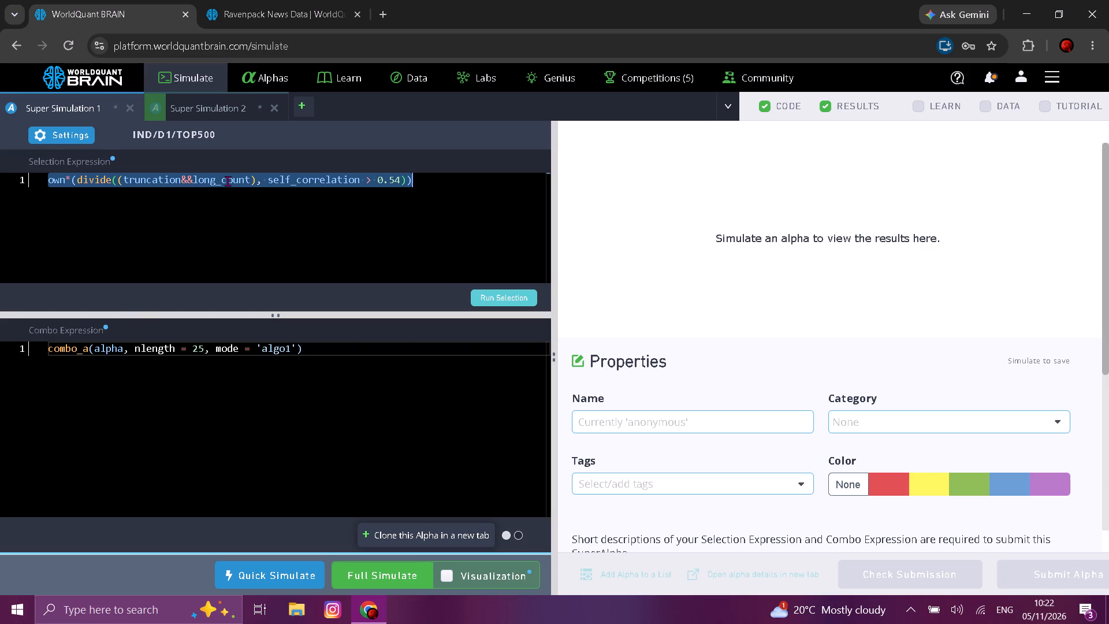
key("ctrl+v")
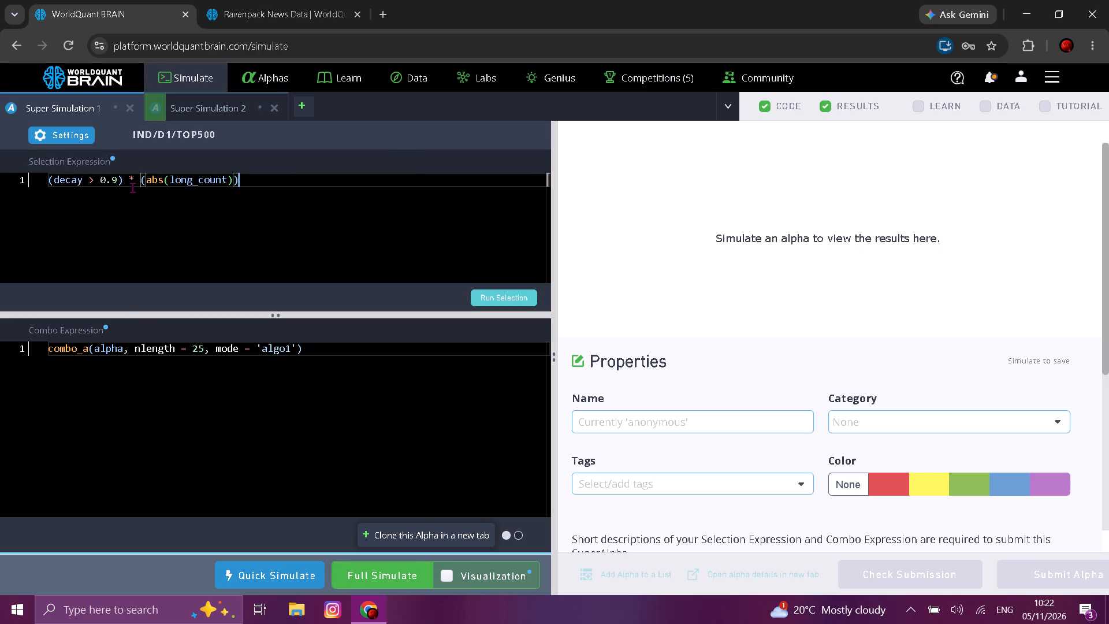
left_click(120, 177)
key("BackSpace")
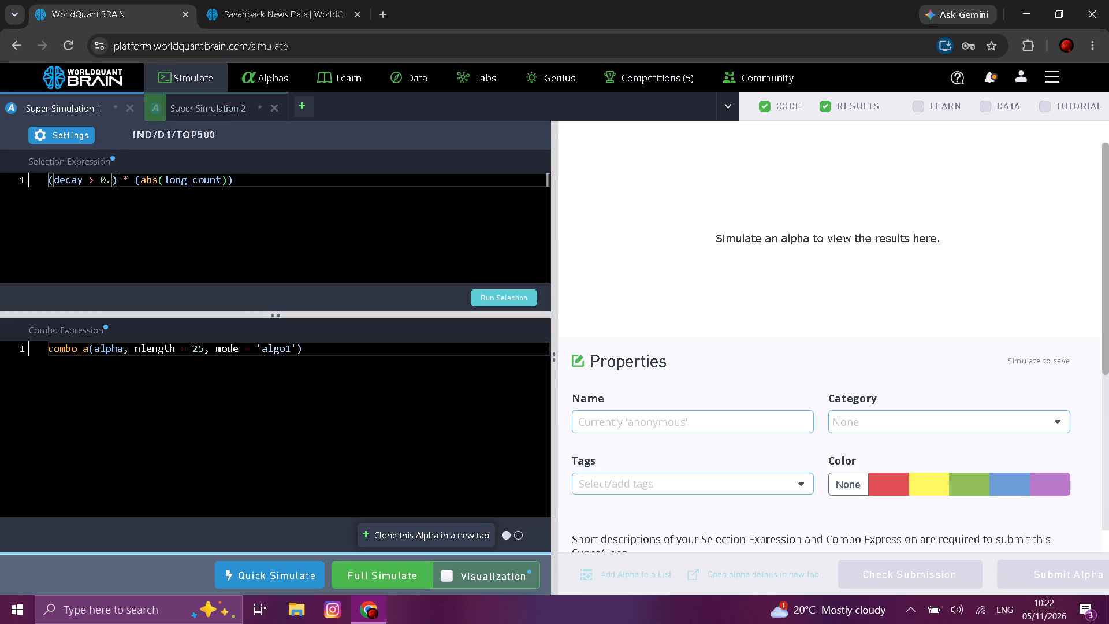
key("7")
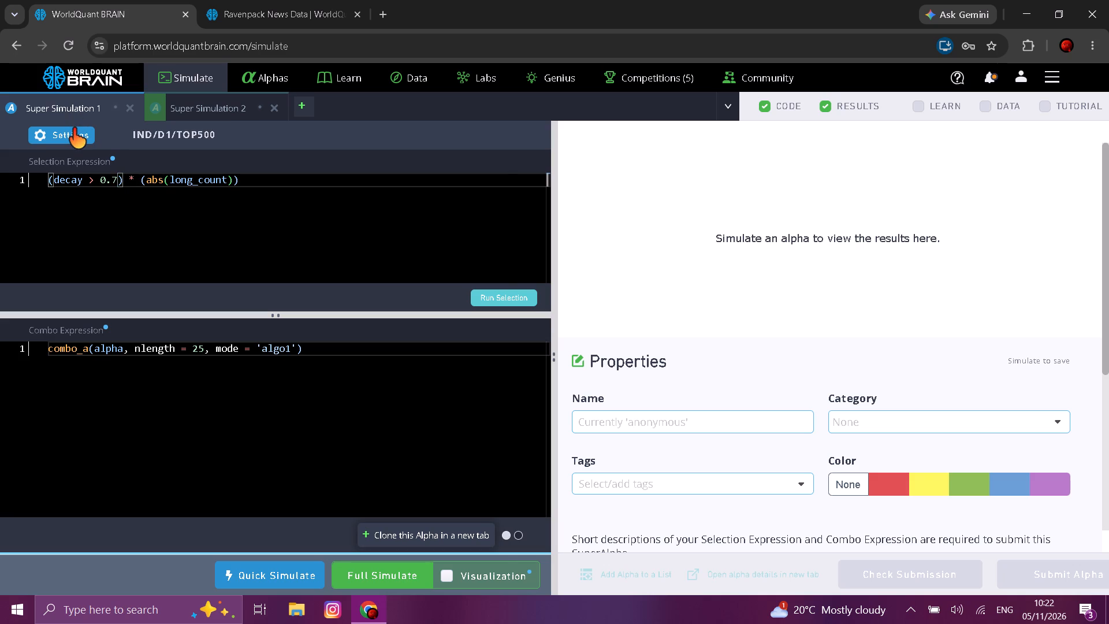
Set Super Simulation 1's decay to 8 and truncation to 0.02, and apply the settings.
left_click(73, 128)
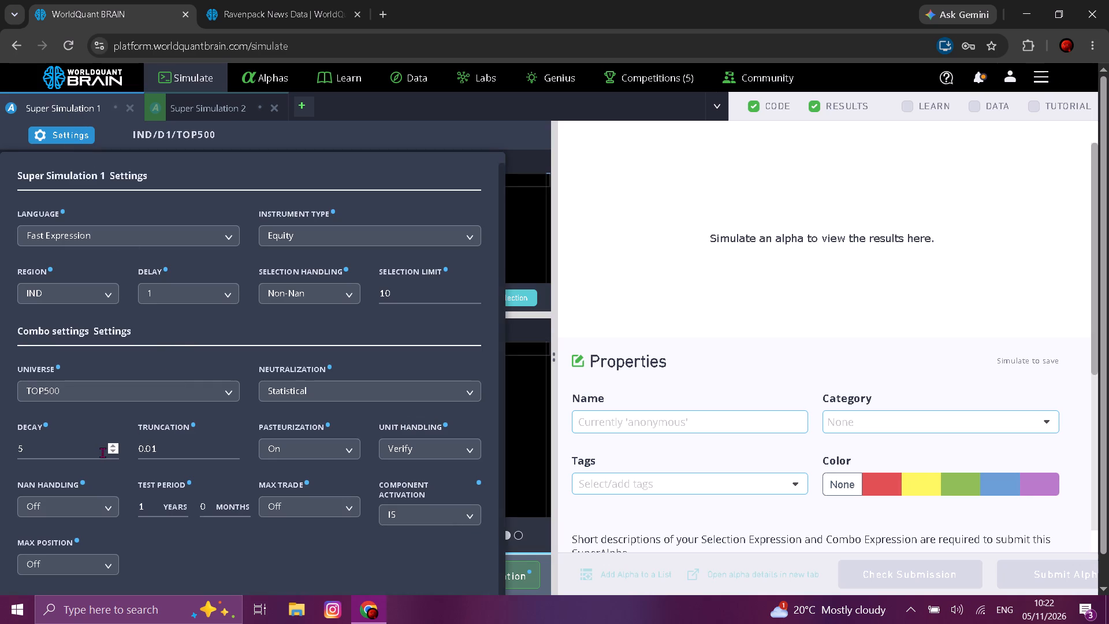
left_click(98, 454)
key("BackSpace")
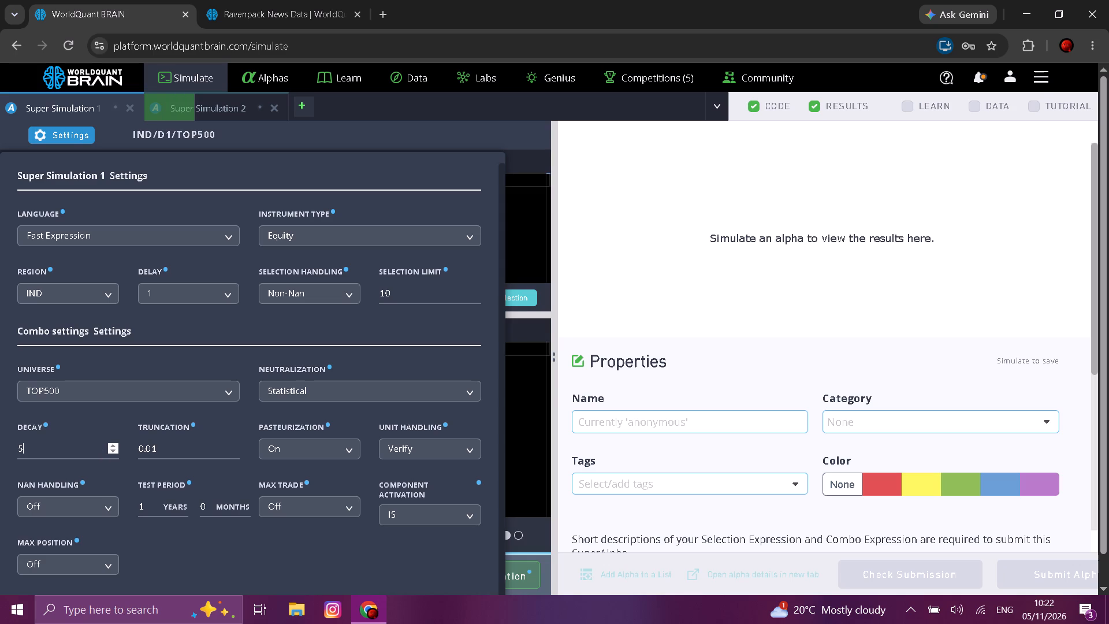
key("8")
left_click(163, 455)
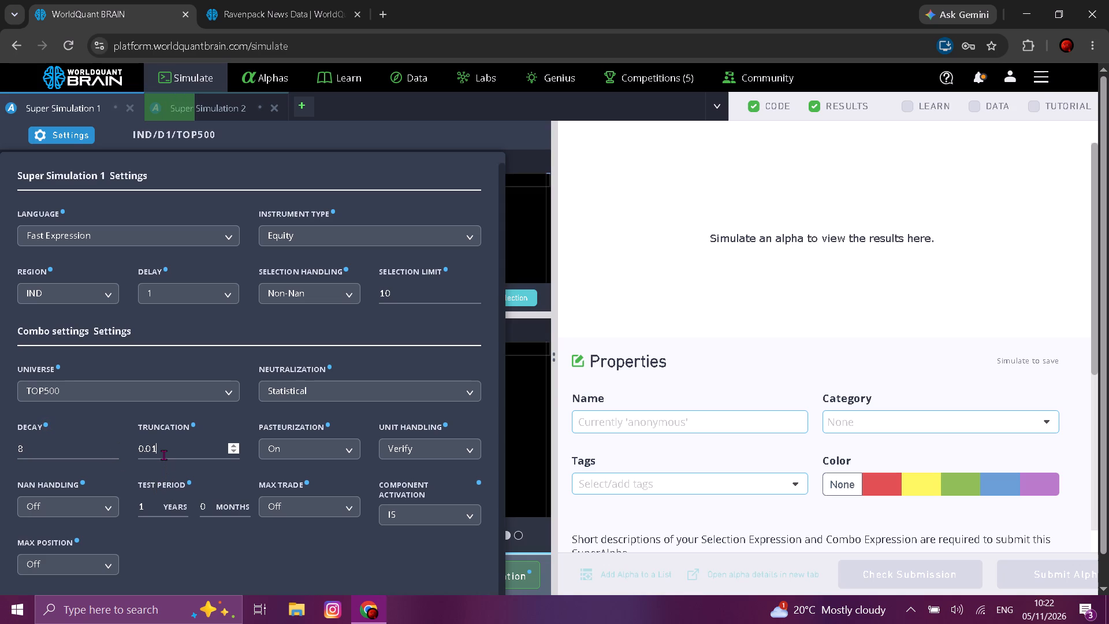
key("BackSpace")
key("2")
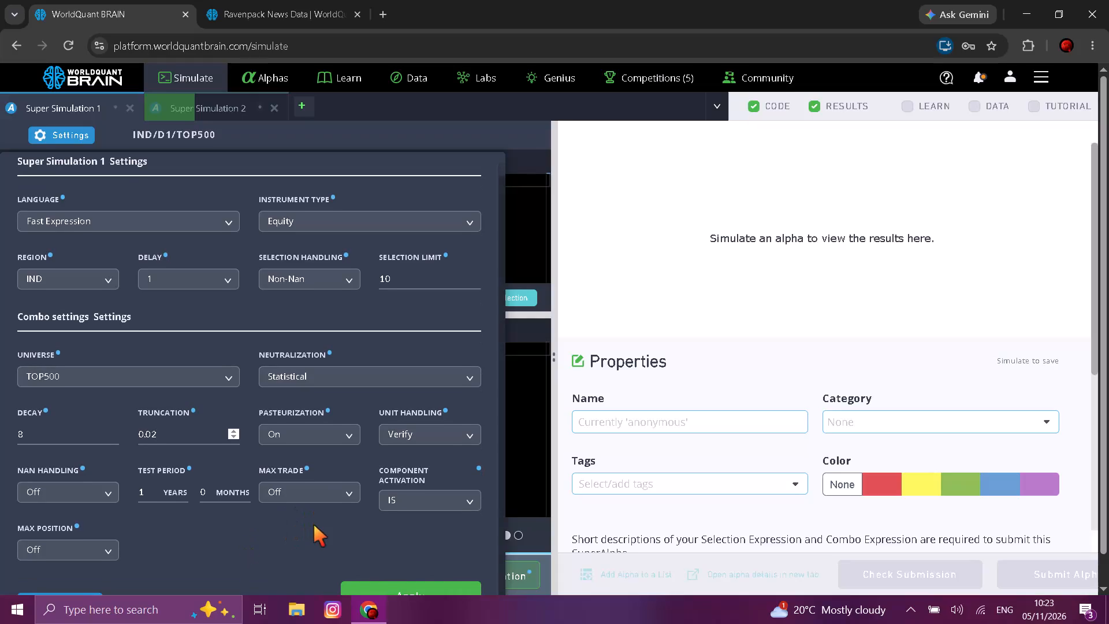
scroll(314, 525, "down", 1)
left_click(363, 559)
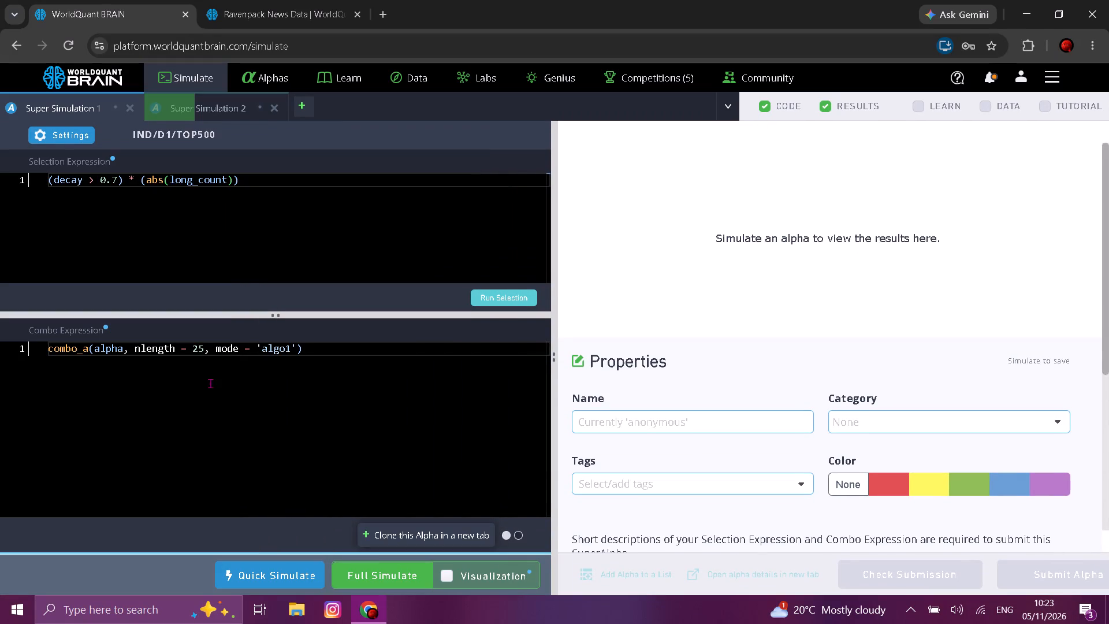
Change nlength in the combo_a expression to 215 and run a full simulation of Super Simulation 1.
left_click(198, 347)
key("1")
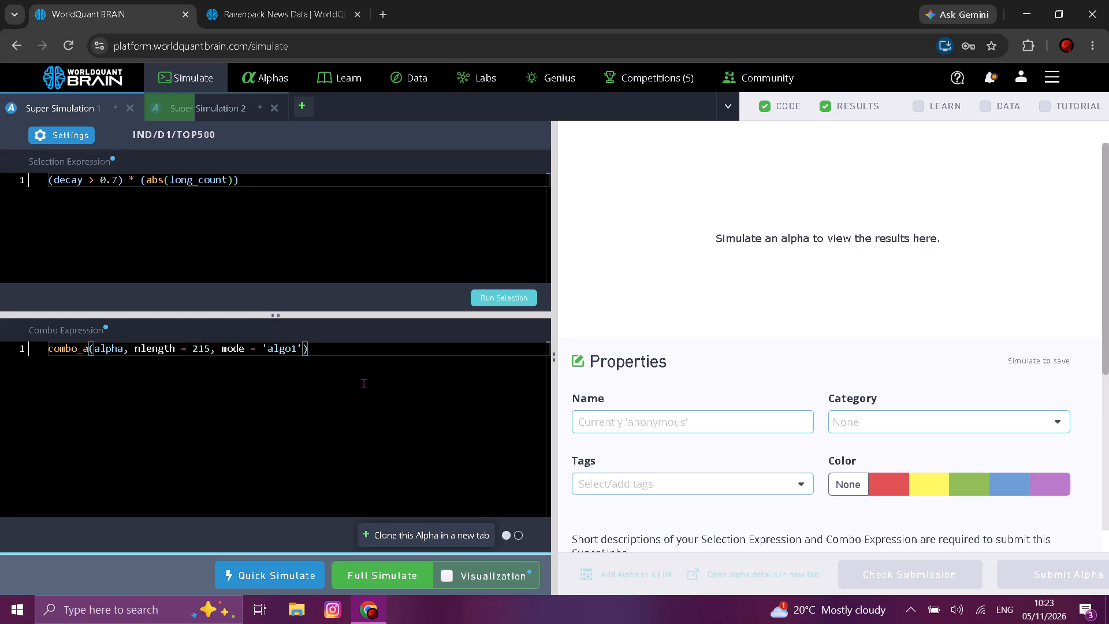
left_click(381, 580)
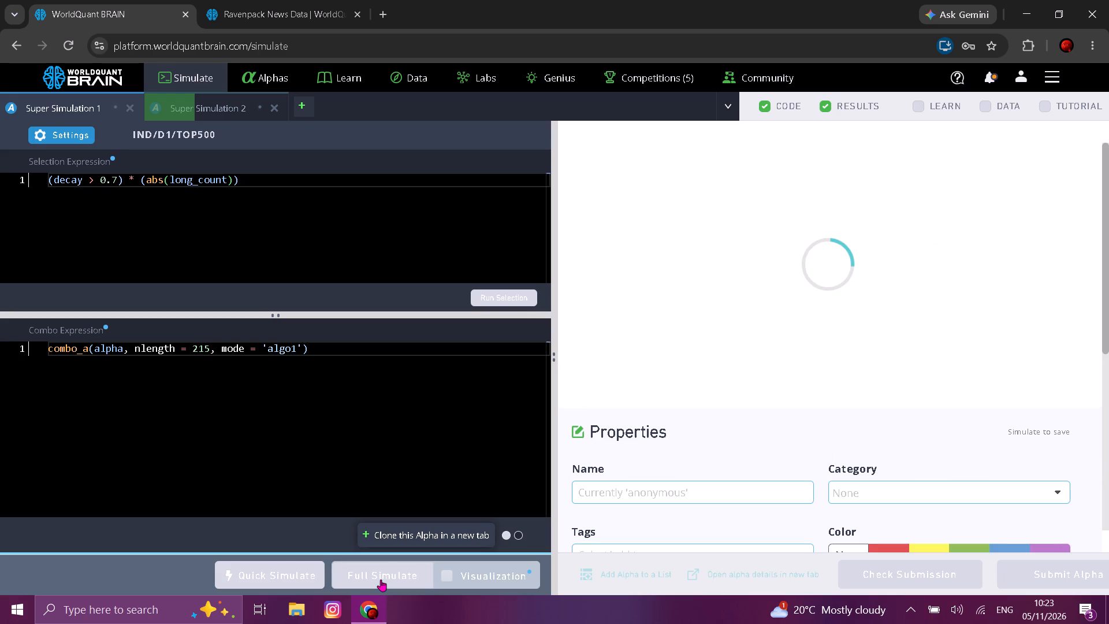
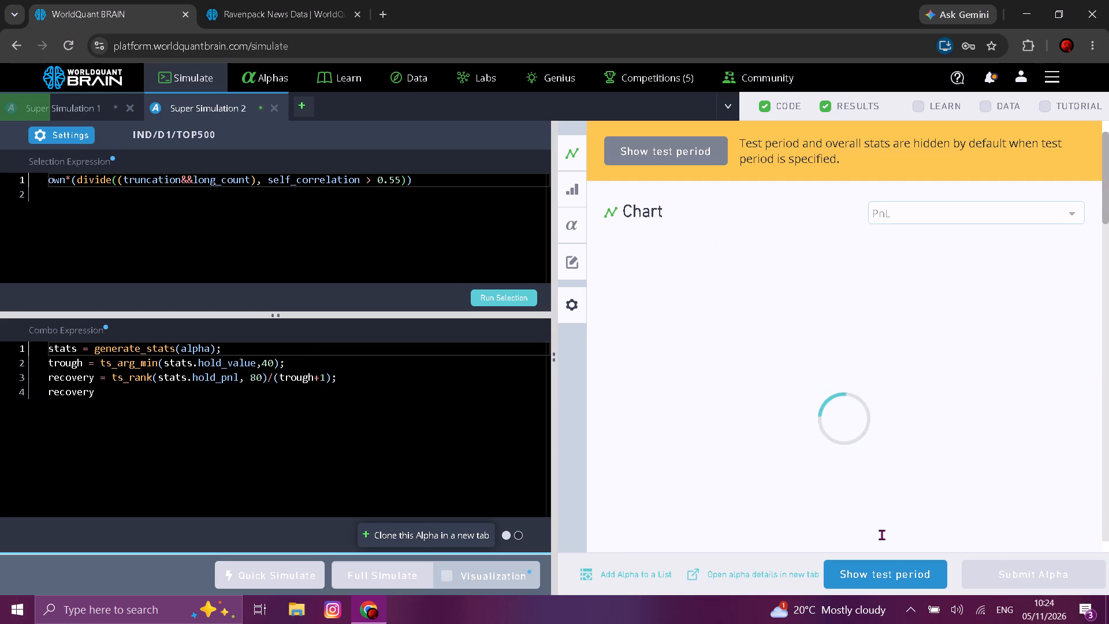
Show the test period for Super Simulation 2's results.
left_click(909, 574)
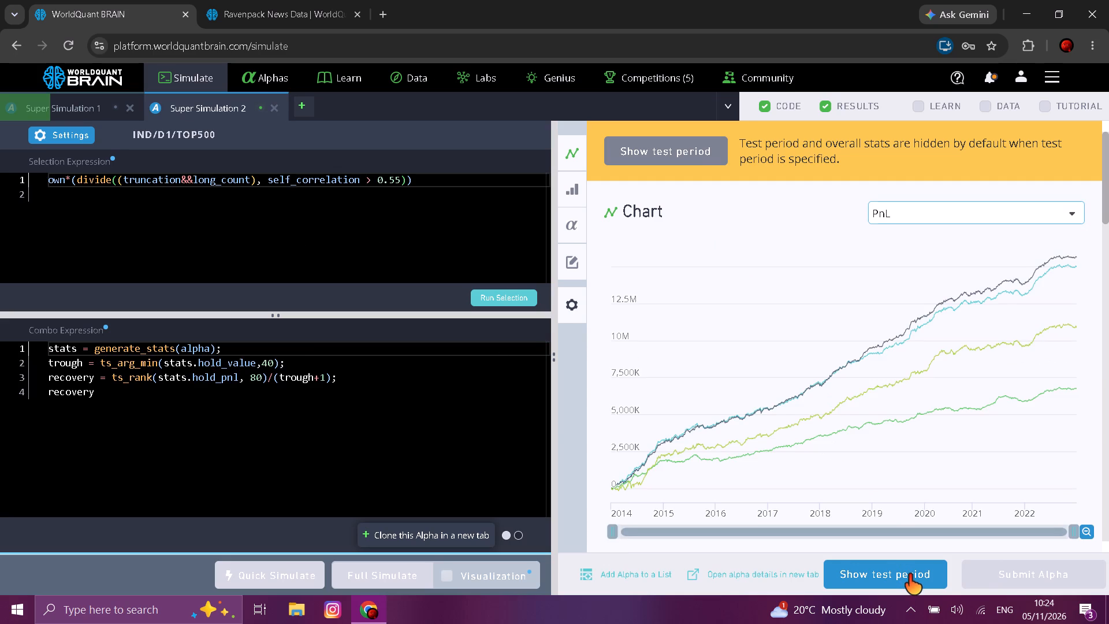
left_click(909, 574)
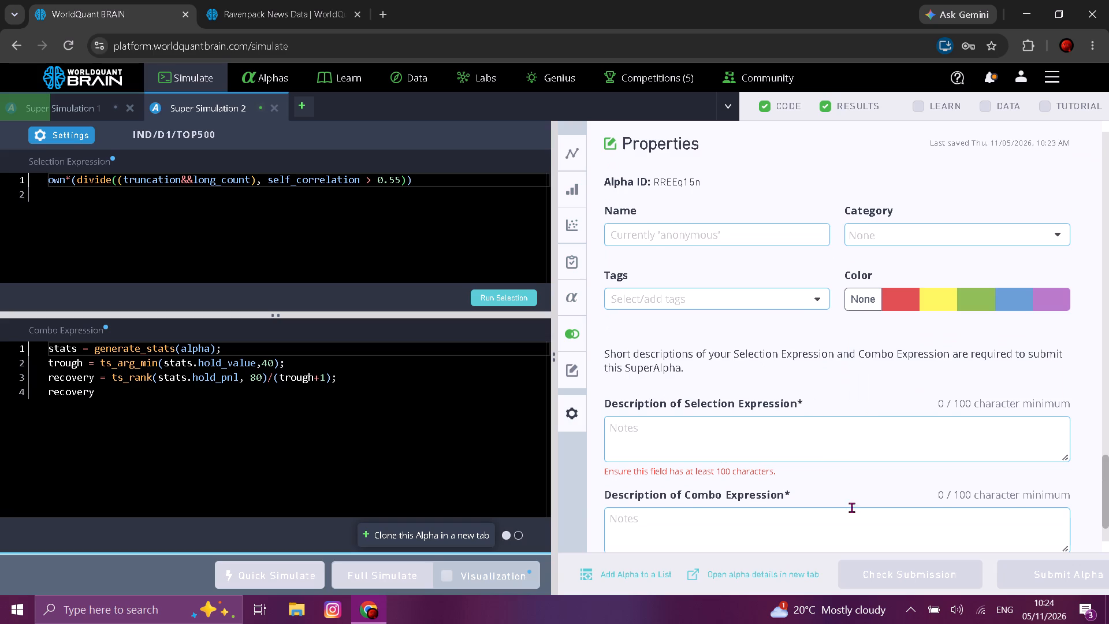
Fill both the selection and combo expression descriptions of Super Simulation 2 with a copy of its whole combo expression.
left_click(783, 446)
triple_click(165, 372)
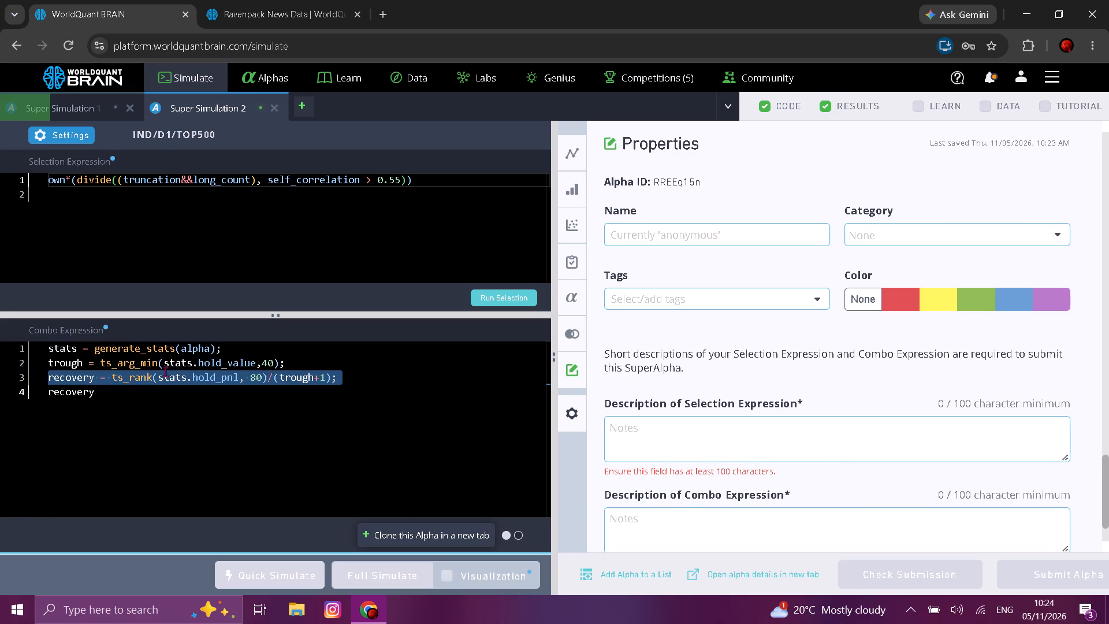
key("ctrl+a")
key("ctrl+c")
key("ctrl+c")
key("ctrl+c")
key("ctrl+c")
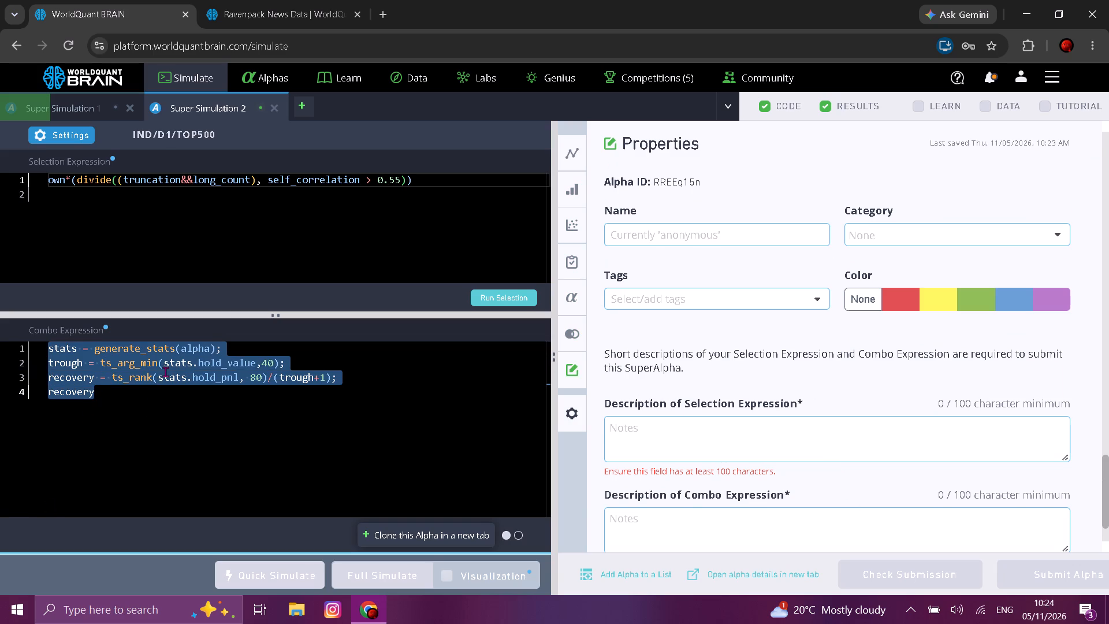
left_click(699, 426)
key("ctrl+v")
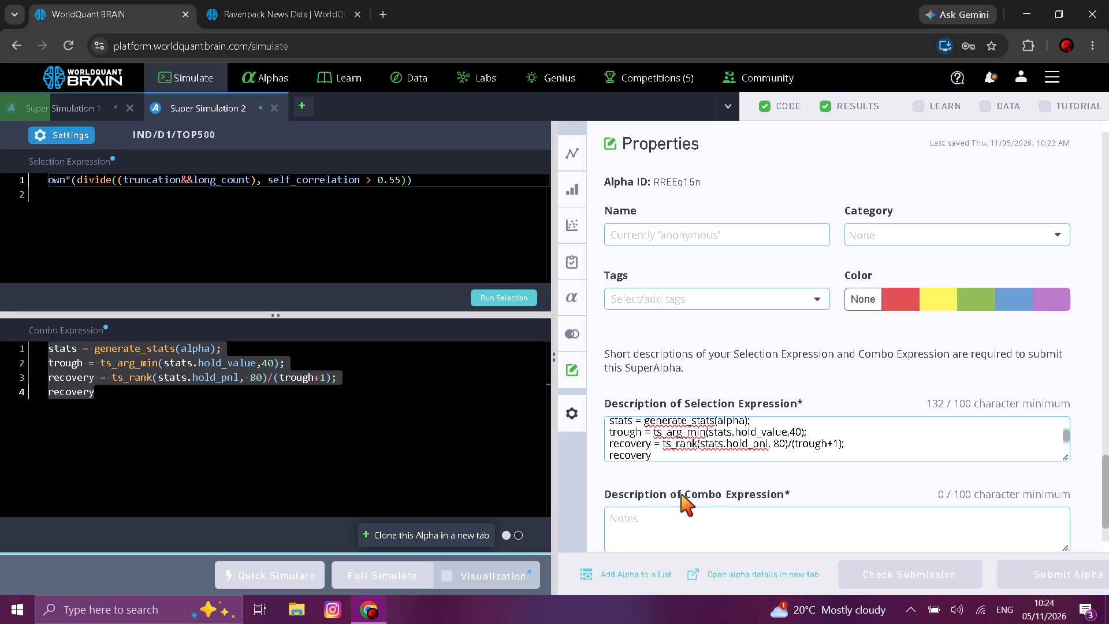
left_click(677, 523)
key("ctrl+v")
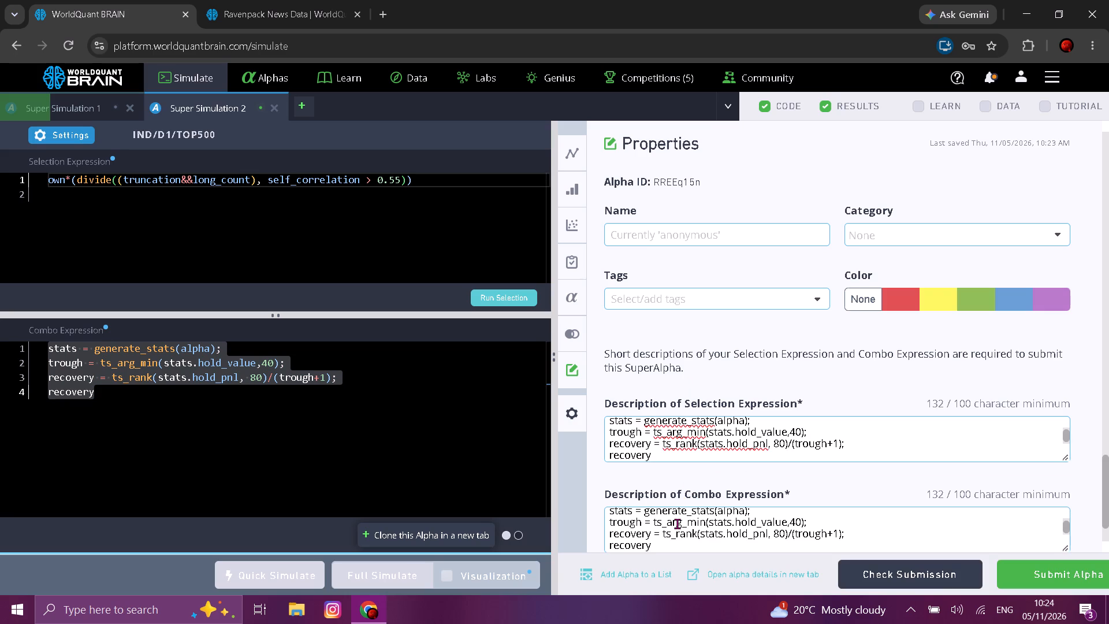
Check Super Simulation 2 for submission and expand the failed tests in its IS Testing Status.
left_click(874, 576)
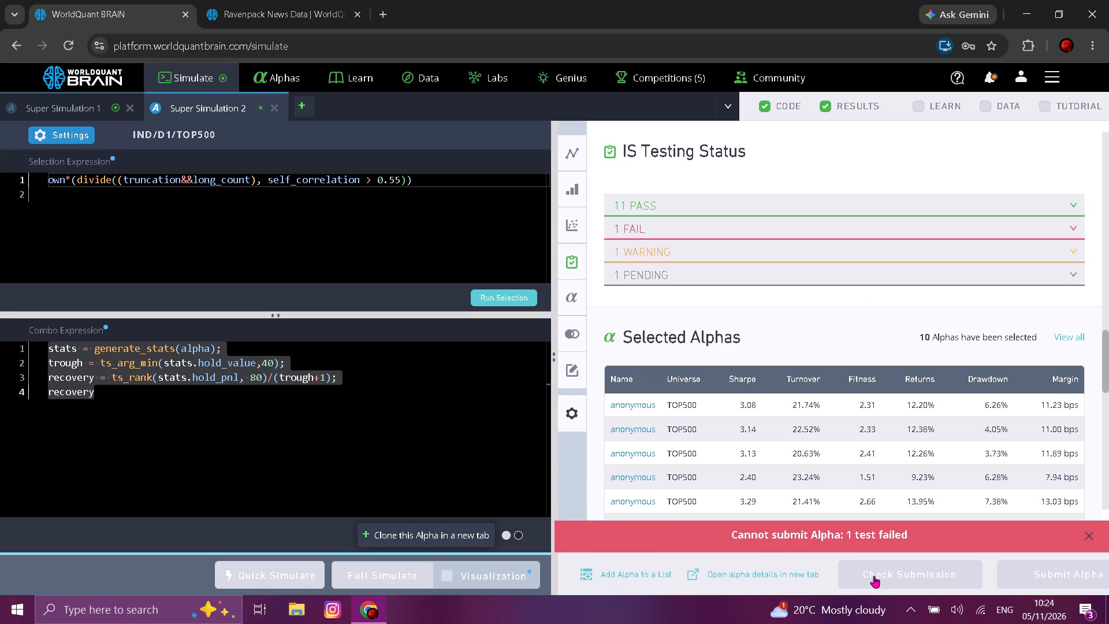
left_click(697, 230)
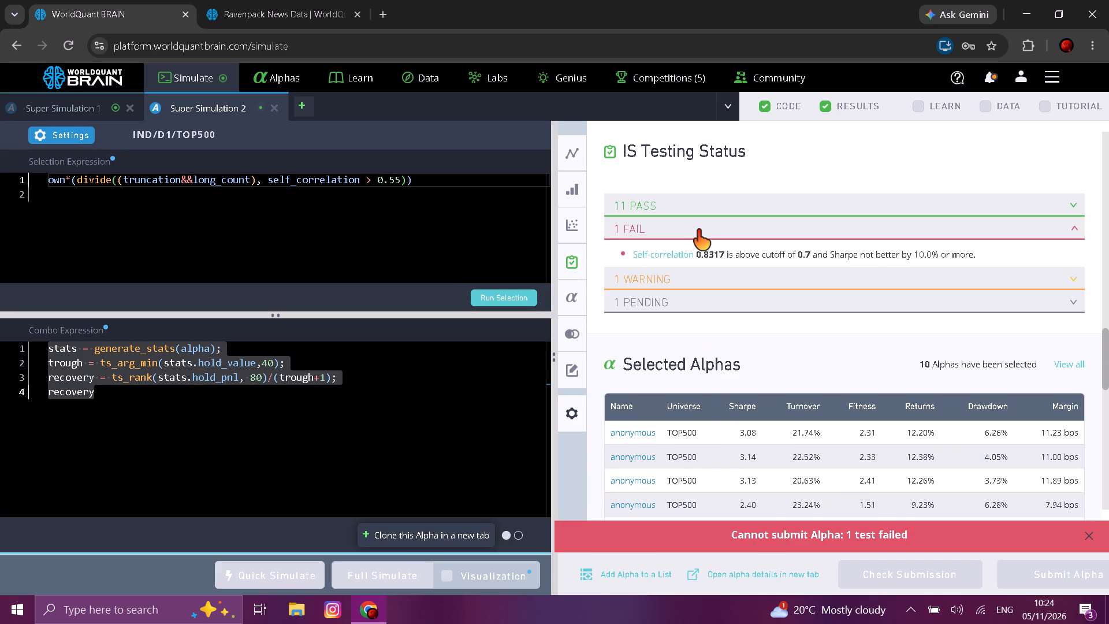
In Super Simulation 2's combo expression, set the ts_rank window to 60 and the ts_arg_min window to 10, and run a full simulation.
left_click(460, 356)
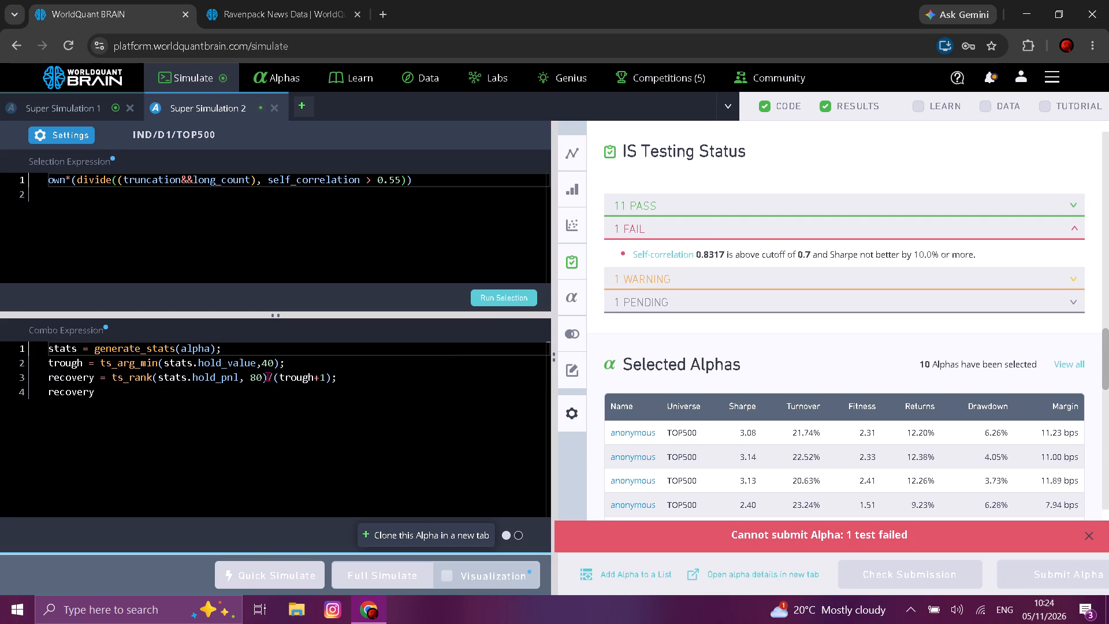
left_click(265, 376)
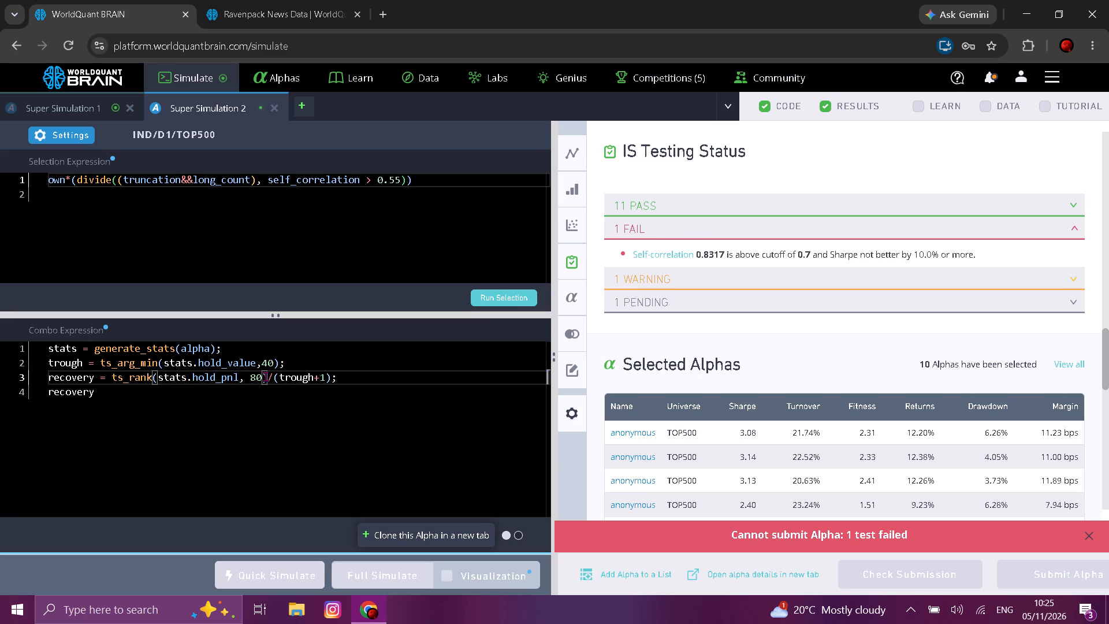
left_click(262, 376)
key("BackSpace")
key("BackSpace")
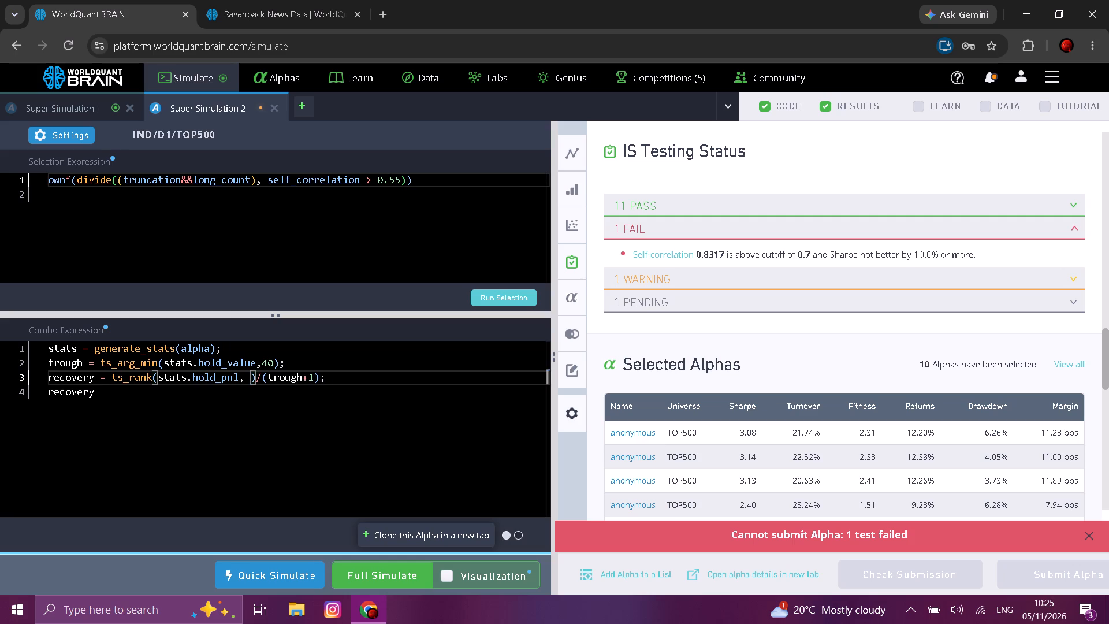
type("60")
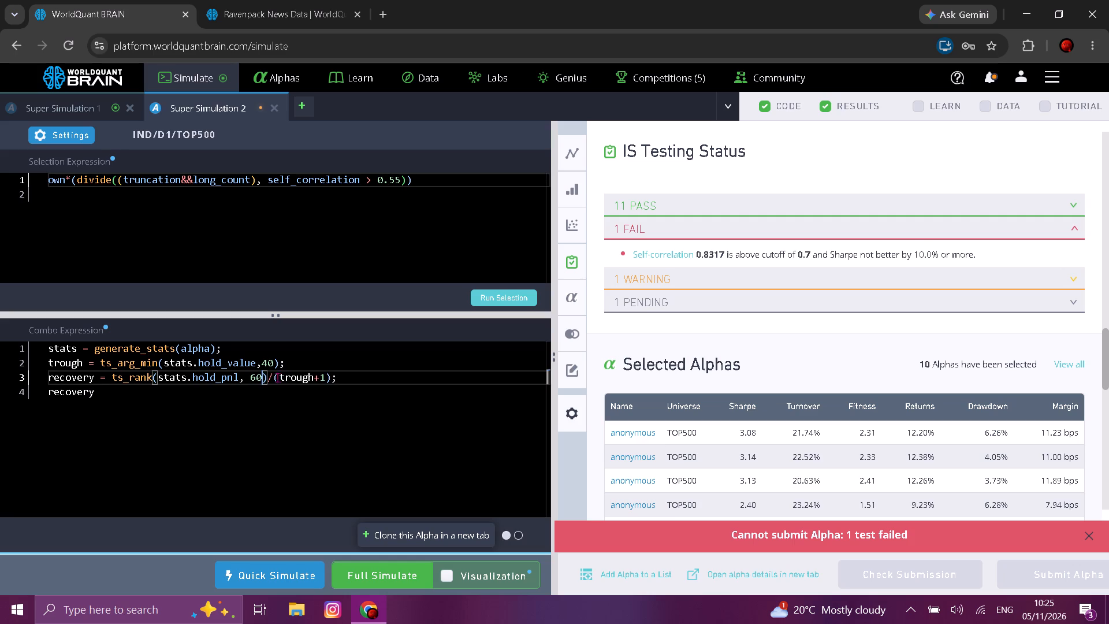
left_click(273, 364)
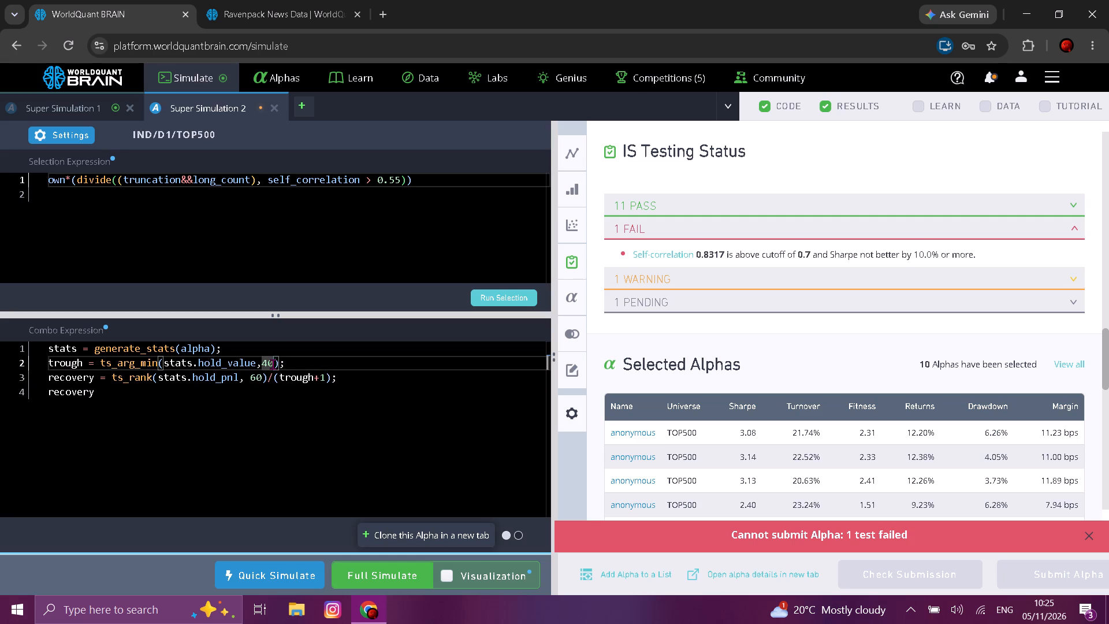
key("BackSpace")
key("BackSpace")
key("1")
key("0")
left_click(371, 582)
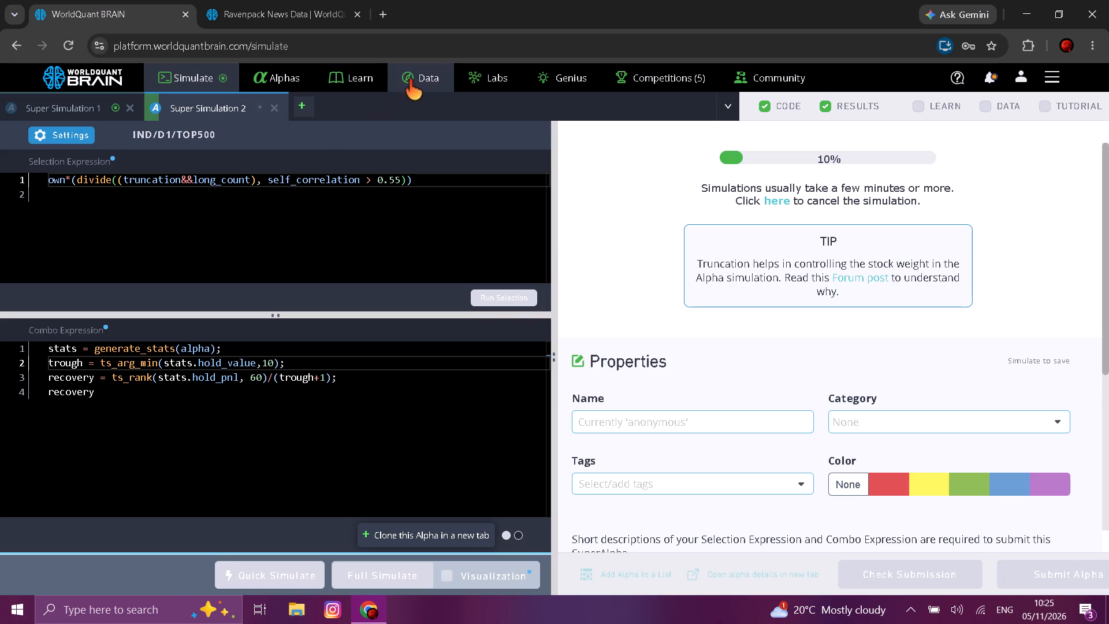
Filter the submitted alphas list to region IND and type Super.
left_click(283, 70)
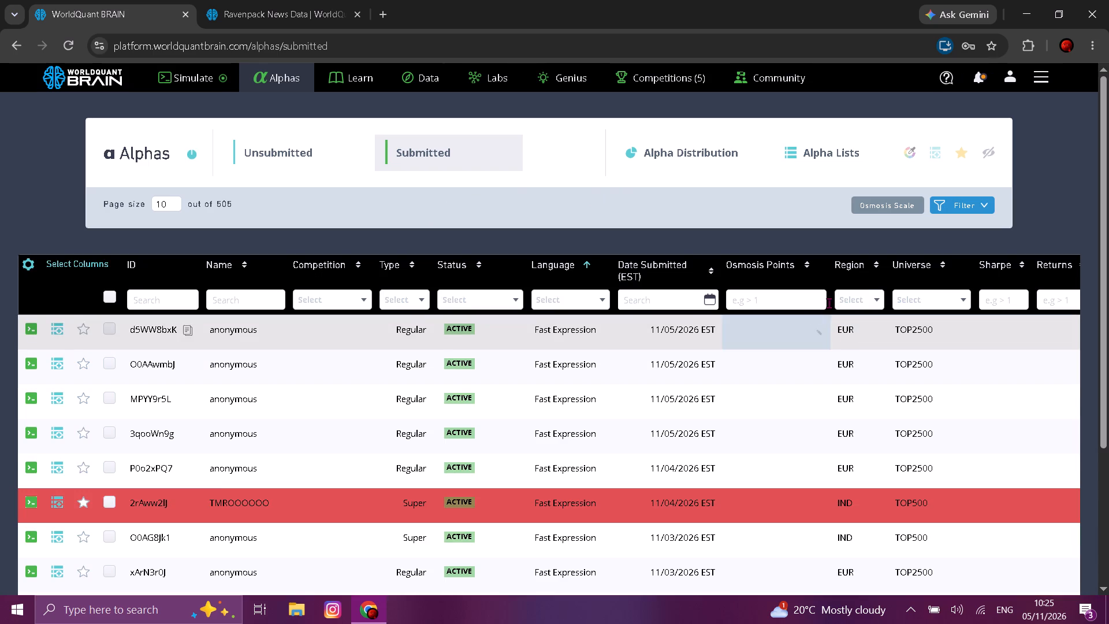
left_click(858, 296)
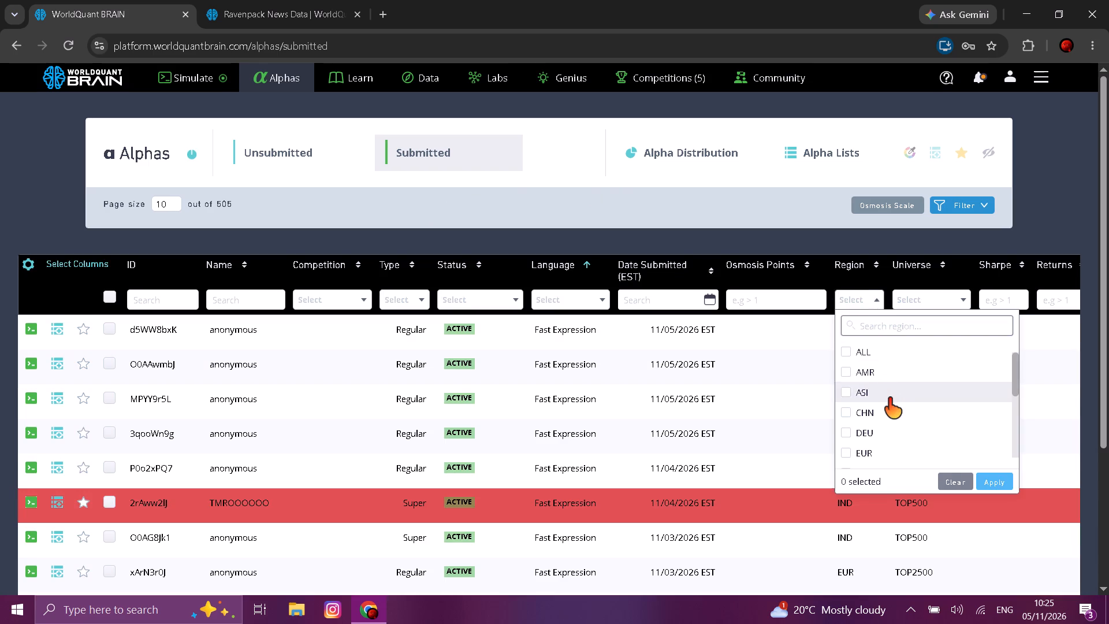
scroll(888, 398, "down", 1)
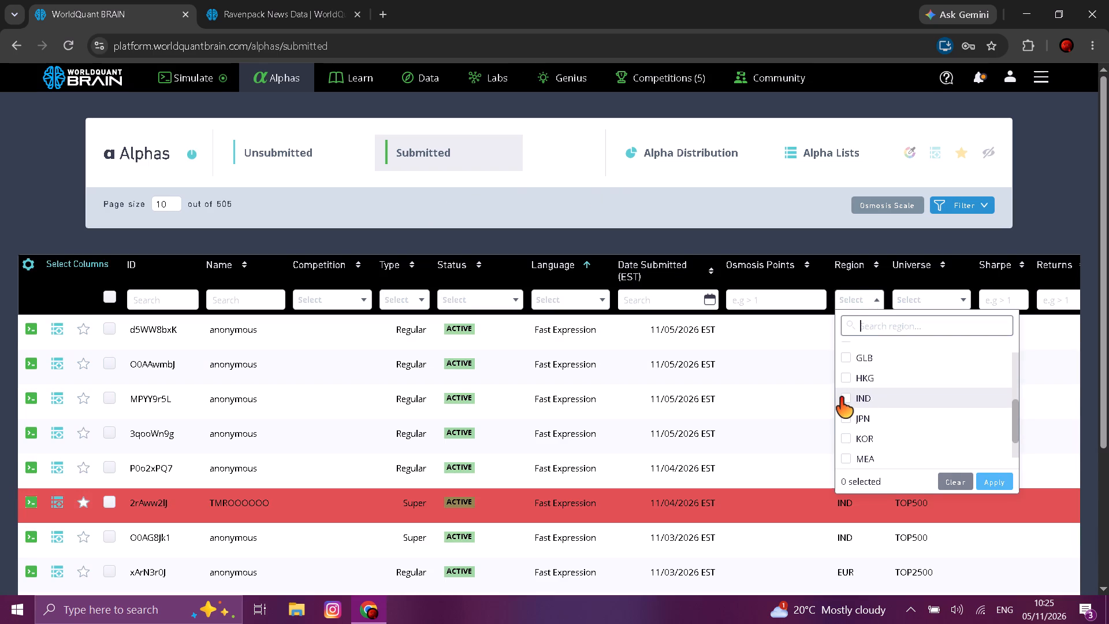
left_click(840, 398)
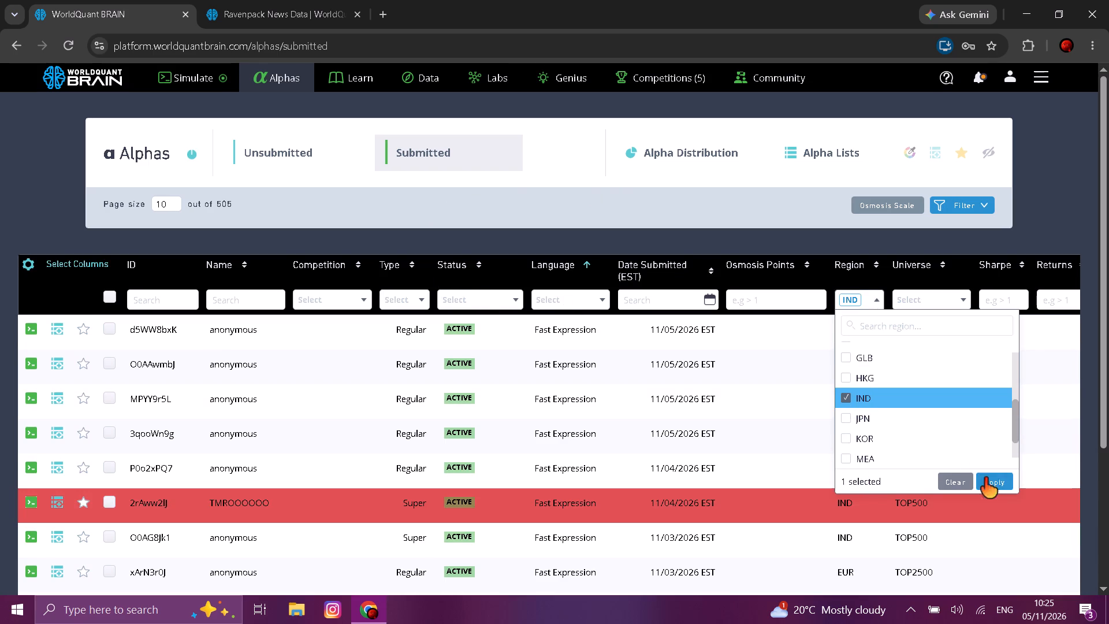
left_click(995, 482)
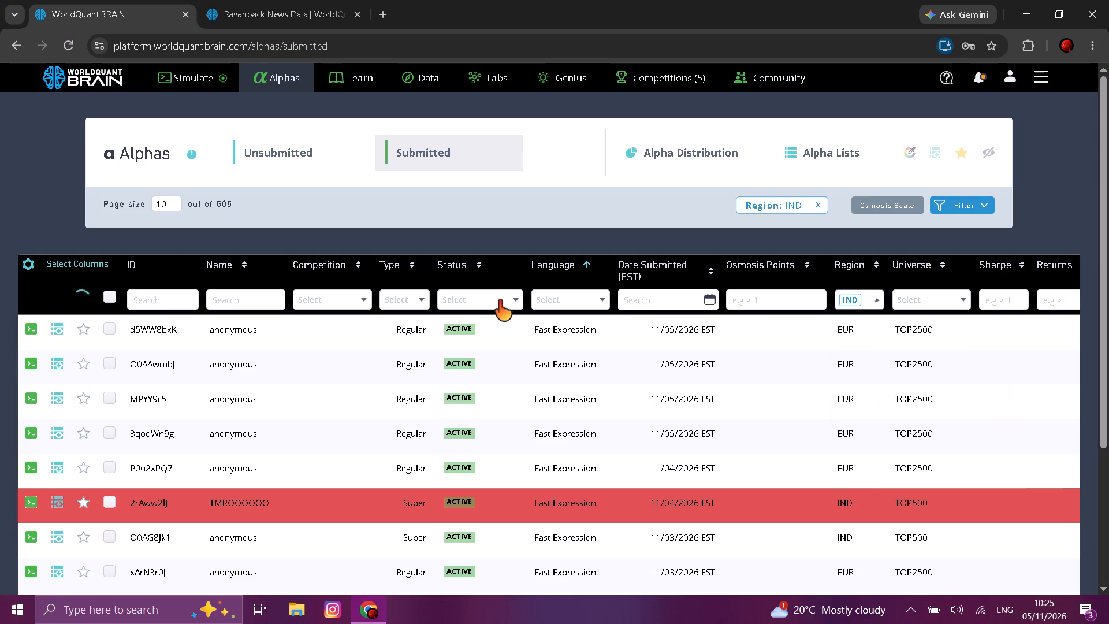
left_click(396, 298)
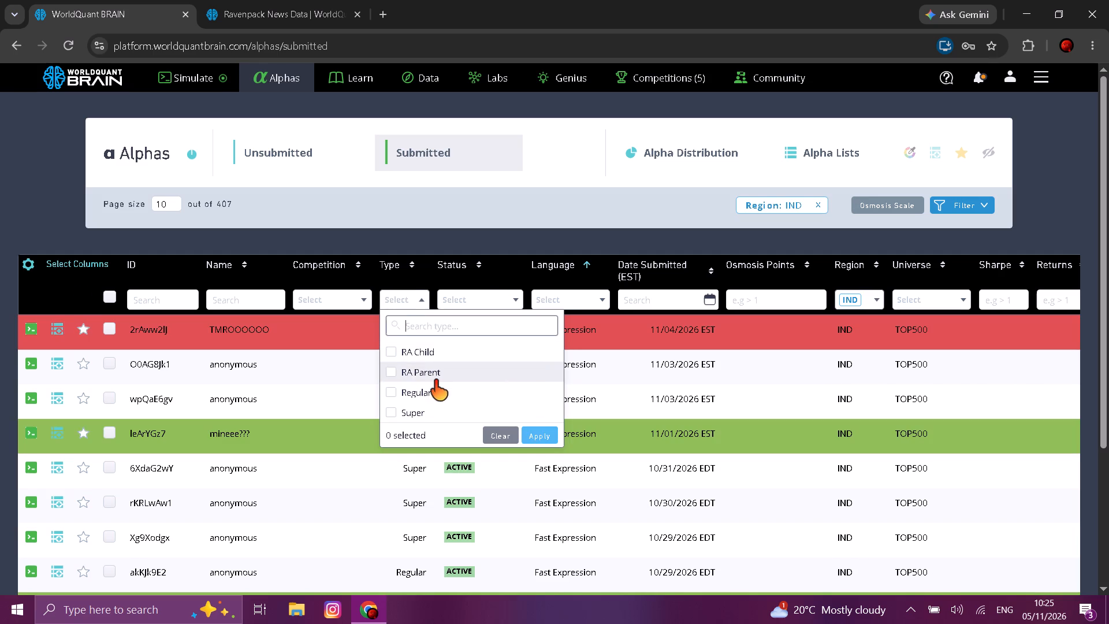
left_click(433, 410)
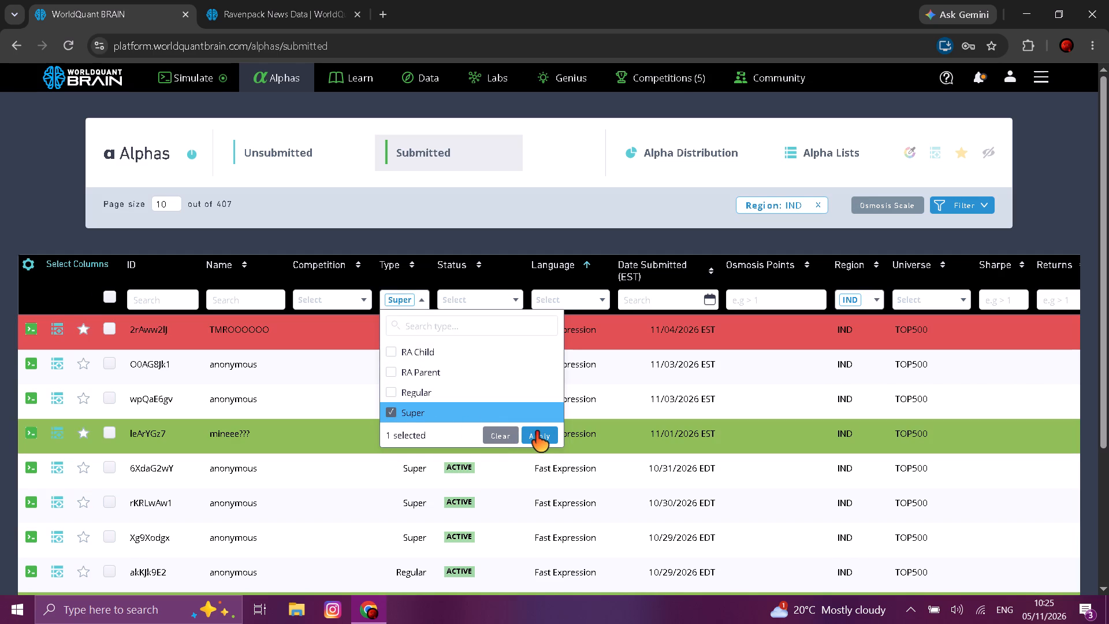
left_click(535, 432)
Open the details of SuperAlpha d5Zak0aE, dated 08/12/2026, on page 7 of the filtered submitted list.
scroll(762, 471, "down", 1)
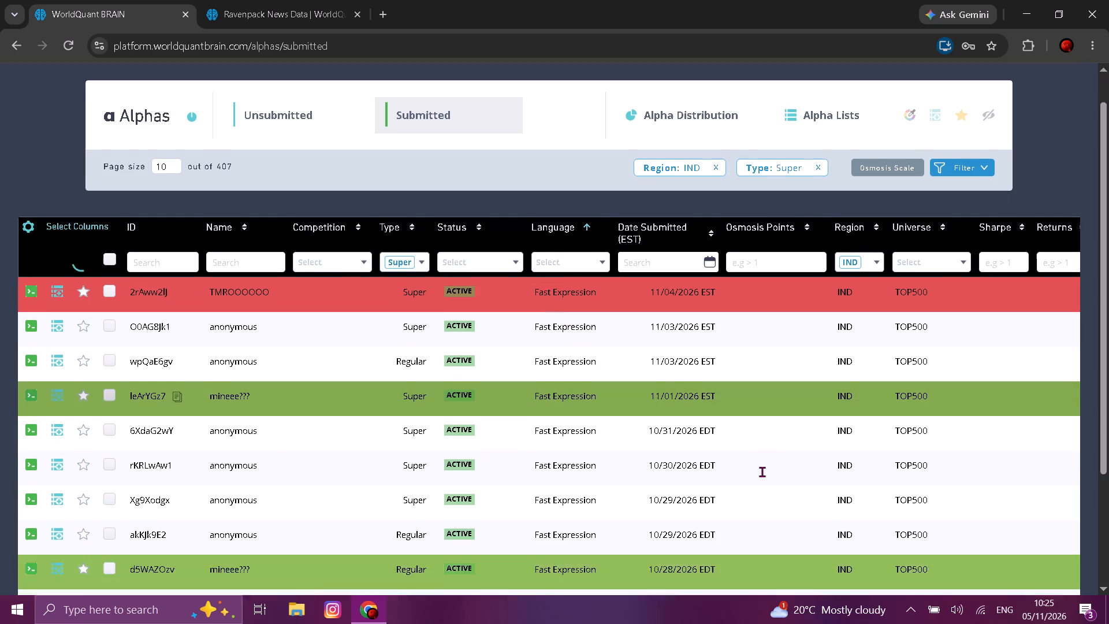
scroll(762, 471, "down", 4)
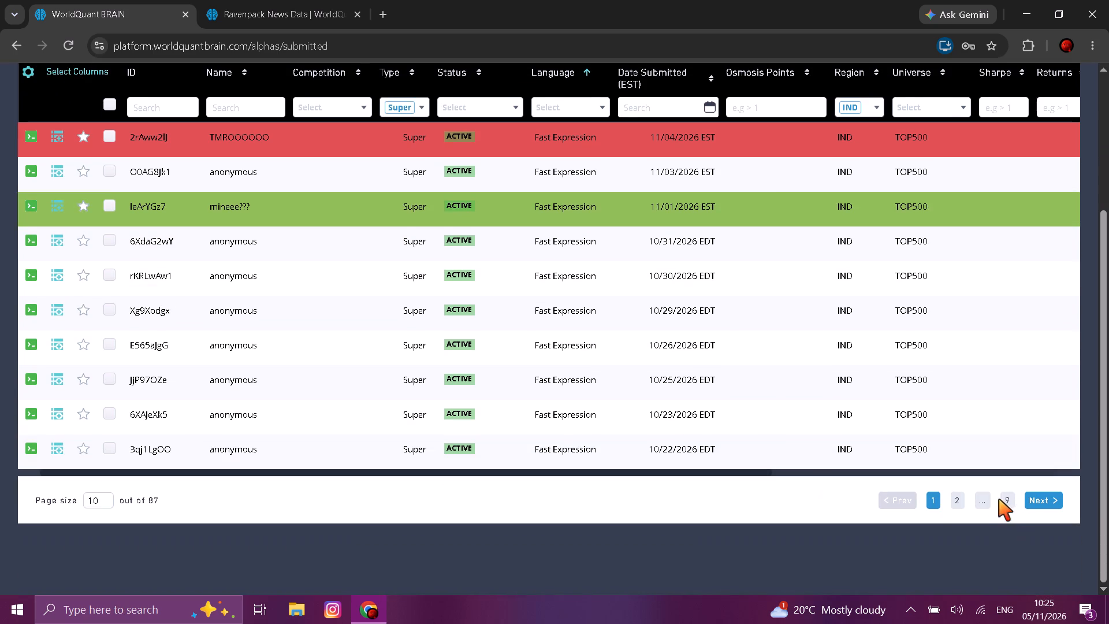
left_click(1004, 496)
left_click_drag(1004, 496, 998, 496)
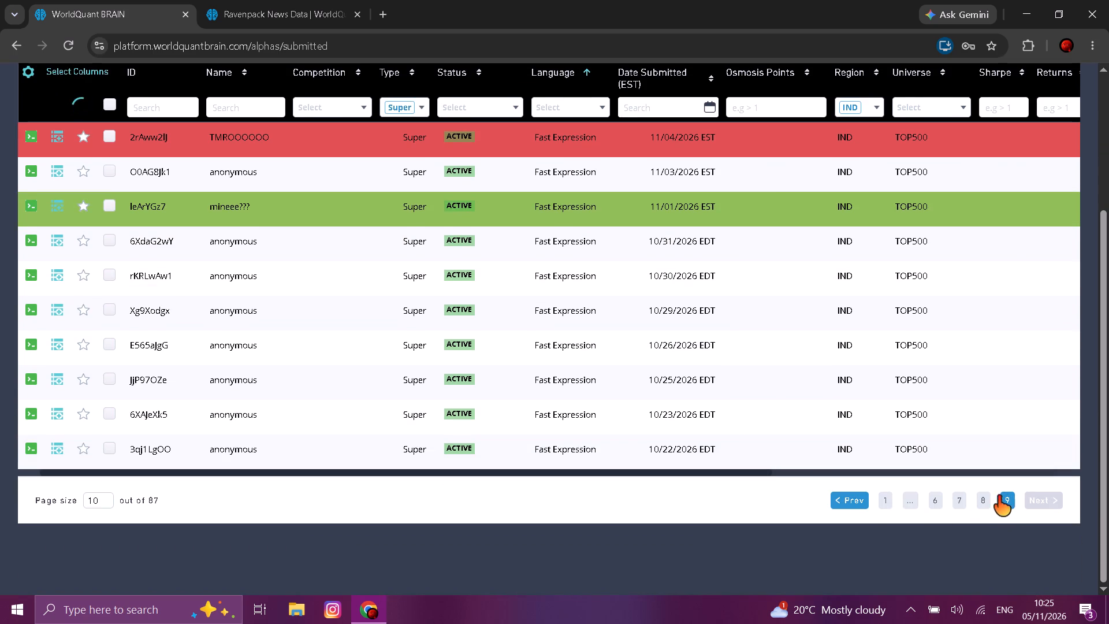
left_click_drag(998, 496, 958, 495)
left_click(958, 495)
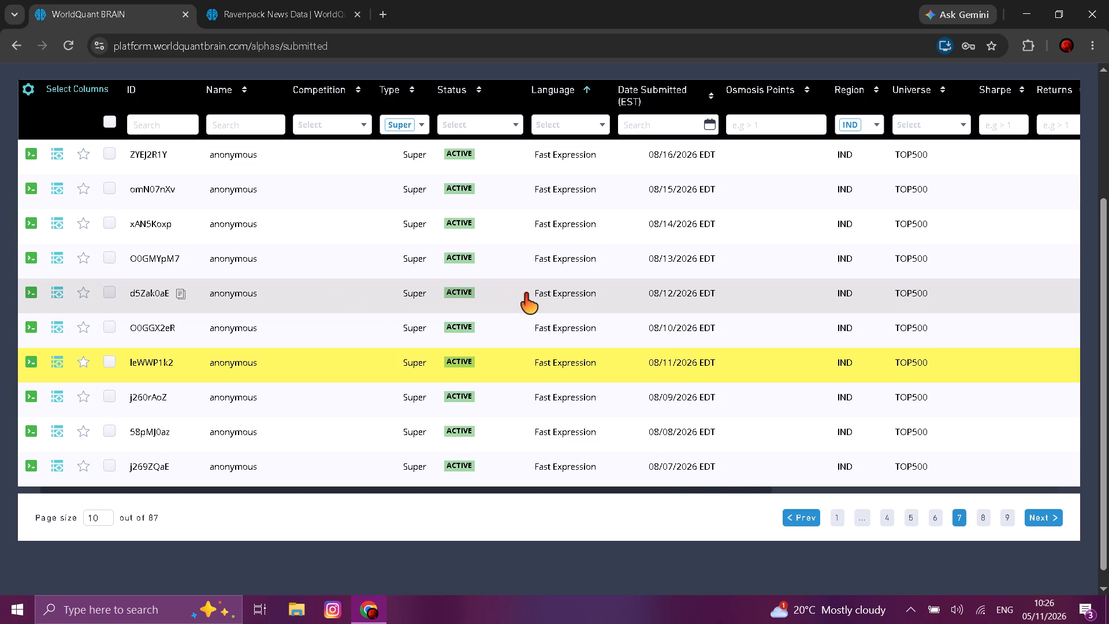
left_click(524, 294)
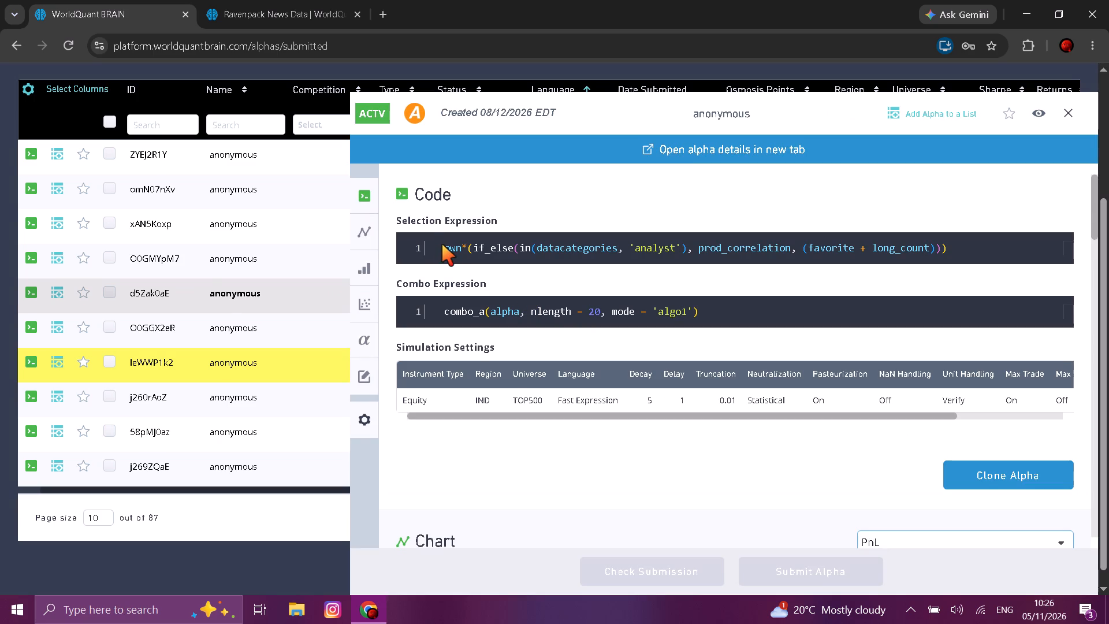
Copy the whole selection expression of this SuperAlpha, the if_else one using datacategories 'analyst', prod_correlation and favorite + long_count.
left_click_drag(442, 244, 694, 254)
left_click_drag(694, 254, 818, 250)
double_click(812, 251)
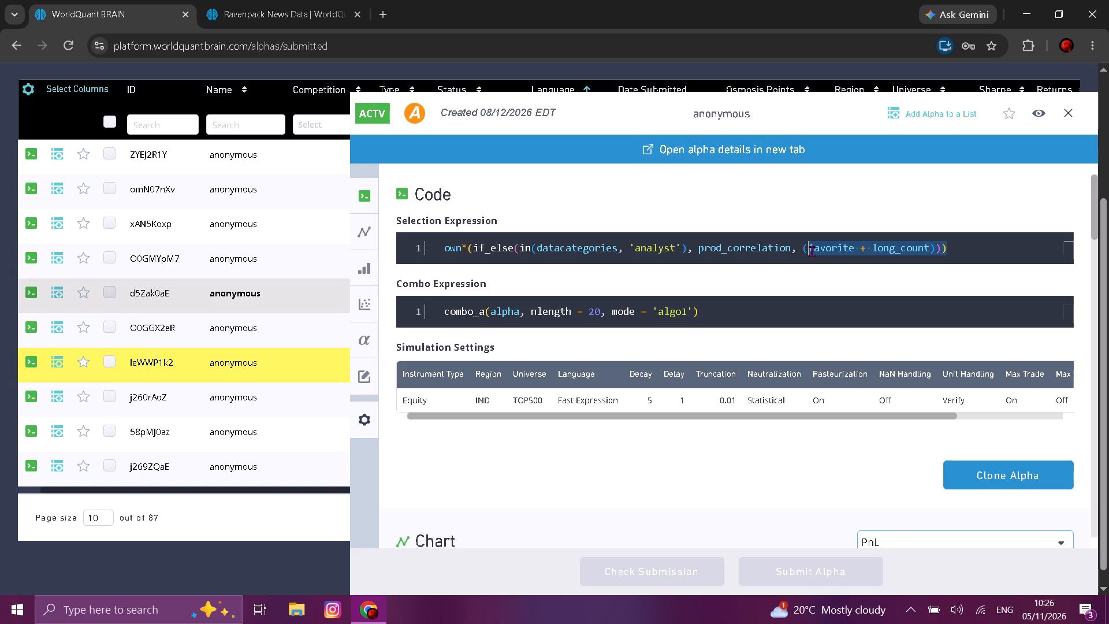
key("ctrl+a")
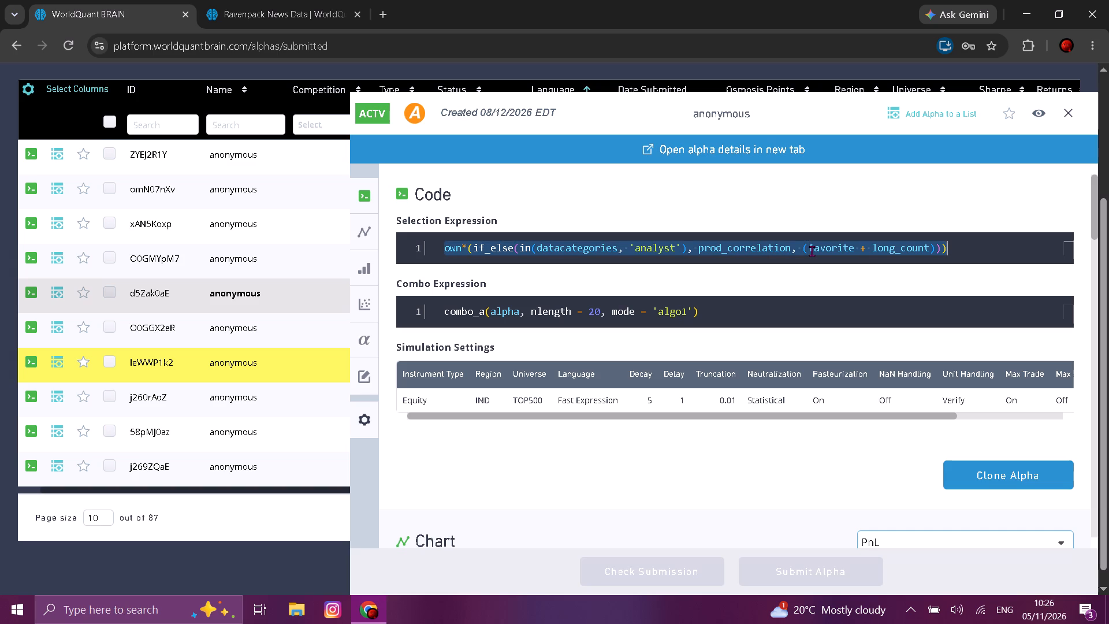
key("ctrl+c")
key("ctrl+c")
key("ctrl+c")
left_click_drag(812, 251, 601, 228)
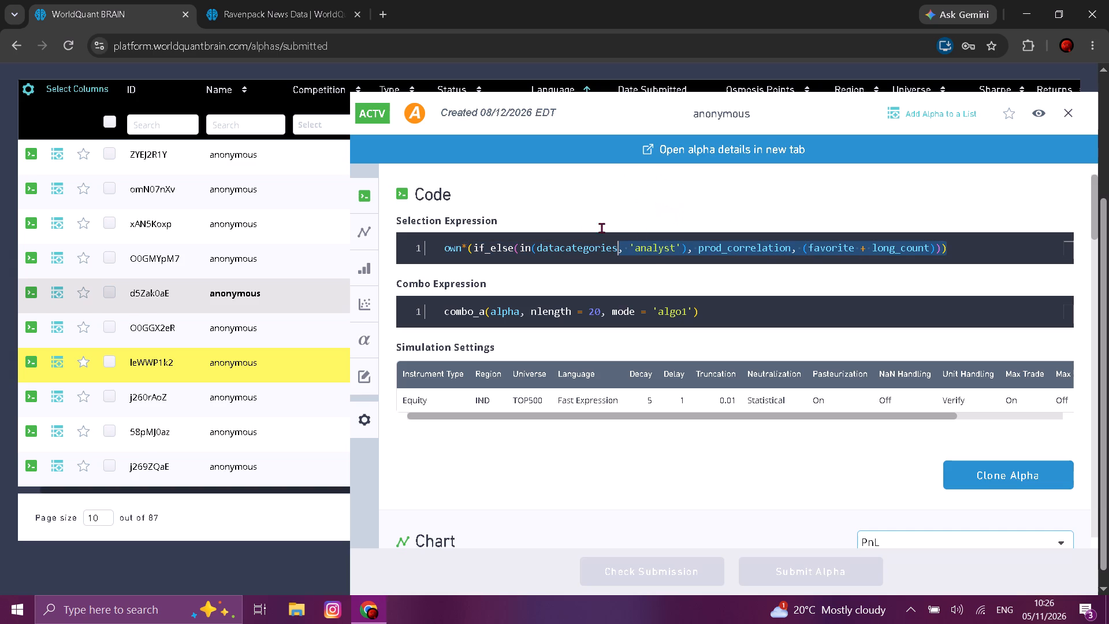
left_click_drag(601, 228, 425, 239)
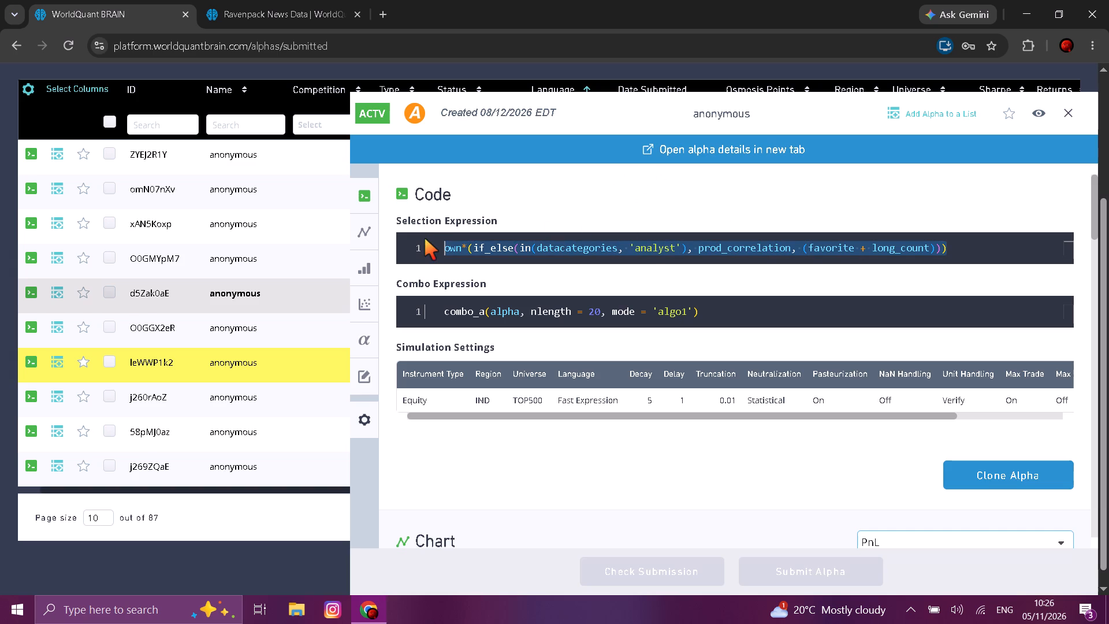
Copy the highlighted if_else selection expression of SuperAlpha d5Zak0aE to the clipboard and close its details.
key("ctrl+c")
key("ctrl+c")
left_click(1068, 108)
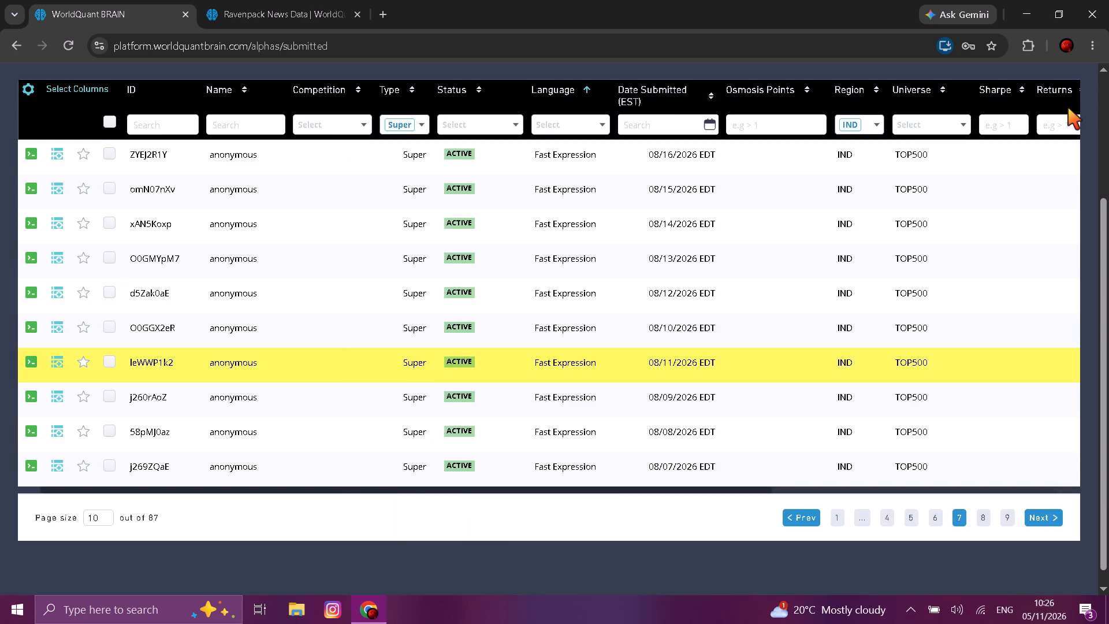
double_click(1068, 108)
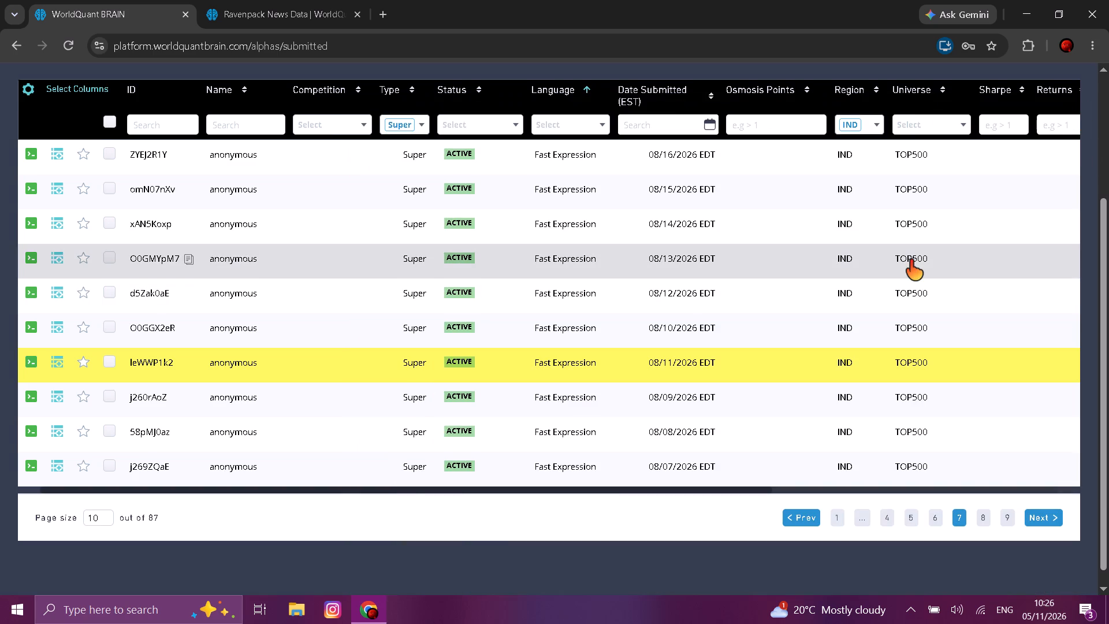
Clone SuperAlpha E5vXPZ7J, dated 09/03/2026, from page 5 of the filtered submitted list into a new simulation.
left_click(909, 522)
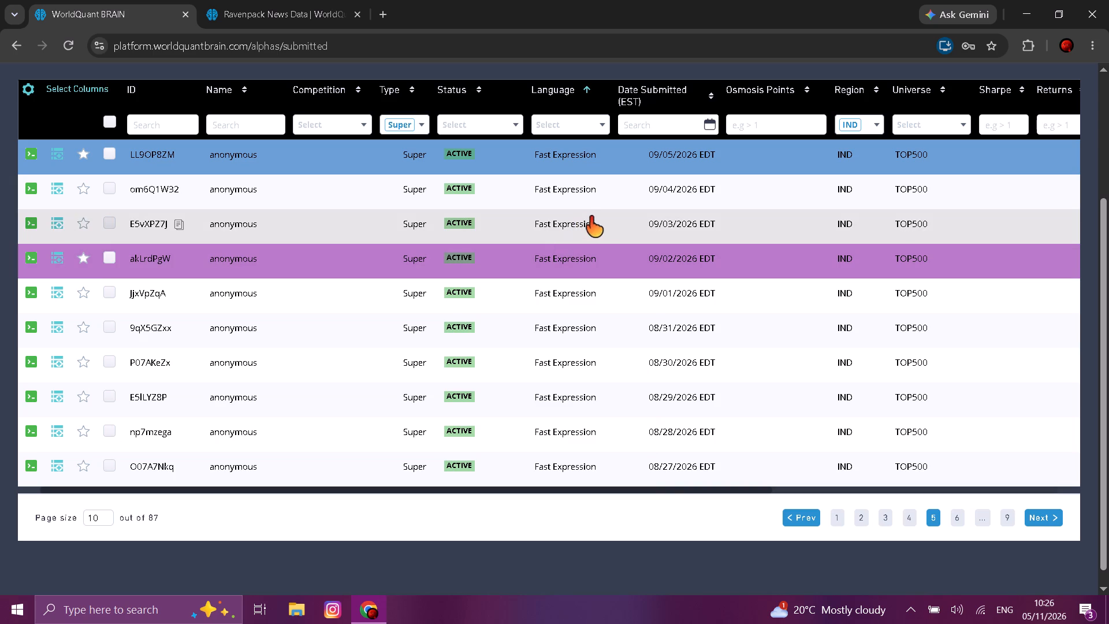
left_click(606, 217)
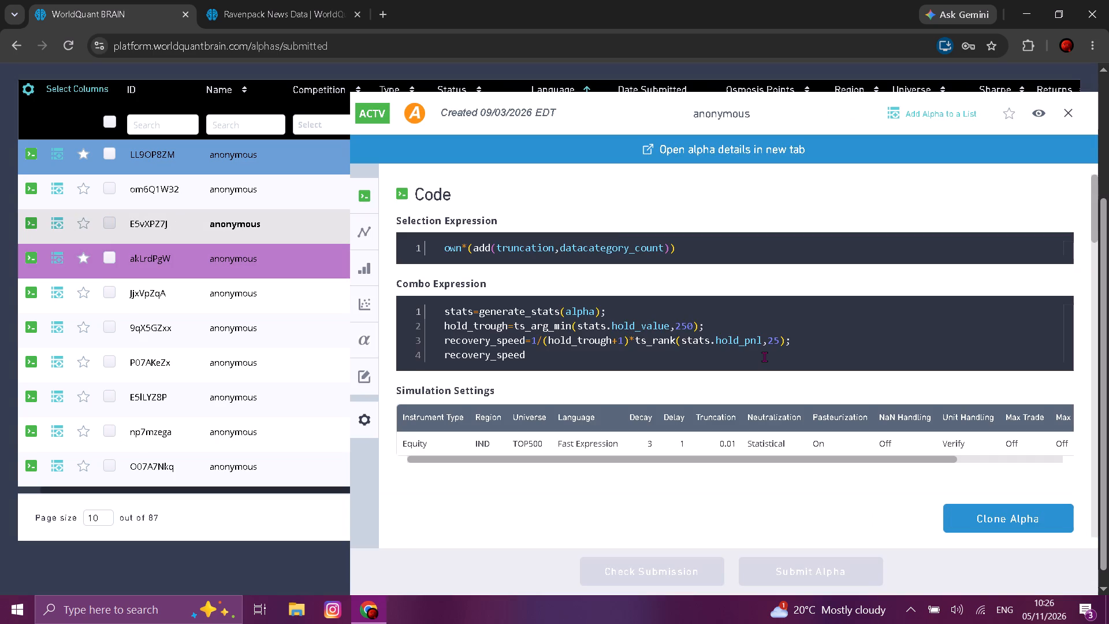
left_click(1030, 515)
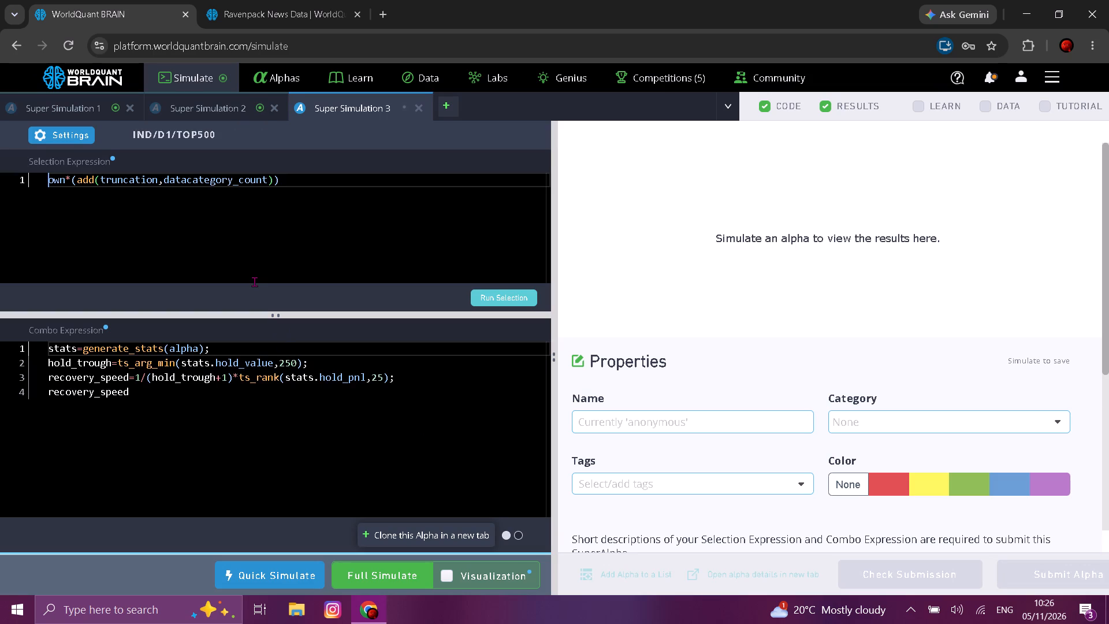
Replace Super Simulation 3's whole selection expression with the copied if_else expression using datacategories 'analyst'.
double_click(193, 185)
key("ctrl+a")
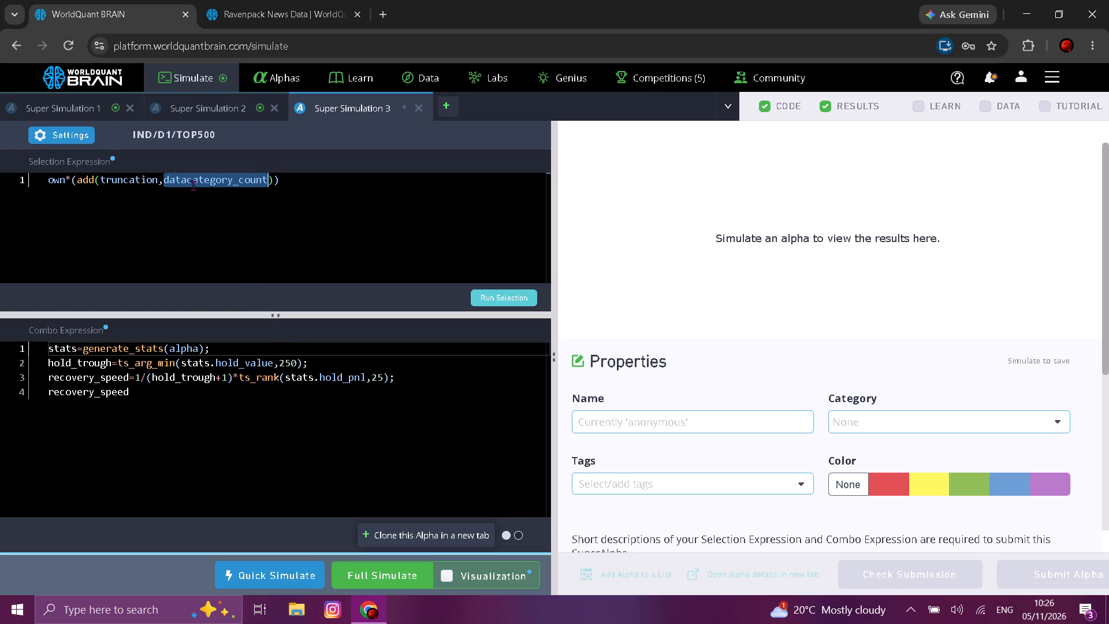
key("ctrl+v")
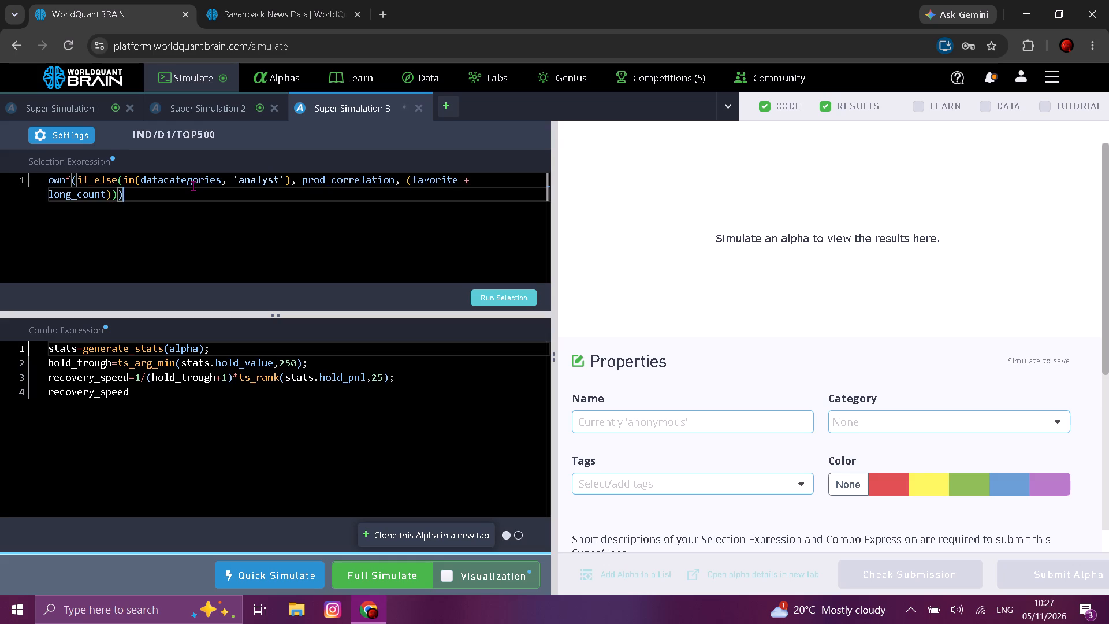
In Super Simulation 3's combo expression, set the ts_arg_min window to 180 and the ts_rank window to 20.
left_click(294, 362)
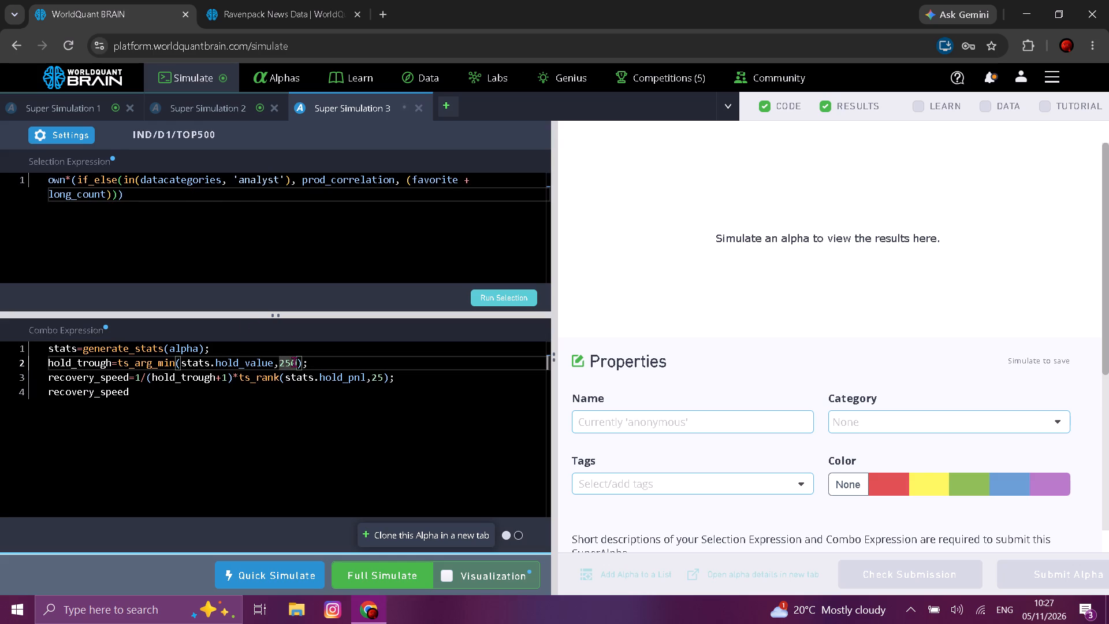
key("BackSpace")
key("BackSpace")
key("BackSpace")
key("1")
type("80")
left_click(386, 375)
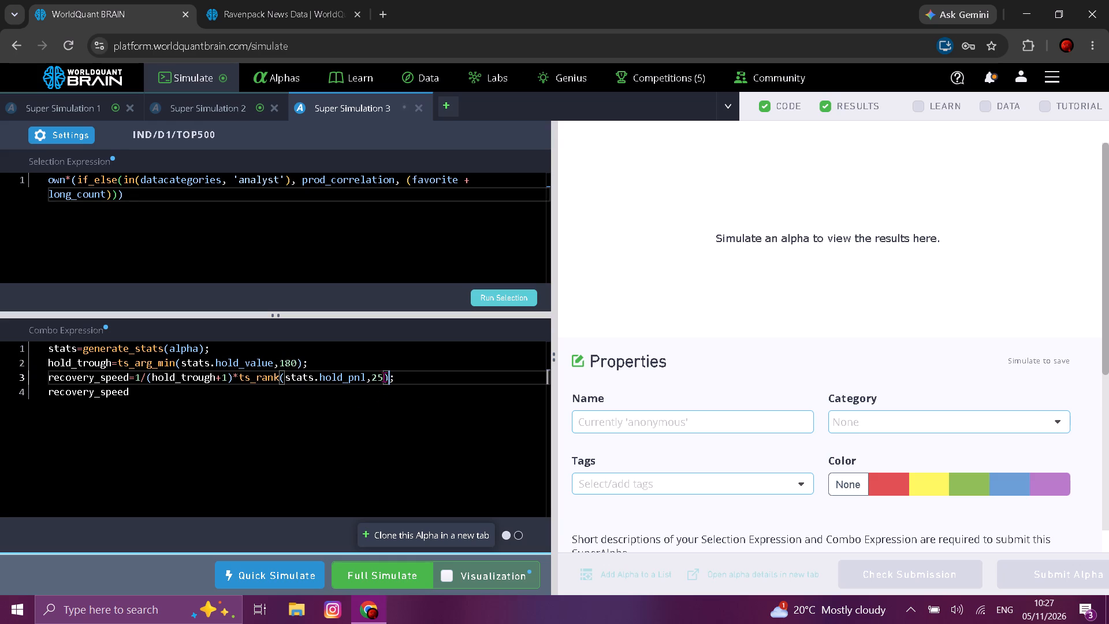
left_click(384, 377)
key("BackSpace")
key("0")
left_click(161, 288)
Review and apply Super Simulation 3's settings as they are, and run a full simulation.
left_click(87, 133)
scroll(306, 359, "down", 2)
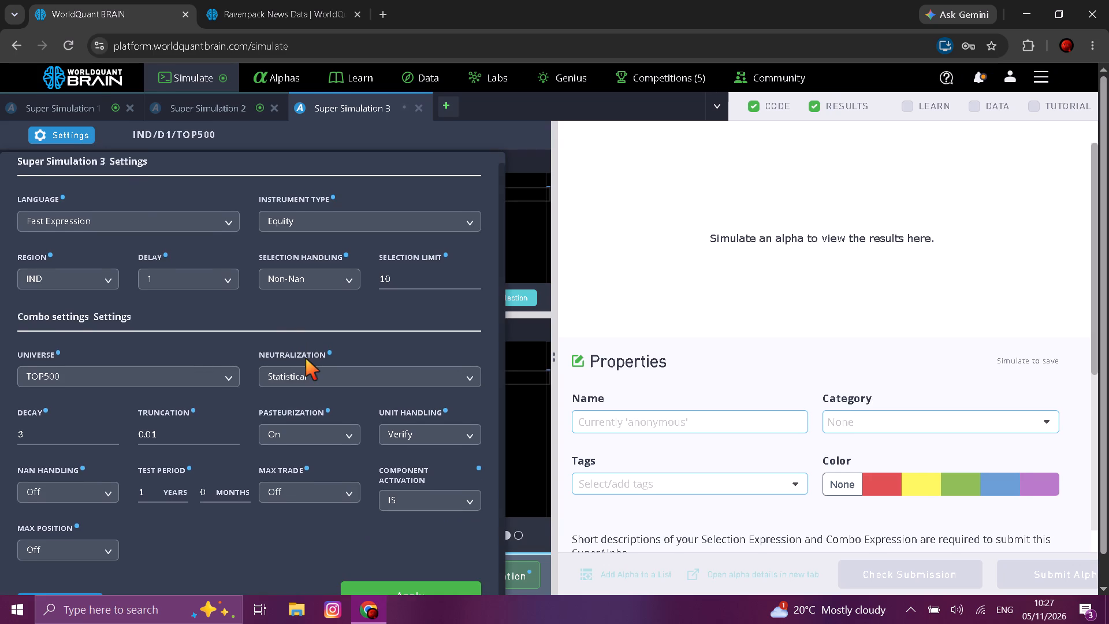
scroll(306, 359, "down", 2)
left_click(405, 563)
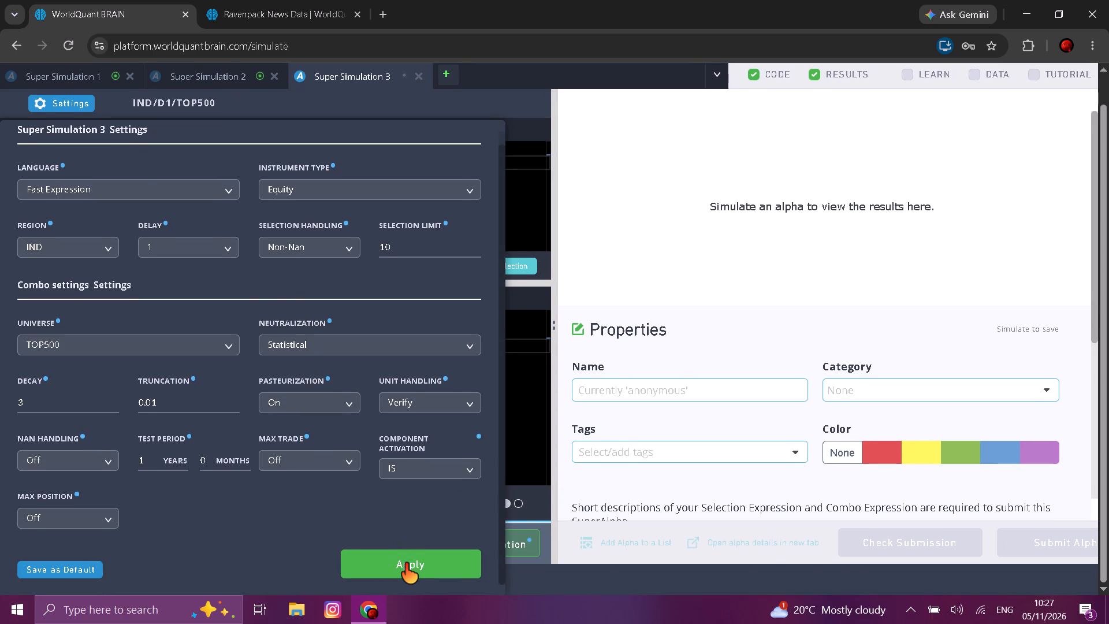
left_click(396, 574)
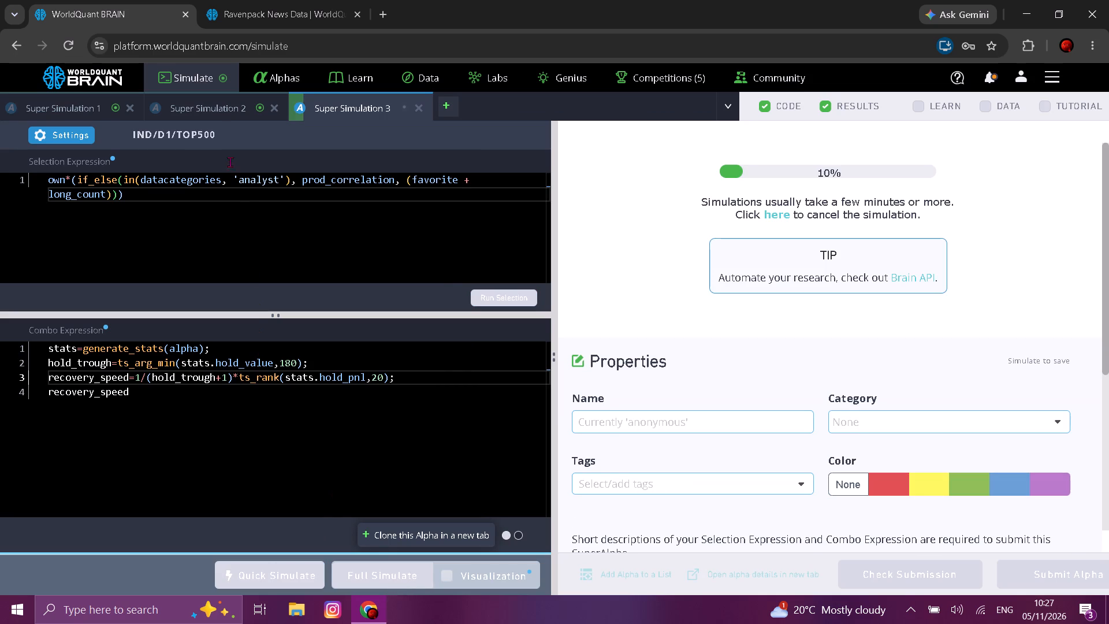
Show Super Simulation 2's test period, check its submission, and expand the failed tests in IS Testing Status.
left_click(208, 107)
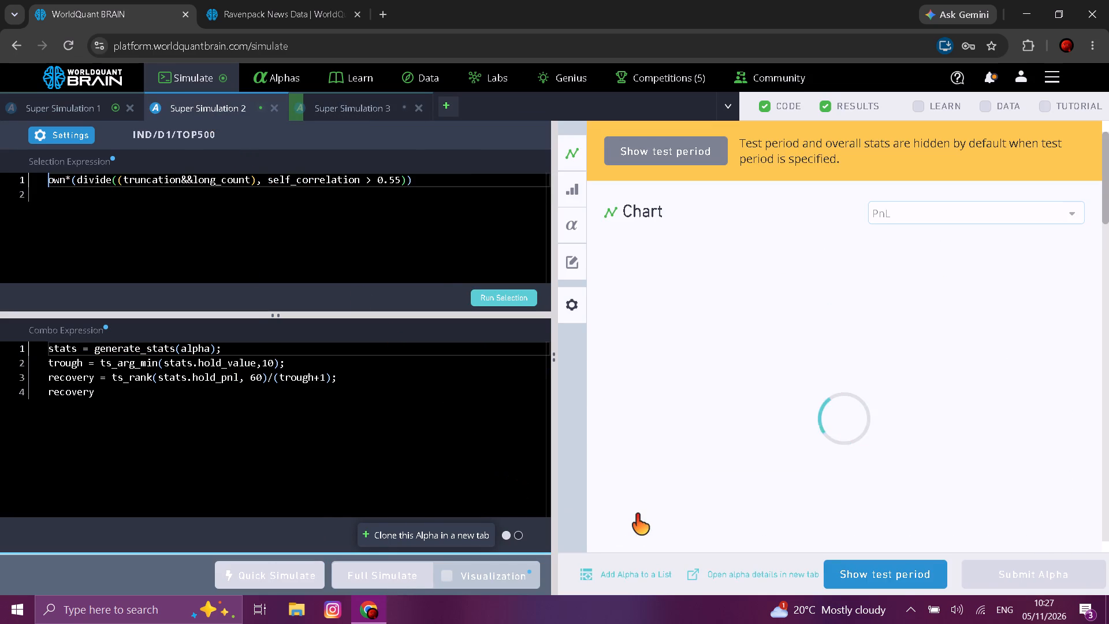
left_click(878, 571)
left_click(878, 571)
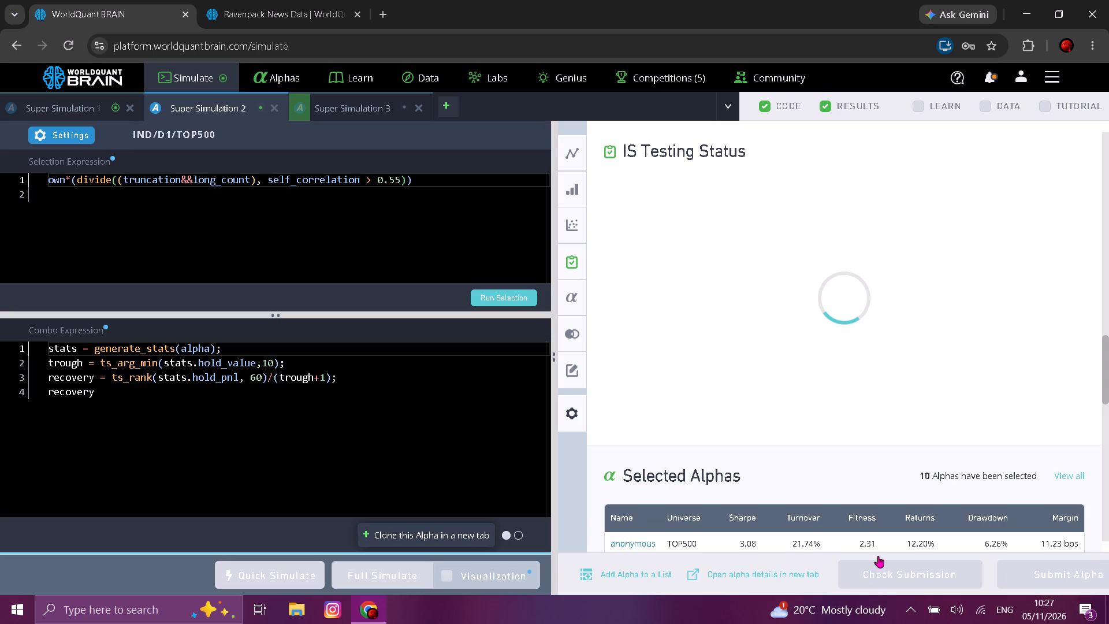
left_click(727, 236)
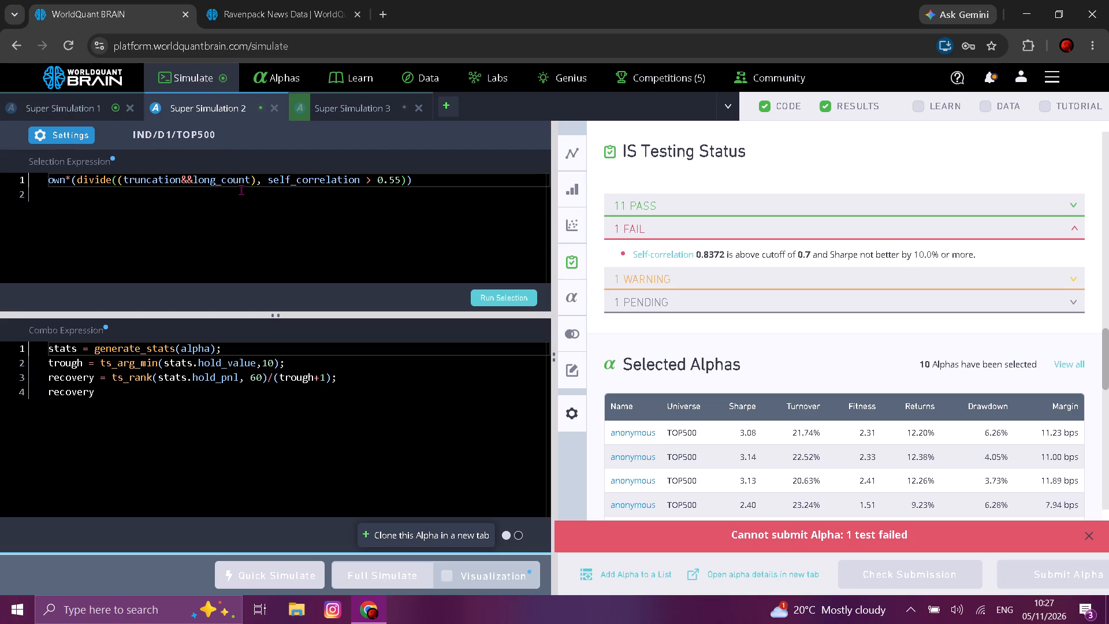
Replace Super Simulation 2's whole selection expression with the copied if_else expression and run a full simulation.
double_click(210, 176)
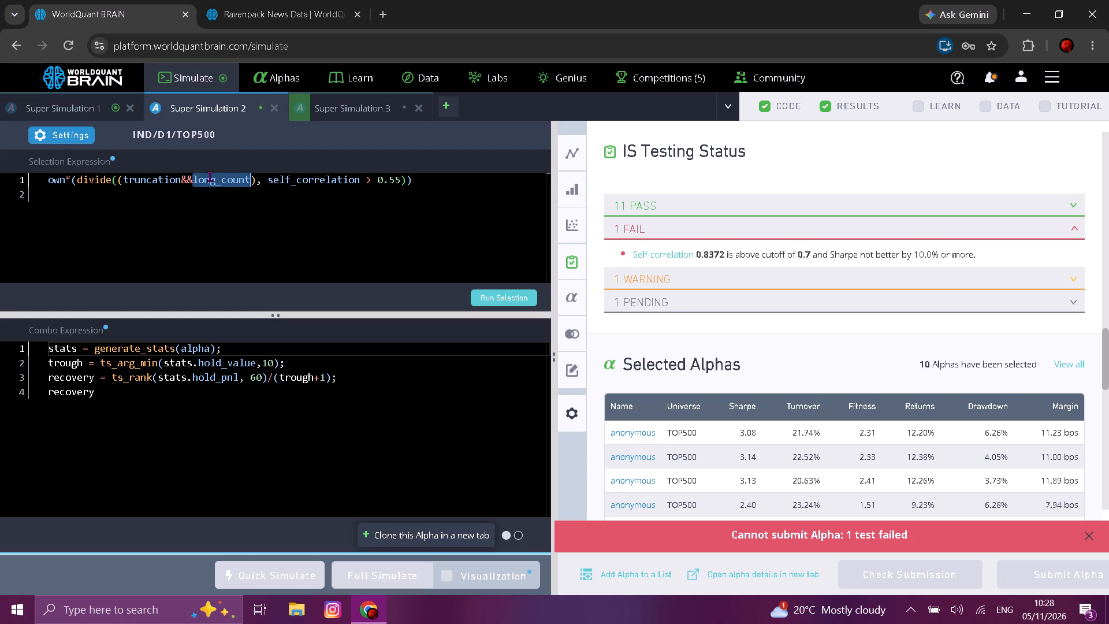
key("ctrl+a")
key("ctrl+v")
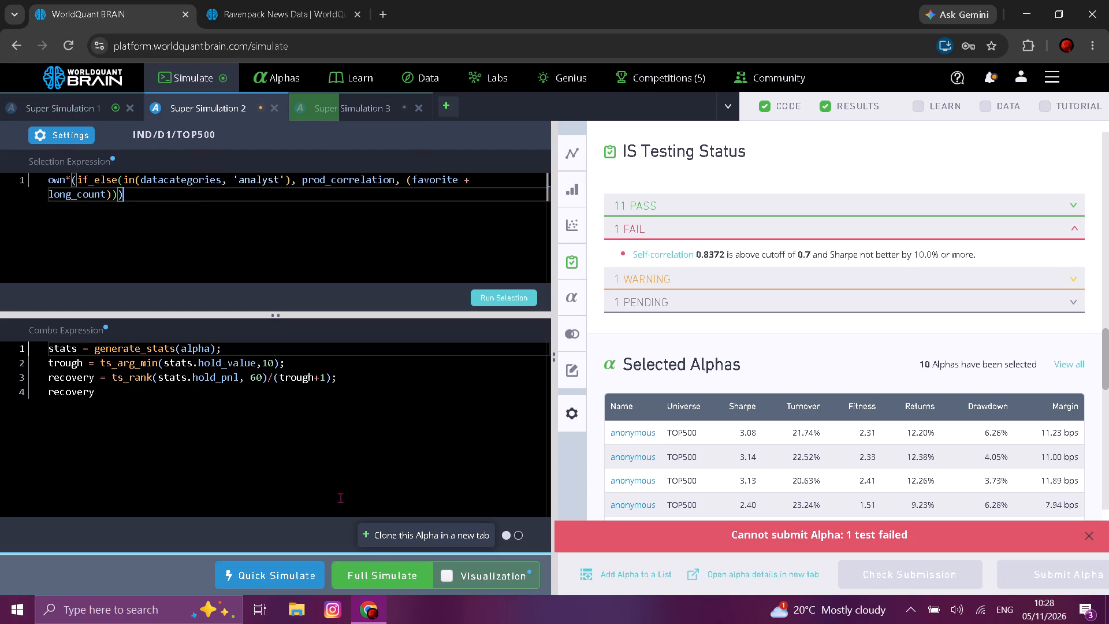
left_click(374, 569)
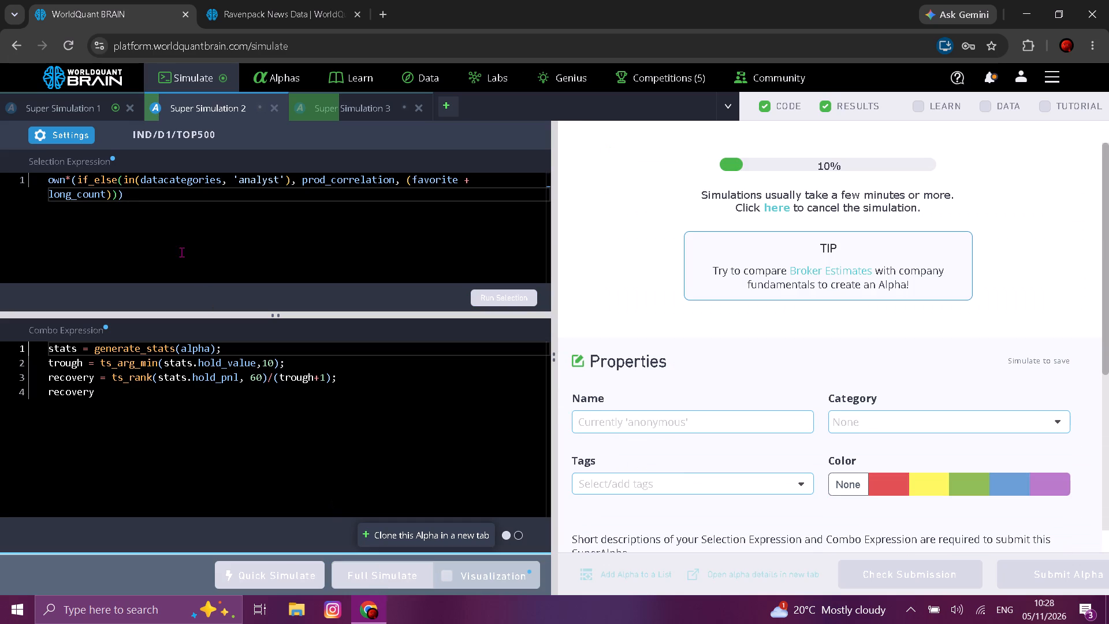
Show Super Simulation 1's test period and fill its descriptions with the copied if_else expression, three times for selection and twice for combo.
left_click(83, 101)
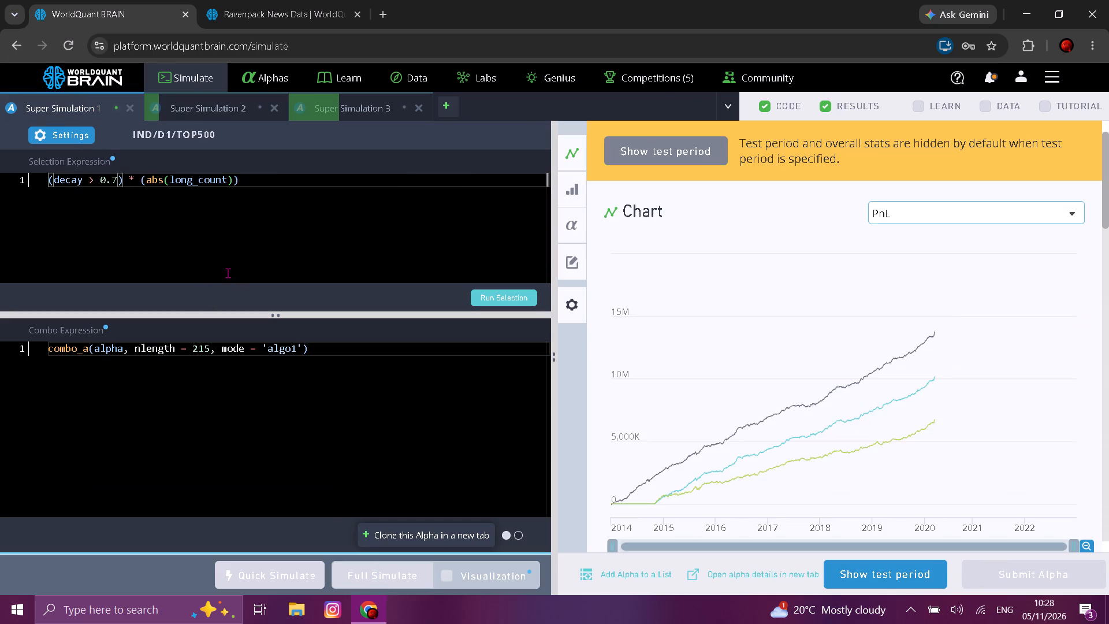
left_click(861, 574)
left_click(861, 574)
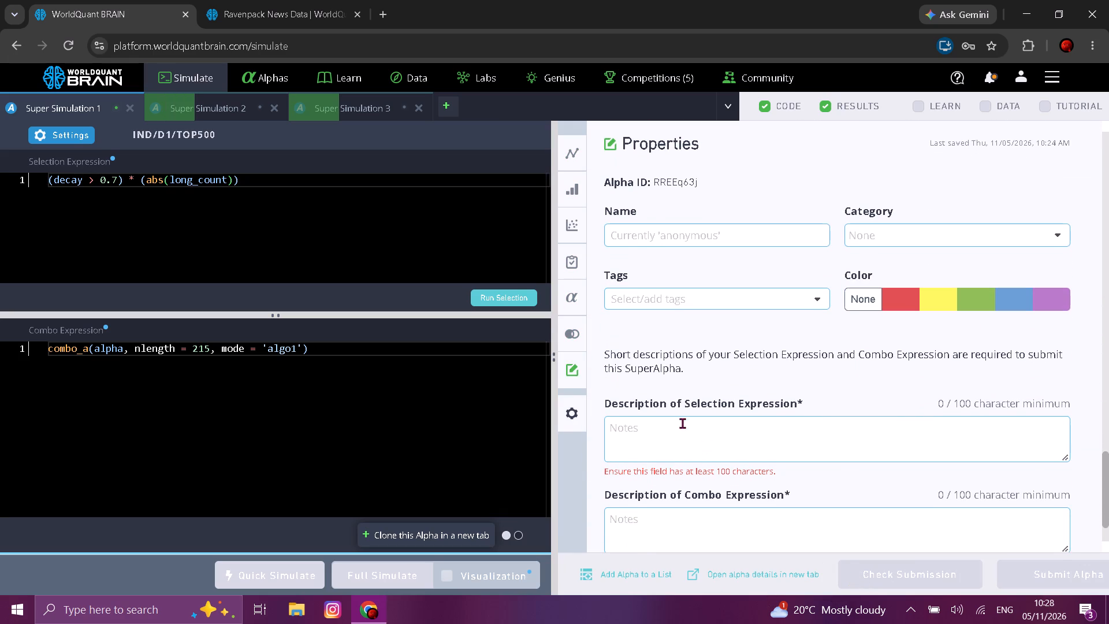
left_click_drag(669, 404, 671, 417)
left_click(673, 432)
key("ctrl+v")
key("ctrl+v")
key("ctrl+v")
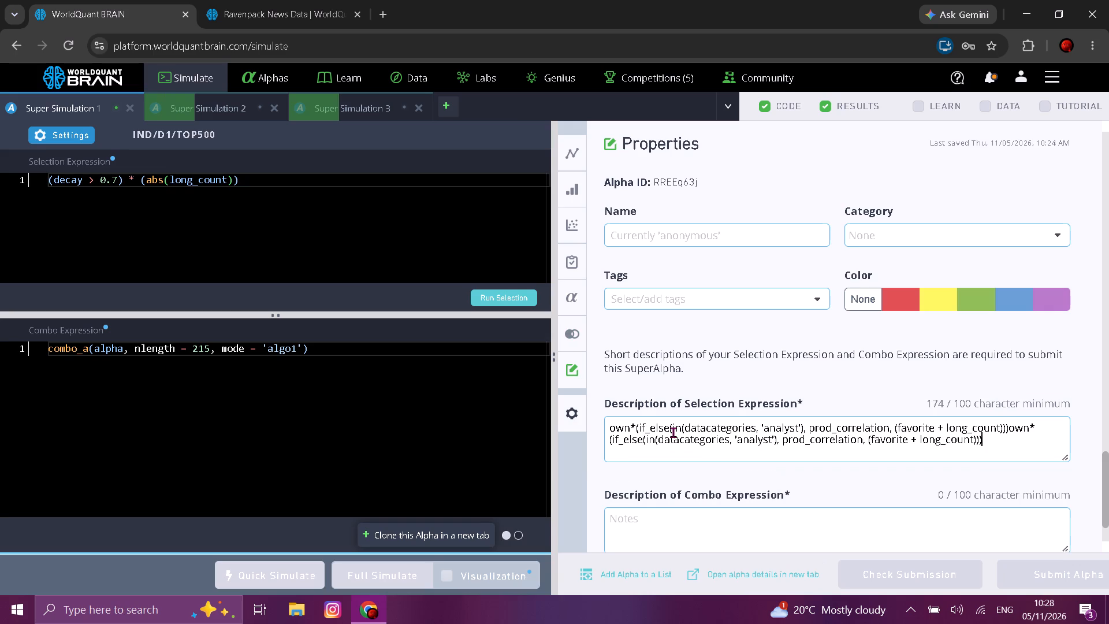
left_click(693, 510)
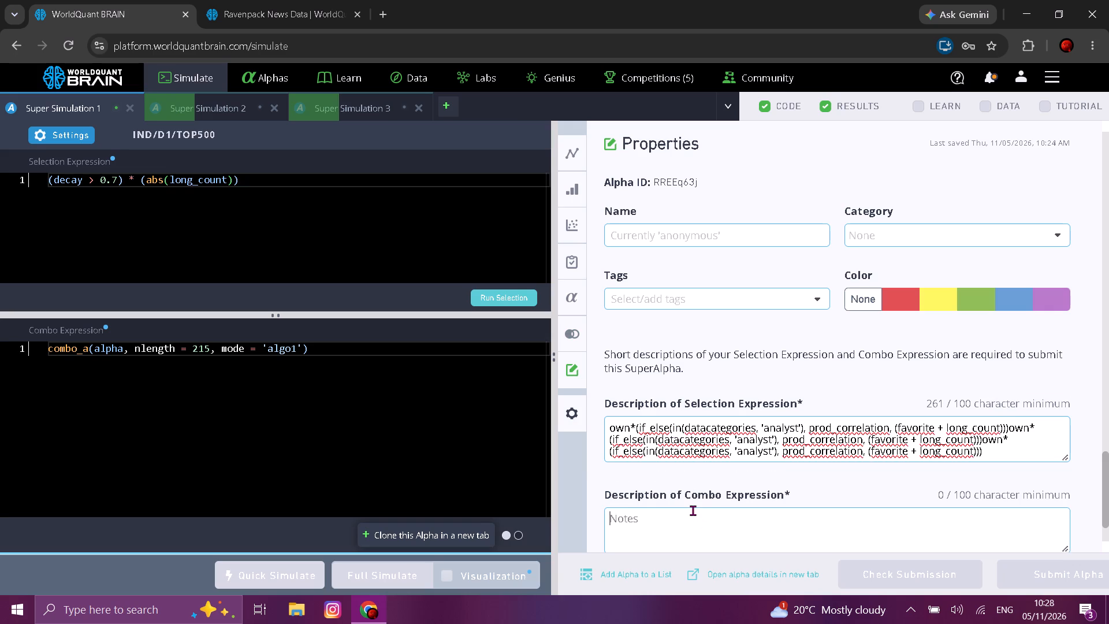
left_click(693, 510)
key("ctrl+v")
key("ctrl+v")
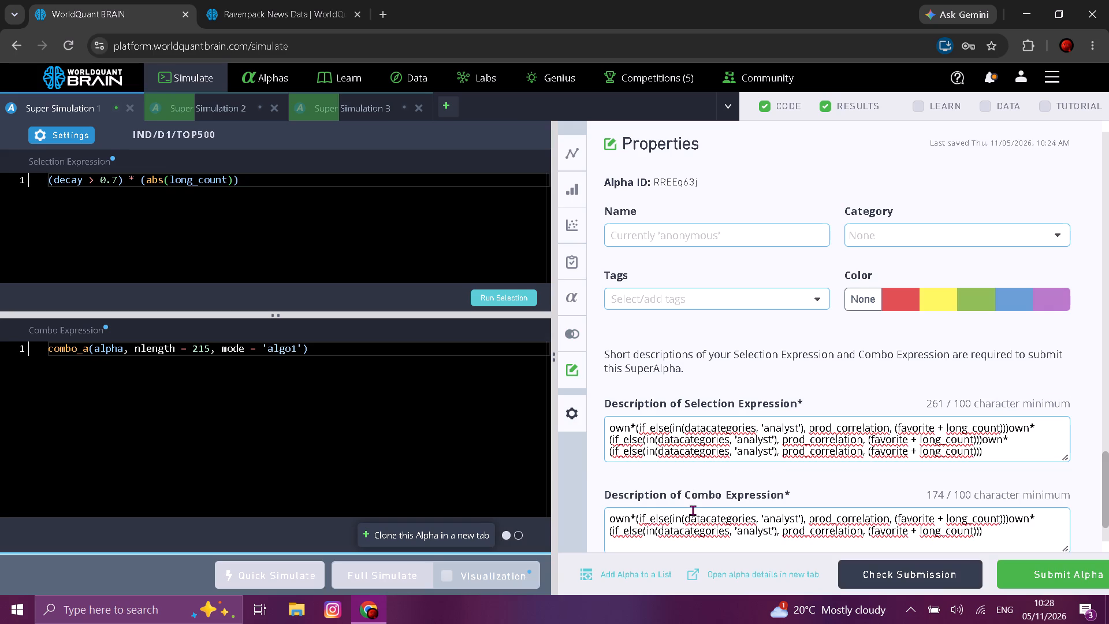
left_click(693, 510)
Check Super Simulation 1's submission and expand the failed tests in IS Testing Status.
left_click(850, 581)
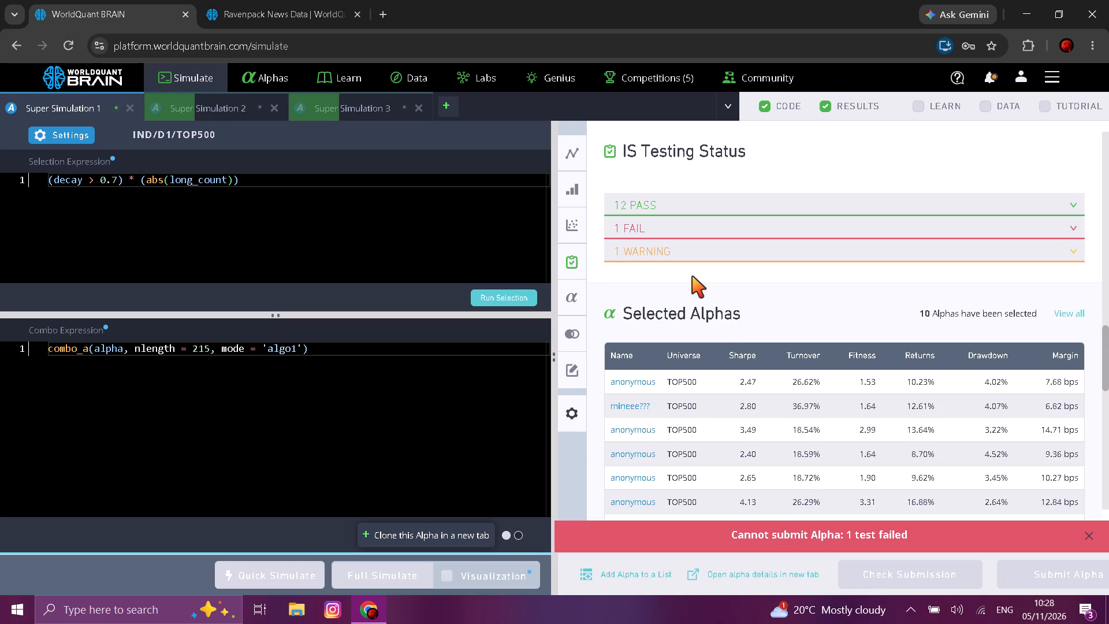
left_click(689, 228)
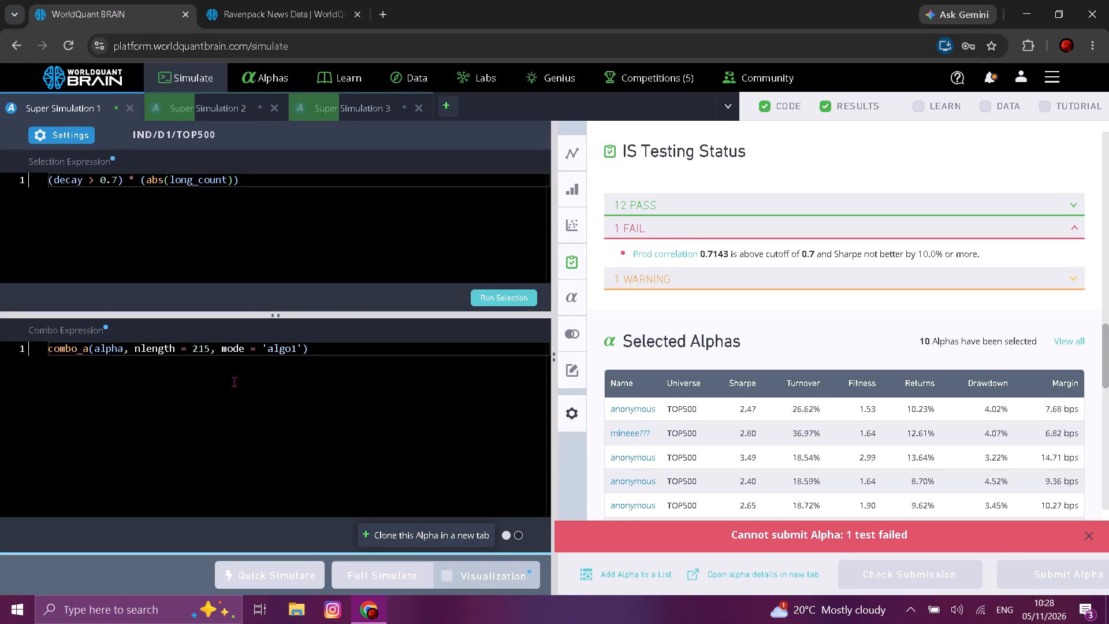
Set nlength to 80 in Super Simulation 1's combo expression and run a full simulation.
left_click(209, 353)
key("BackSpace")
key("BackSpace")
key("BackSpace")
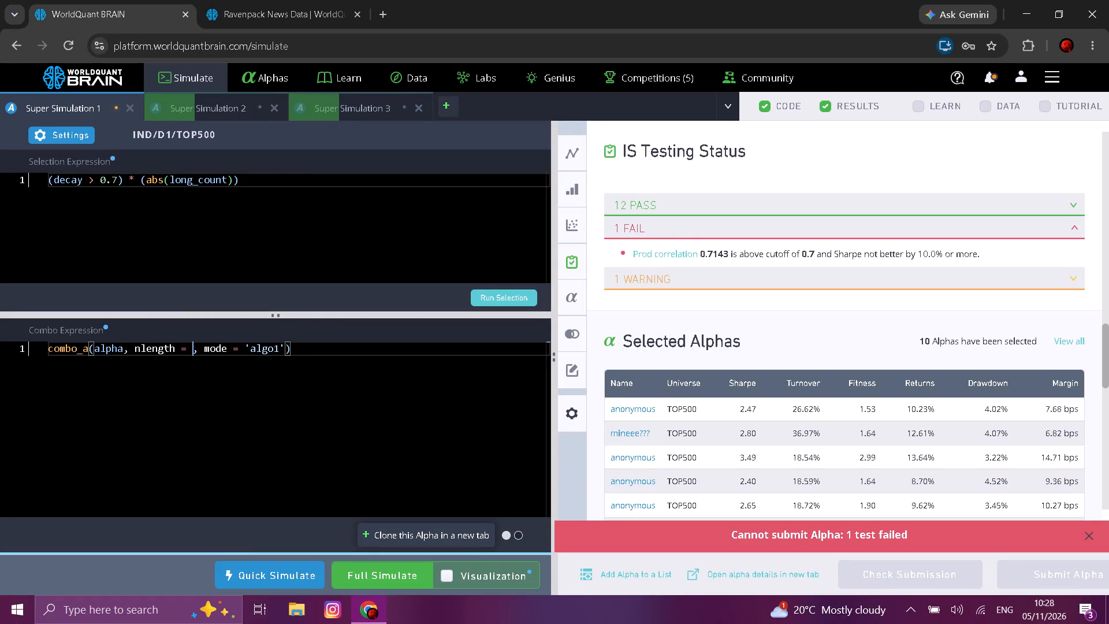
type("80")
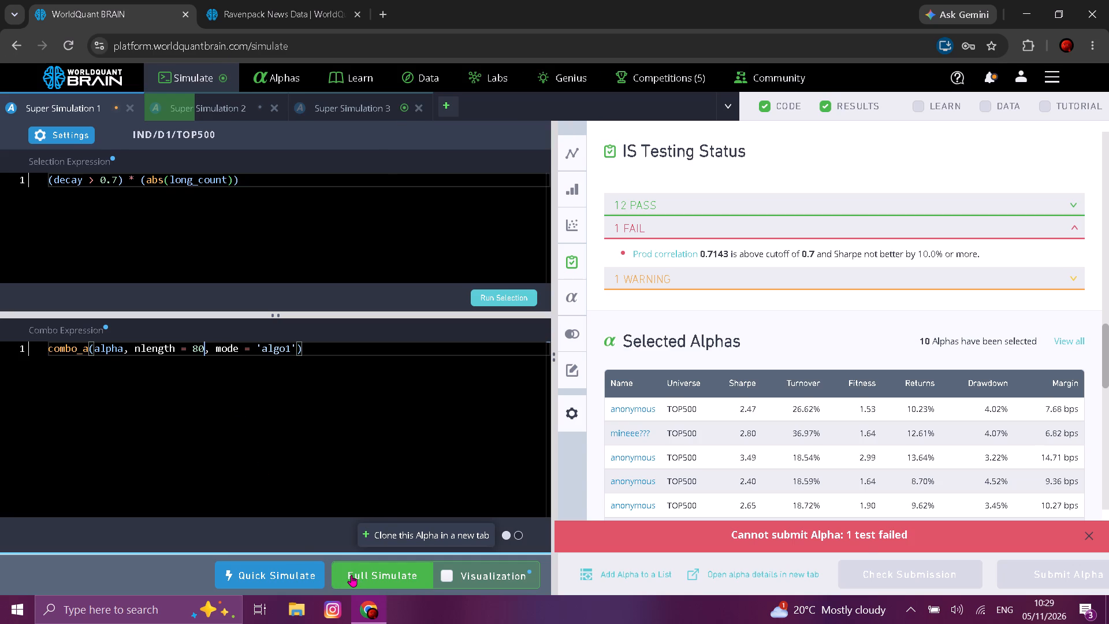
left_click(351, 575)
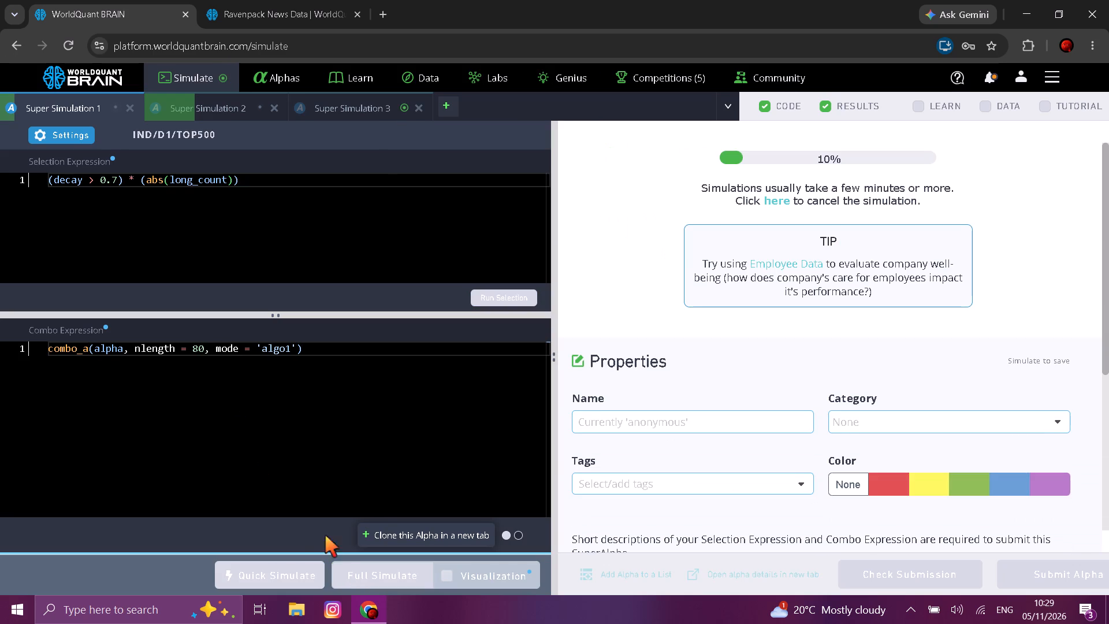
Show Super Simulation 3's test period and fill its required descriptions with the copied if_else expression, three times for selection and twice for combo.
left_click(345, 104)
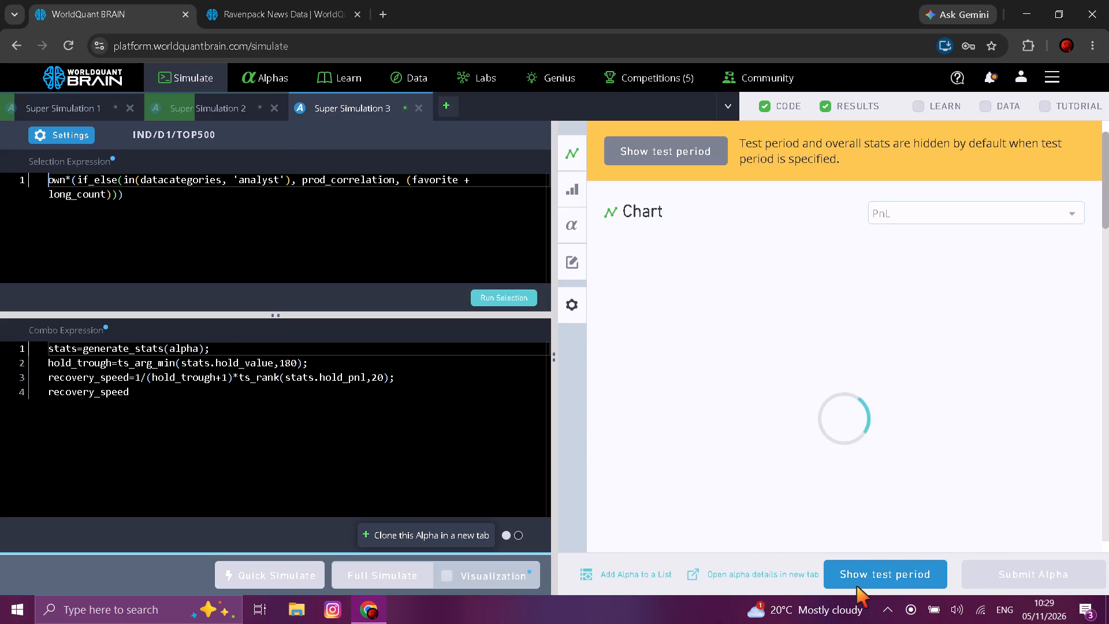
left_click(865, 586)
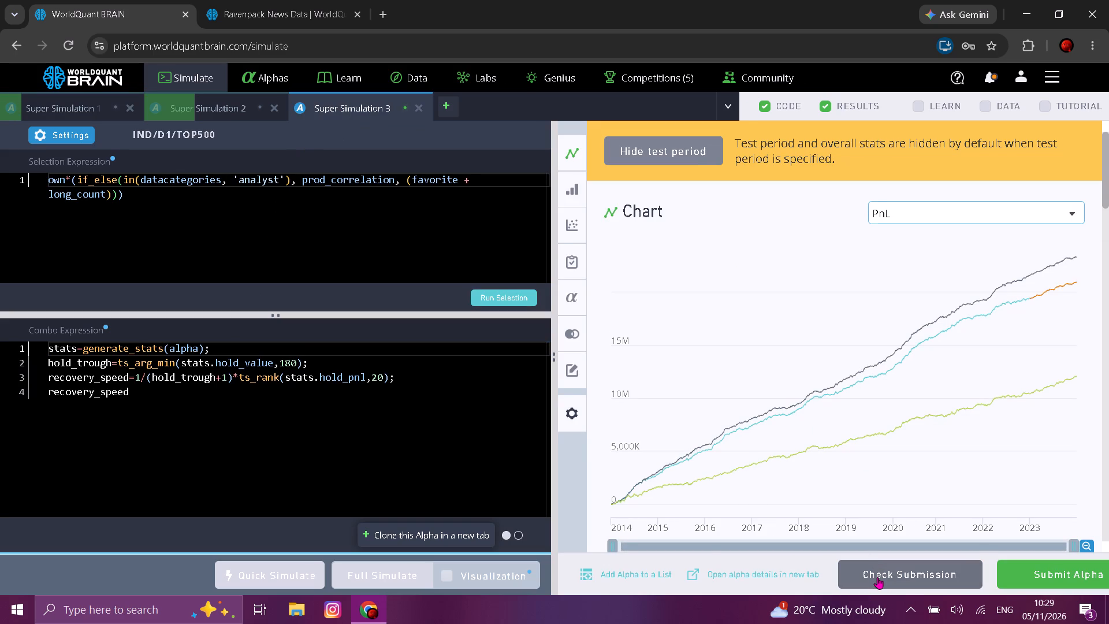
left_click(877, 577)
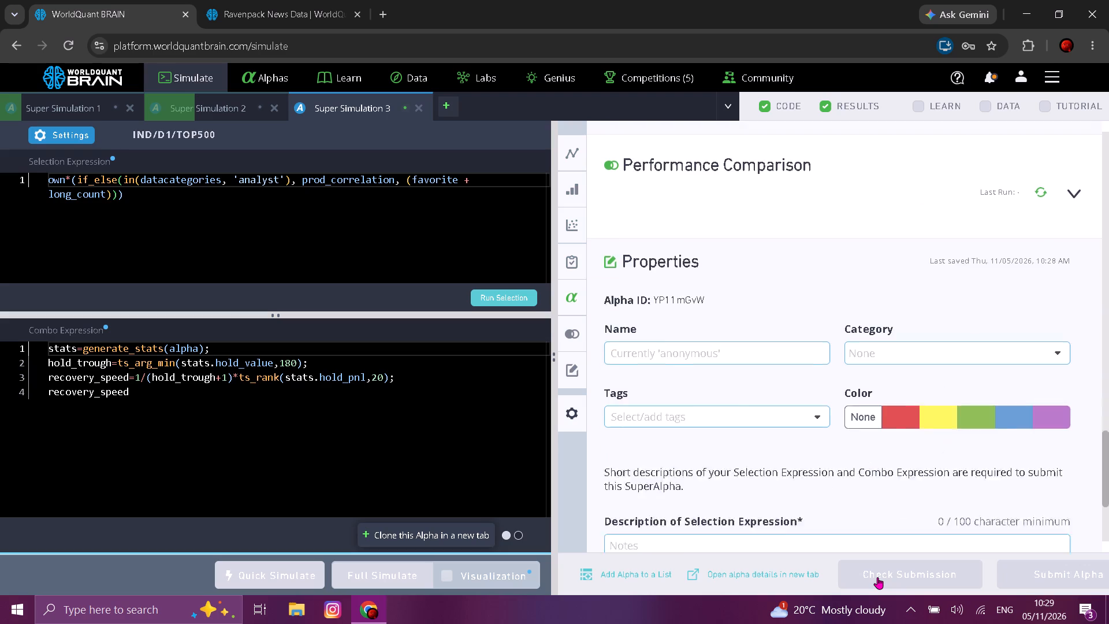
left_click(735, 445)
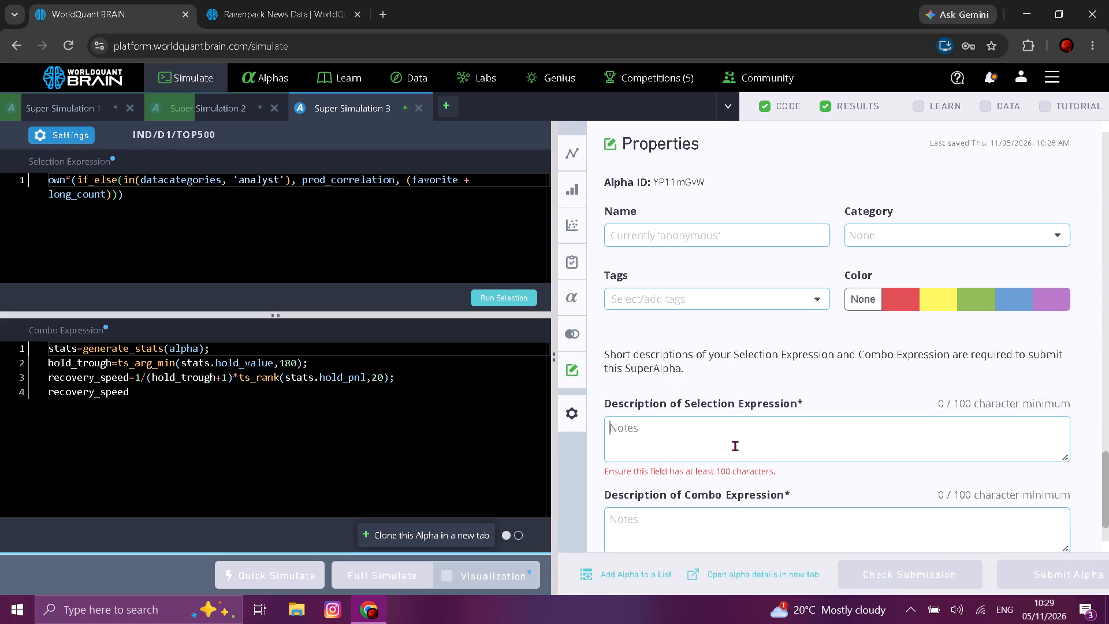
key("ctrl+c")
key("ctrl+v")
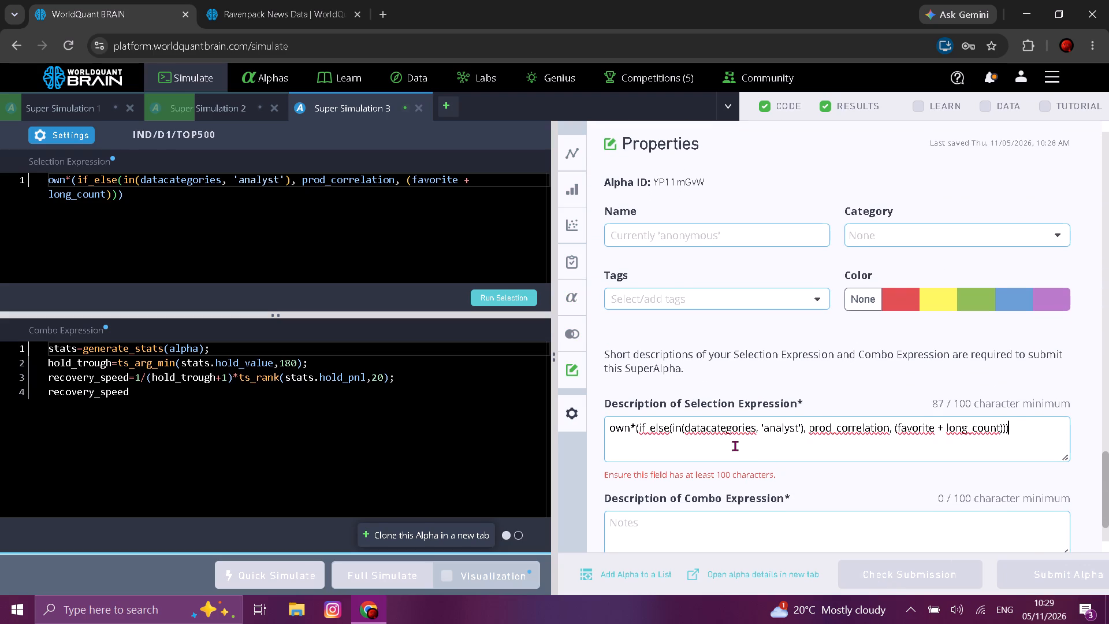
key("ctrl+v")
key("ctrl+v")
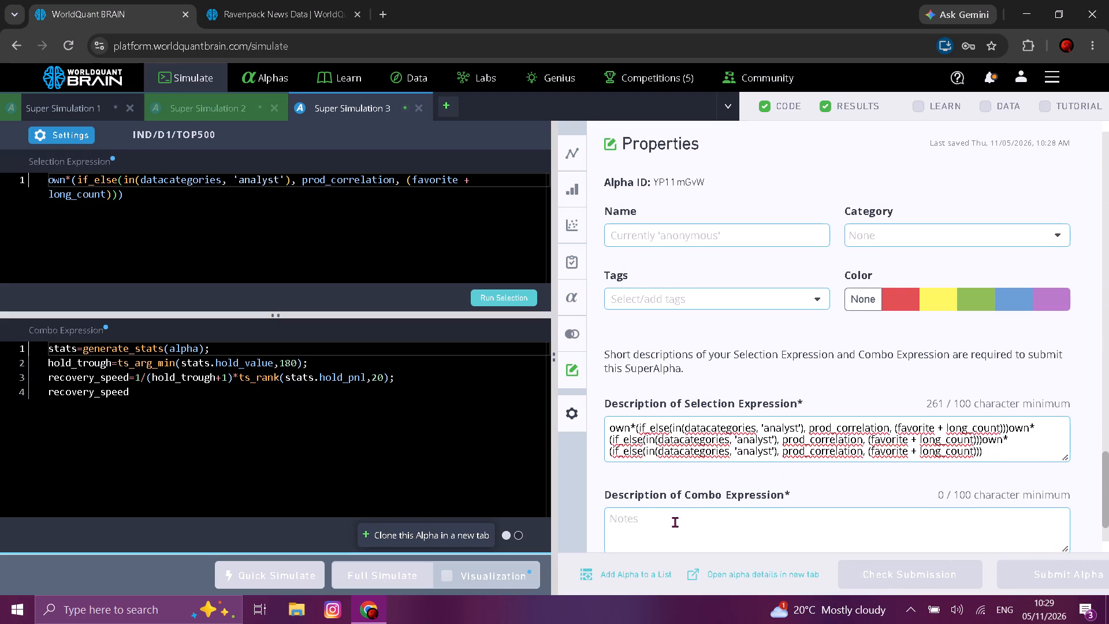
left_click(675, 522)
key("ctrl+v")
key("ctrl+v")
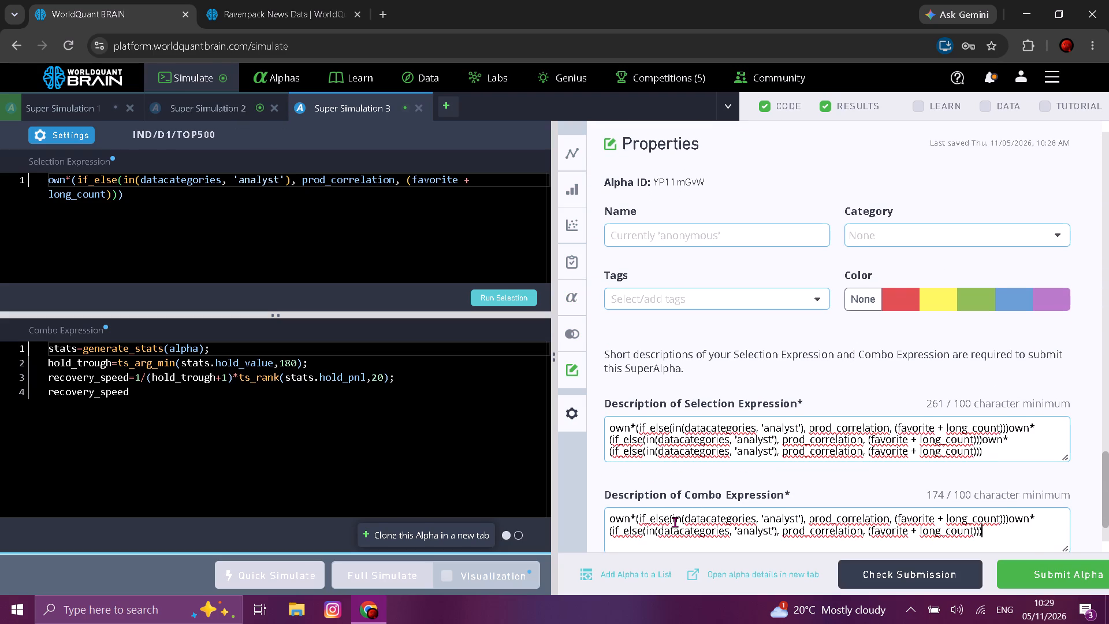
Check Super Simulation 3's submission and review its testing status, selected alphas and properties.
left_click(854, 580)
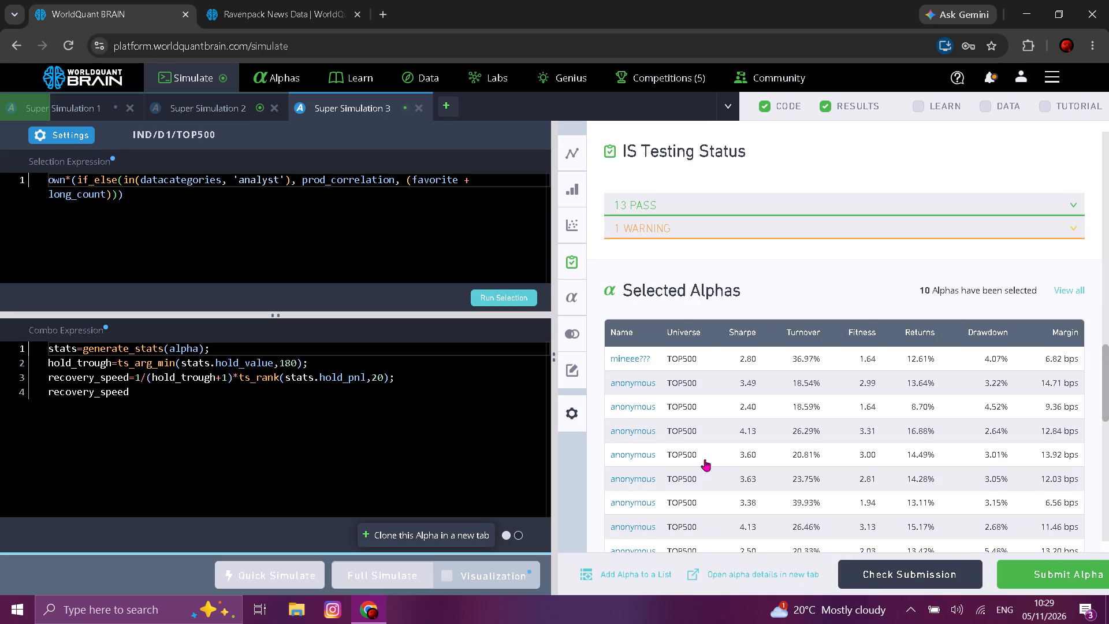
scroll(715, 454, "down", 8)
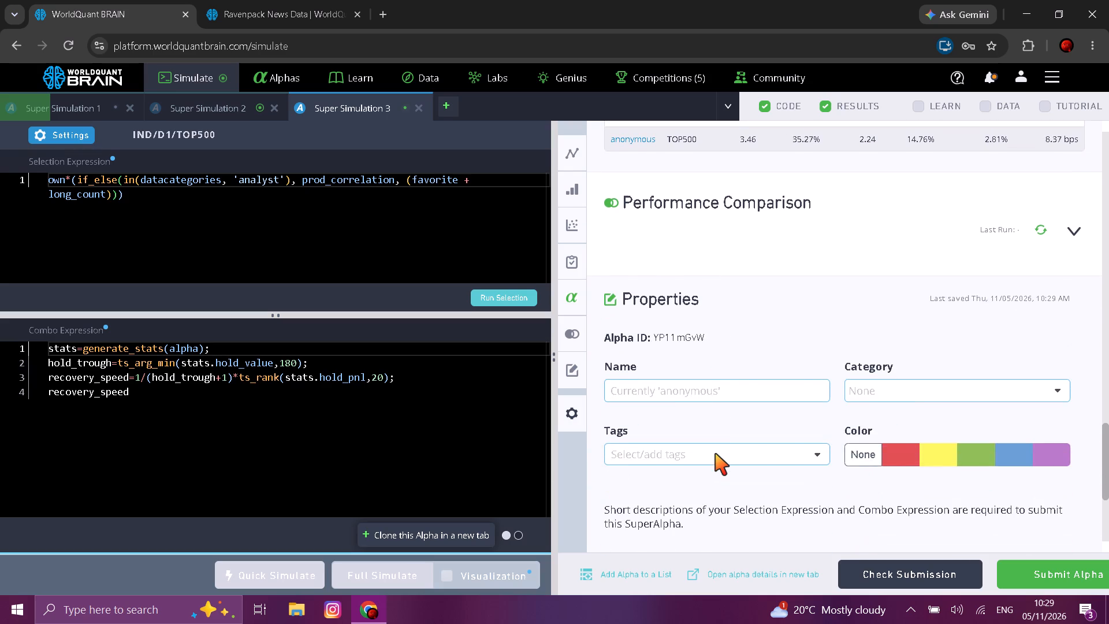
scroll(715, 454, "down", 1)
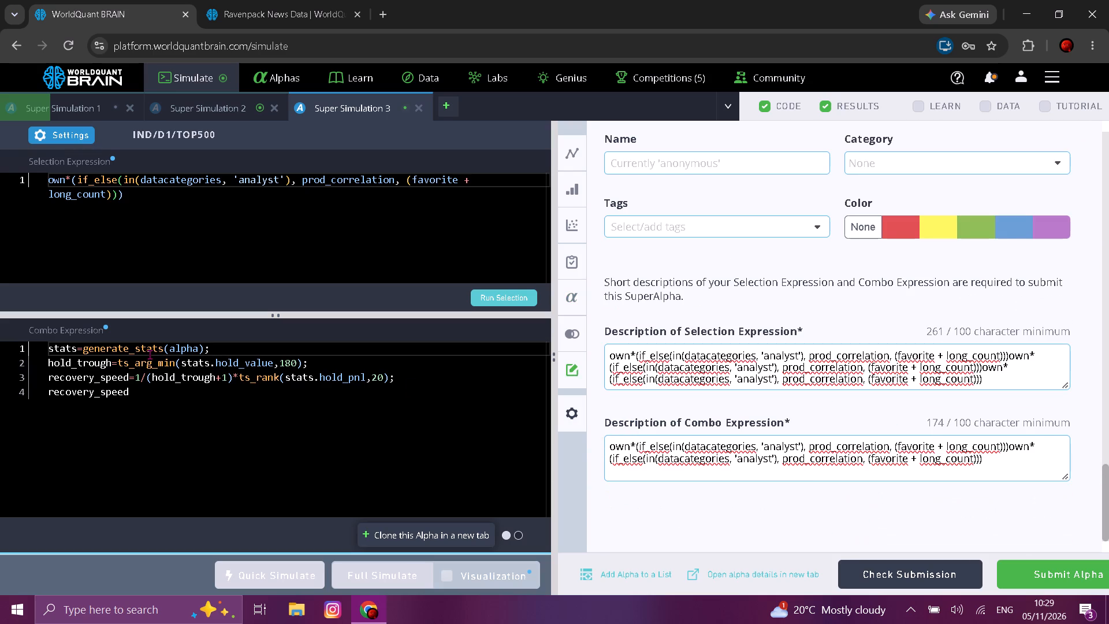
triple_click(150, 354)
key("ctrl+a")
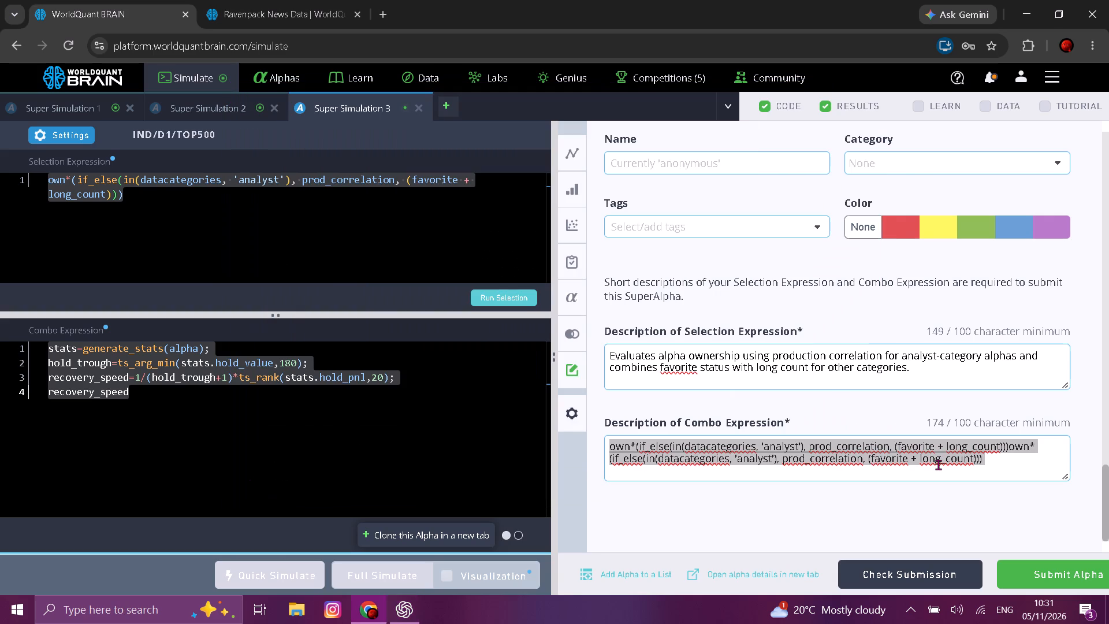
key("ctrl+v")
left_click(938, 465, "ctrl")
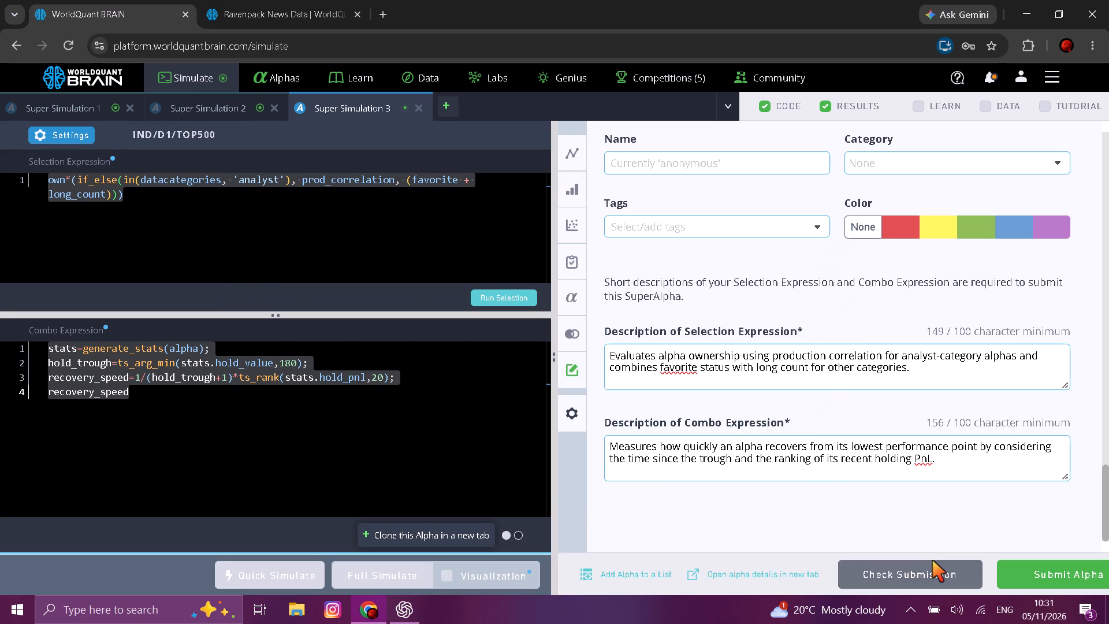
Submit Super Simulation 3's SuperAlpha.
left_click(1040, 574)
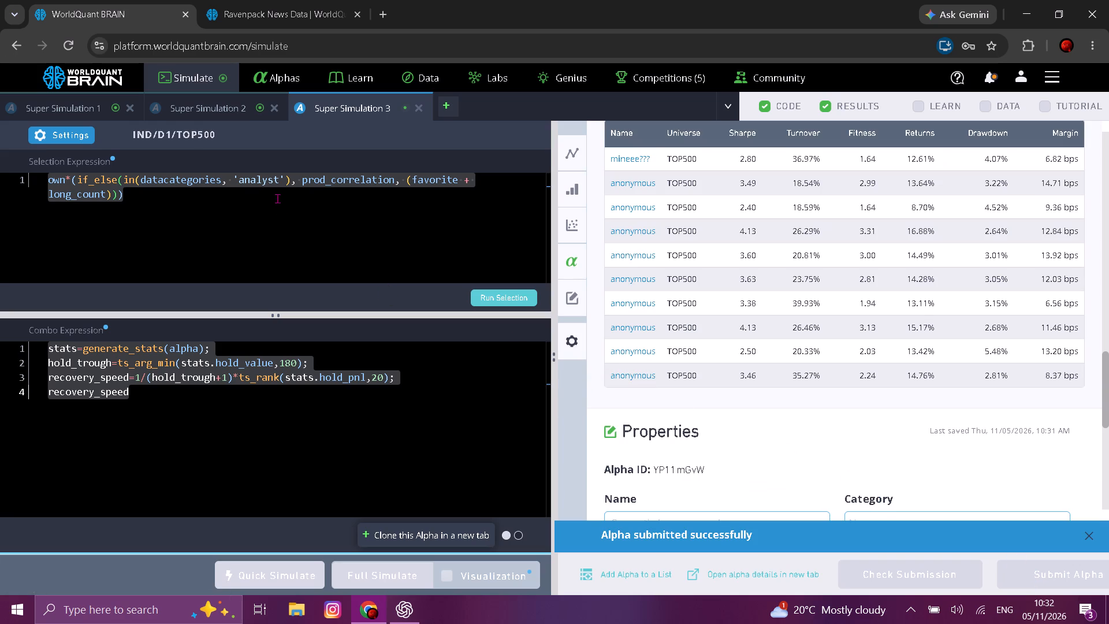
Show Super Simulation 2's test period, run its submission check and expand the failed tests under IS Testing Status.
left_click(221, 105)
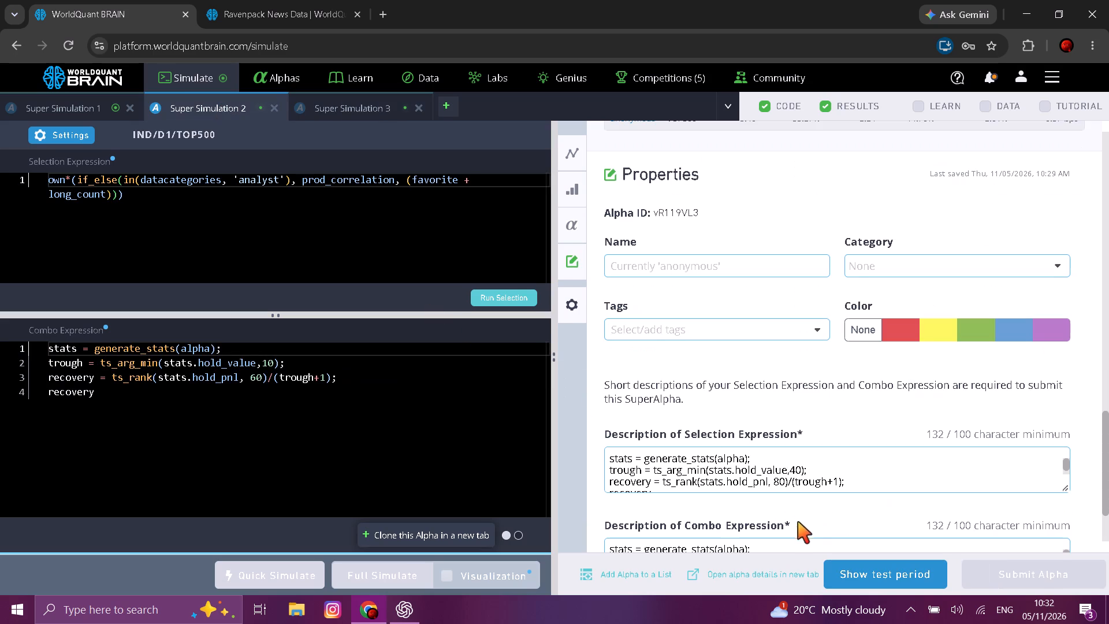
left_click(848, 565)
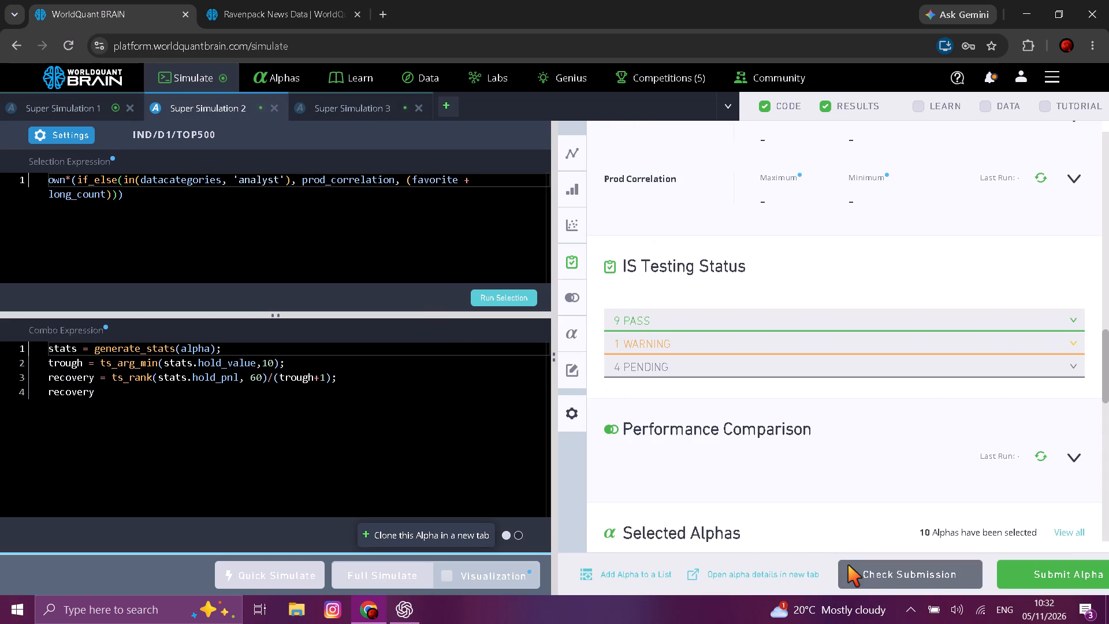
left_click(864, 571)
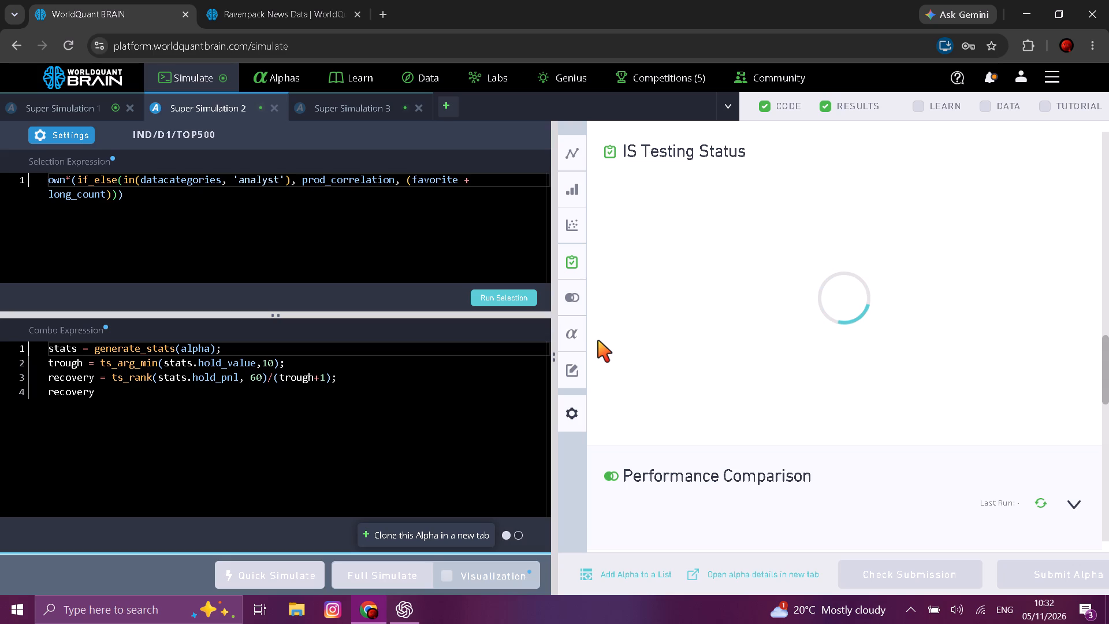
left_click(690, 226)
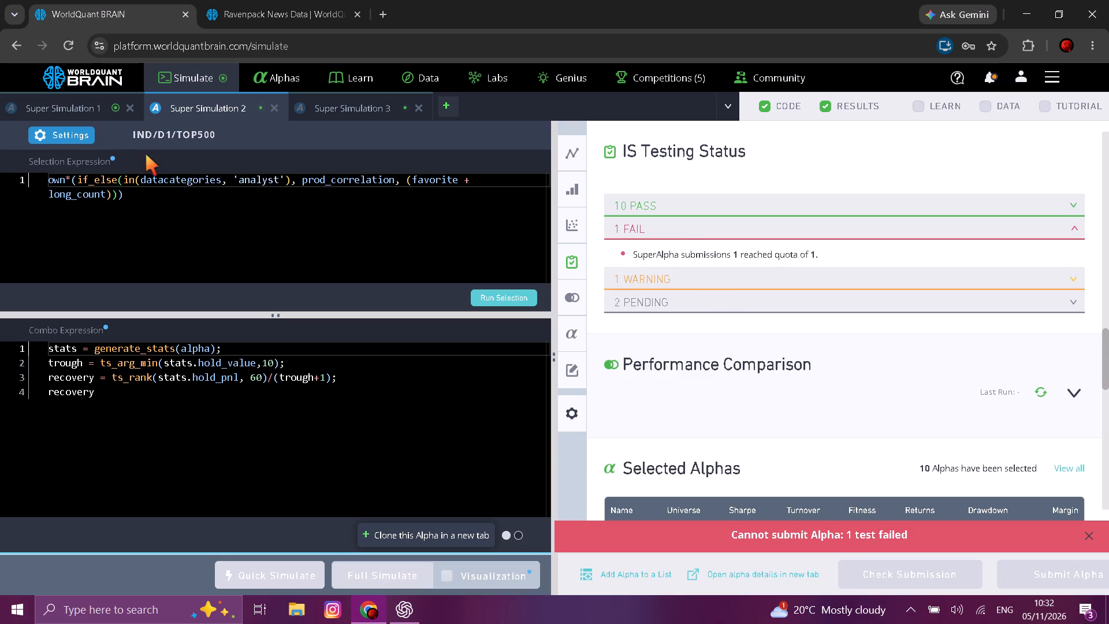
Name Super Simulation 2's SuperAlpha "kkkk" and pick red as its color in Properties.
scroll(917, 428, "down", 2)
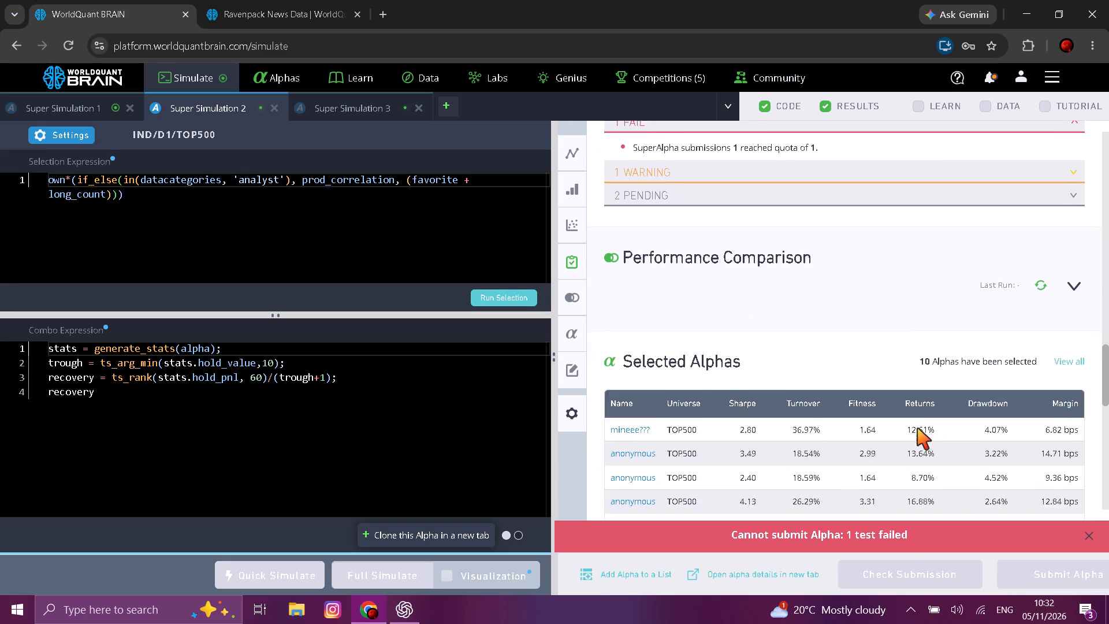
scroll(917, 428, "down", 8)
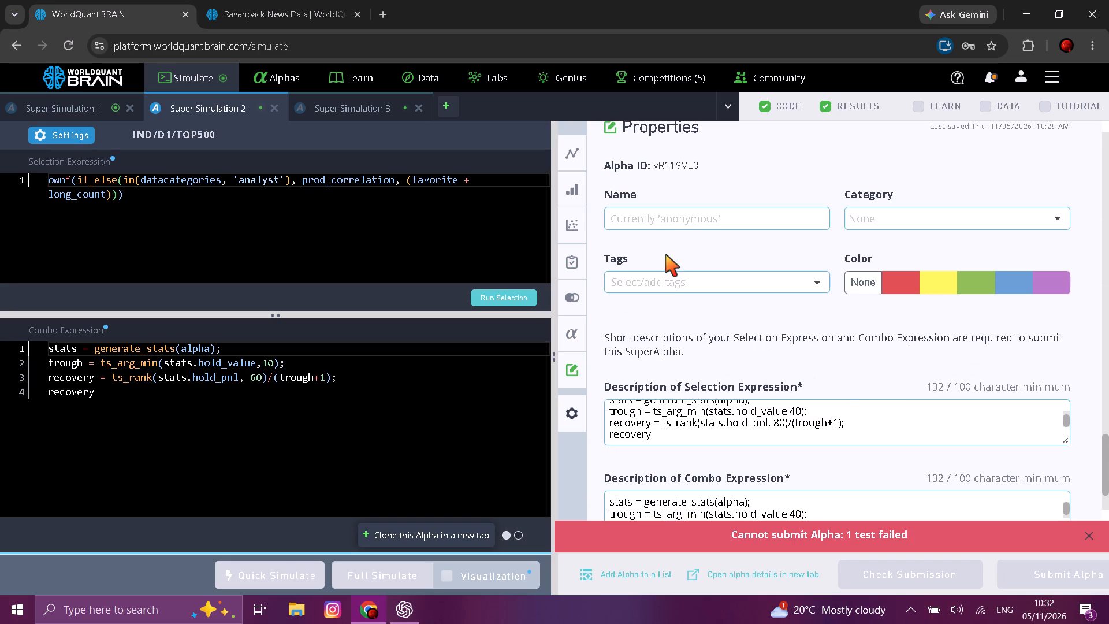
left_click(652, 221)
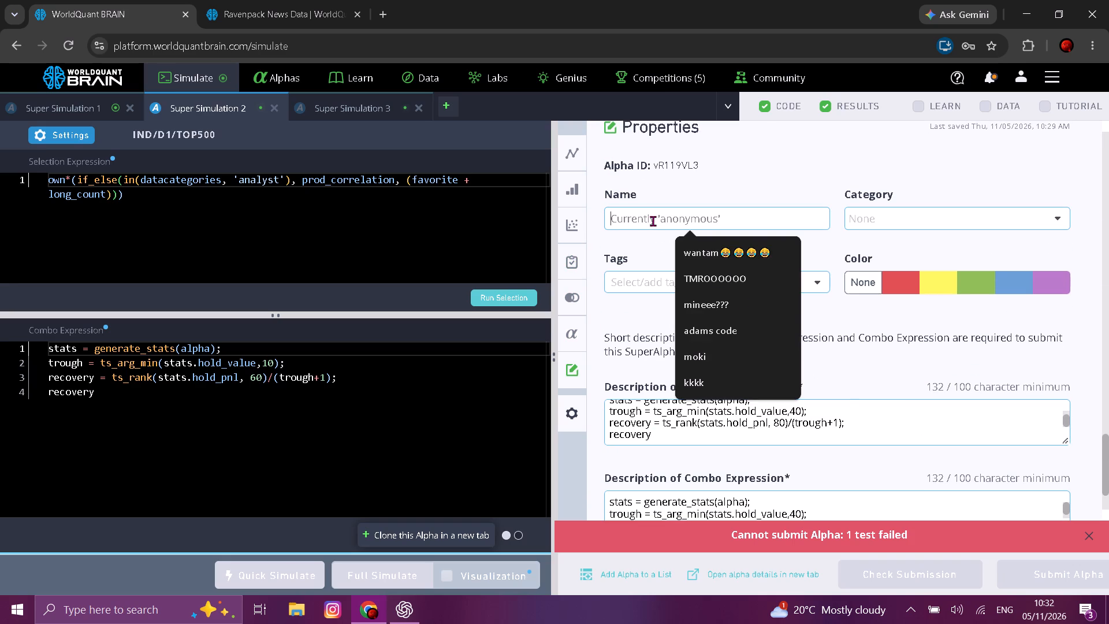
left_click(724, 372)
left_click(898, 287)
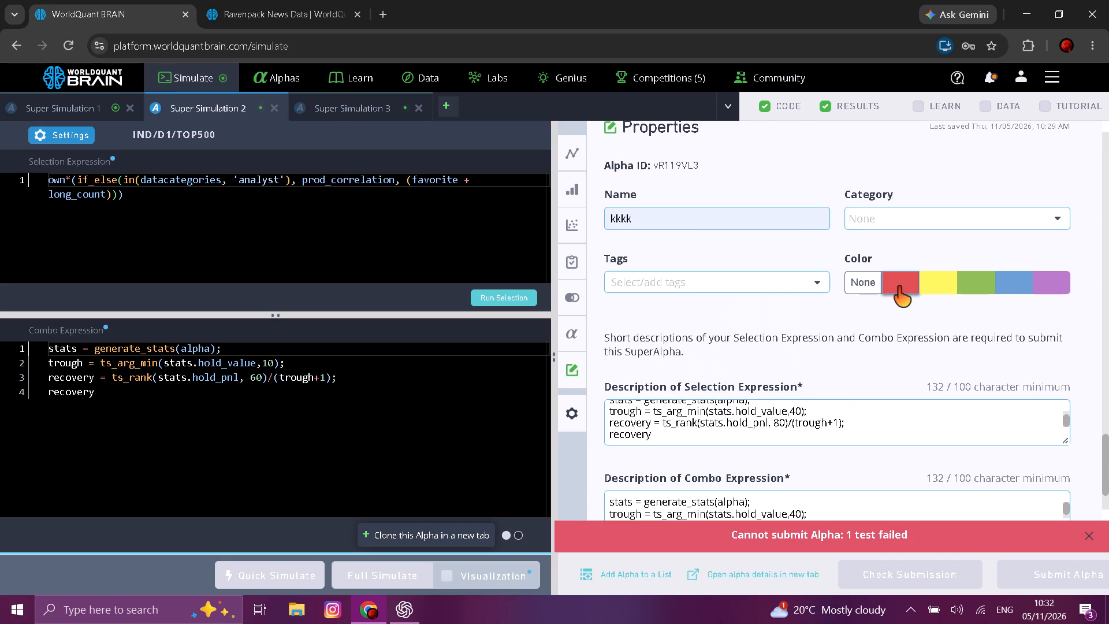
left_click(898, 287)
Close Super Simulation 2.
left_click(274, 104)
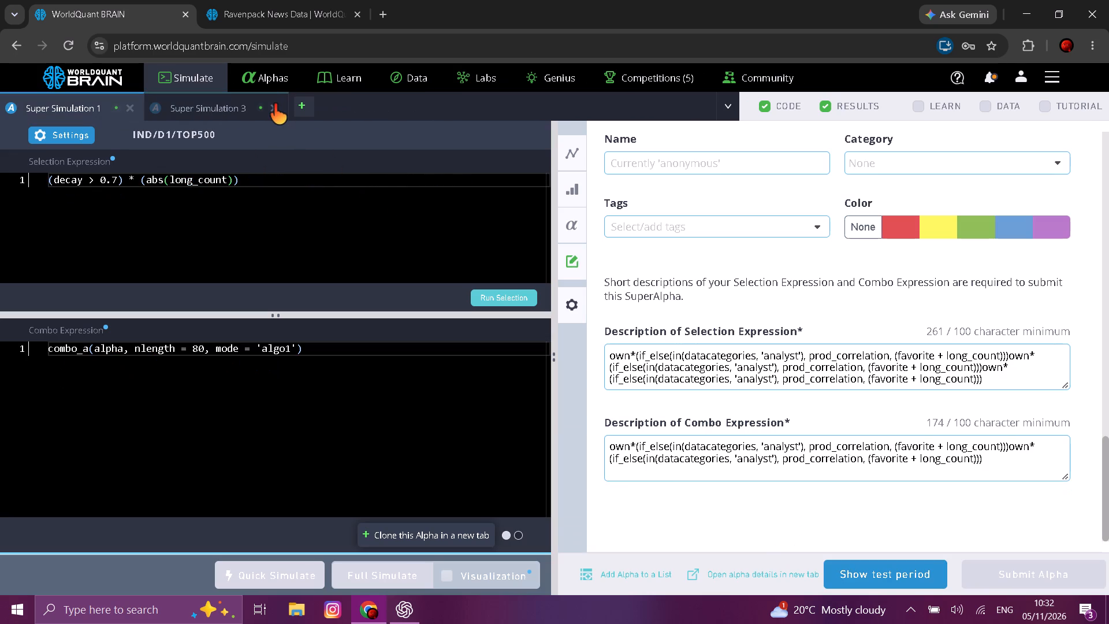
Show Super Simulation 1's test period and run its submission check.
left_click(883, 574)
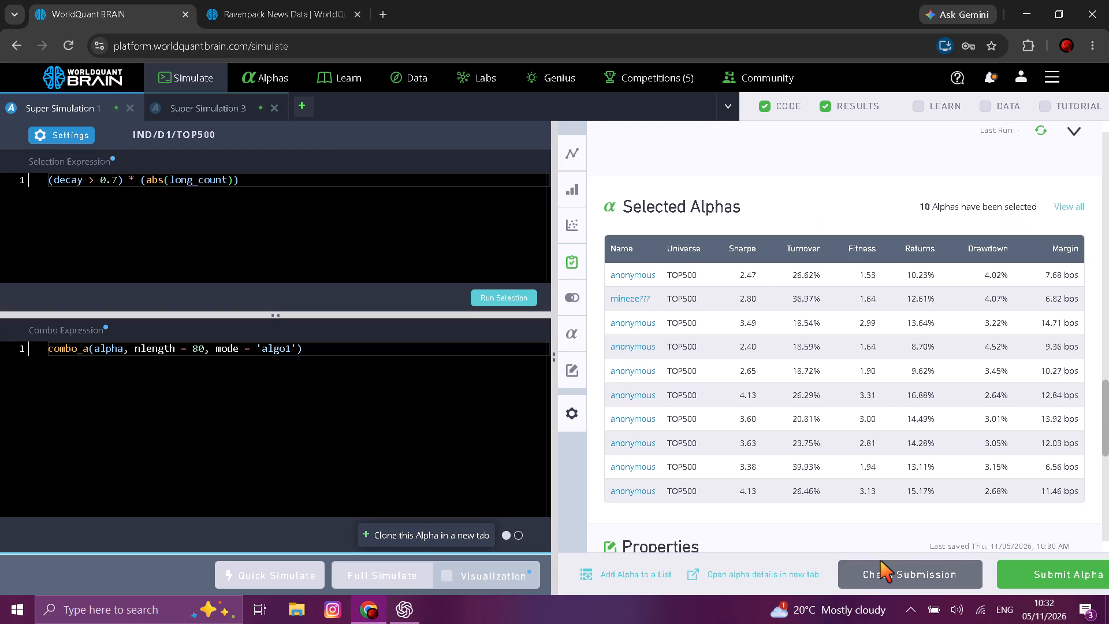
left_click(880, 561)
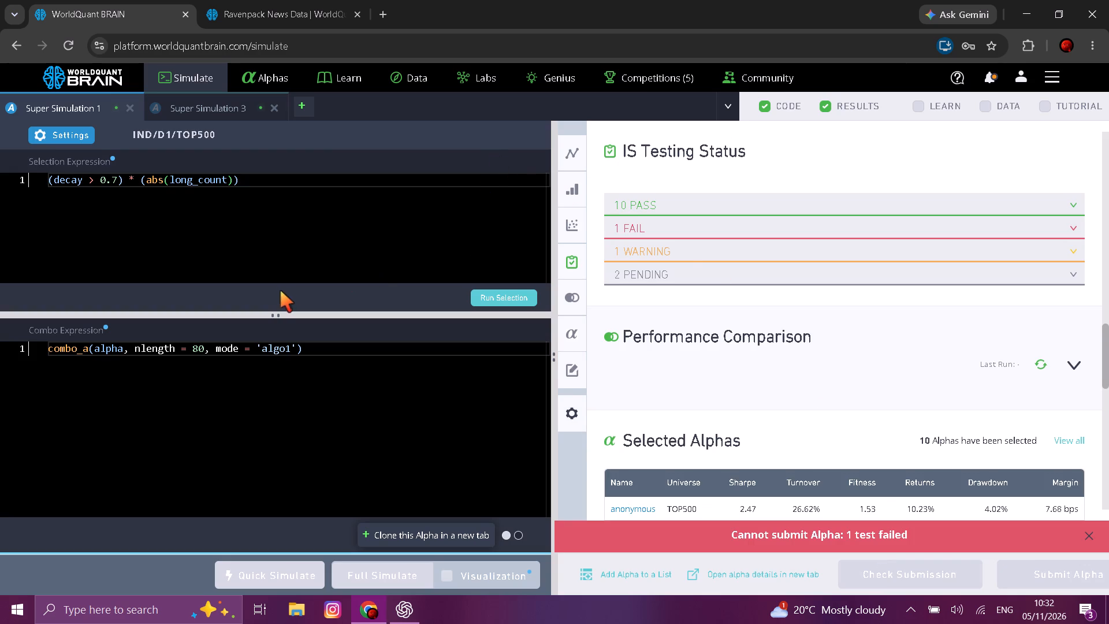
Set nlength to 215 in Super Simulation 1's combo_a expression and run a full simulation.
left_click(202, 348)
key("BackSpace")
key("BackSpace")
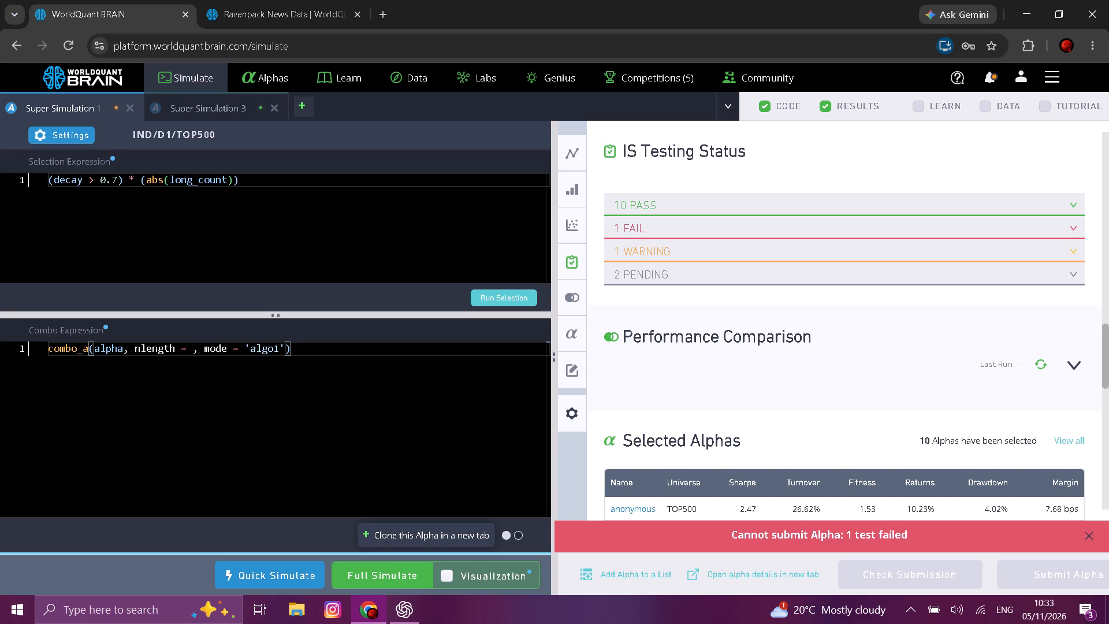
type("21")
key("5")
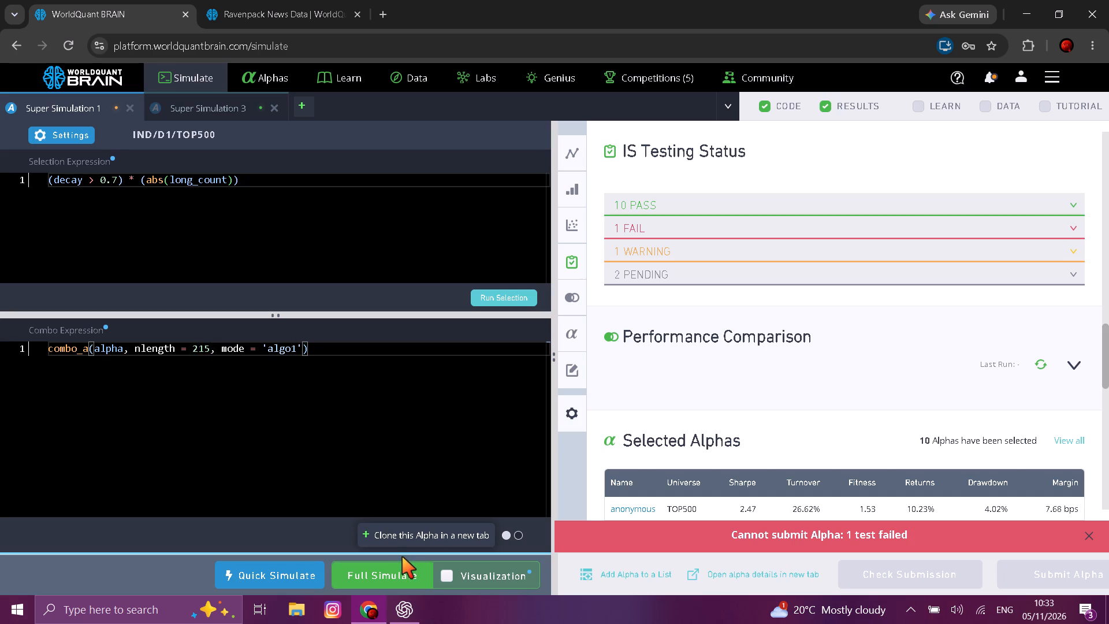
left_click(402, 565)
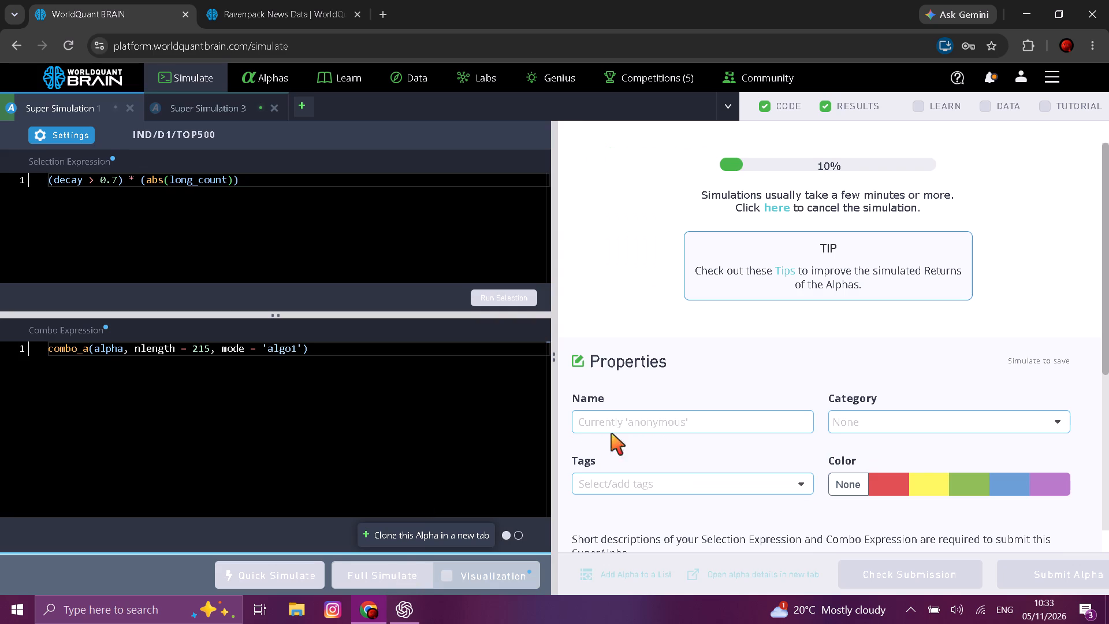
Name Super Simulation 1's SuperAlpha "totiii" and pick purple as its color in Properties.
left_click(626, 428)
key("space")
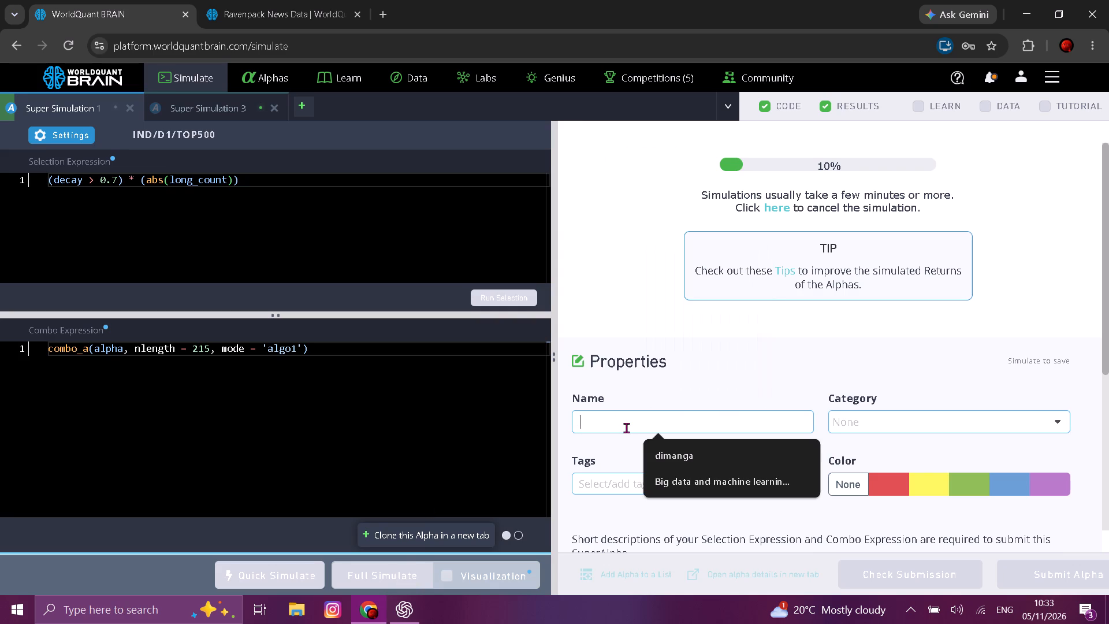
type("tt")
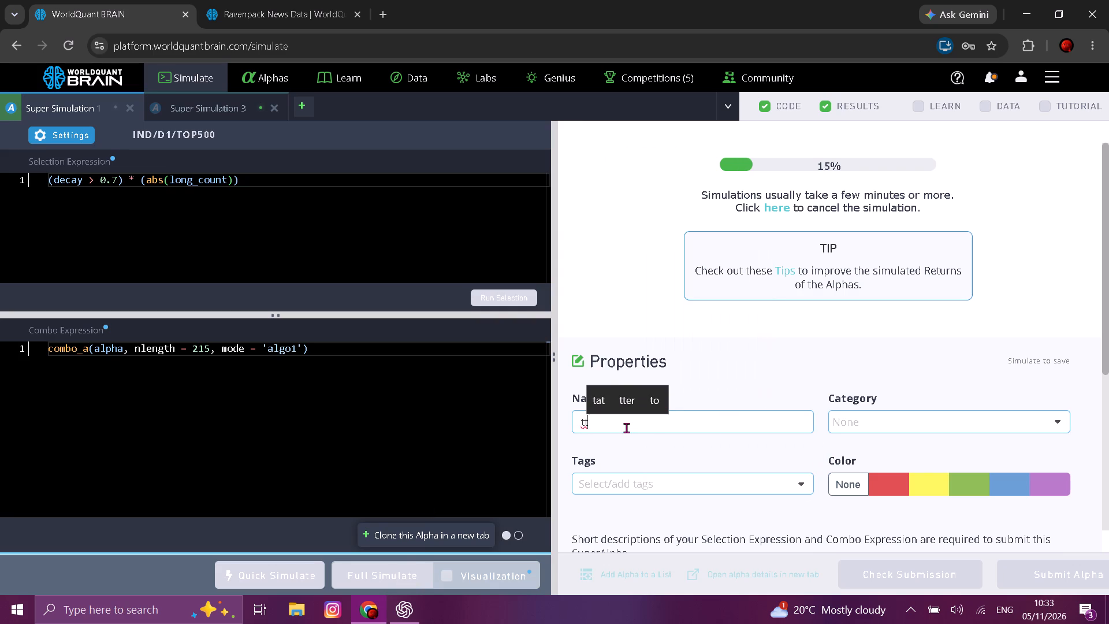
key("BackSpace")
key("o")
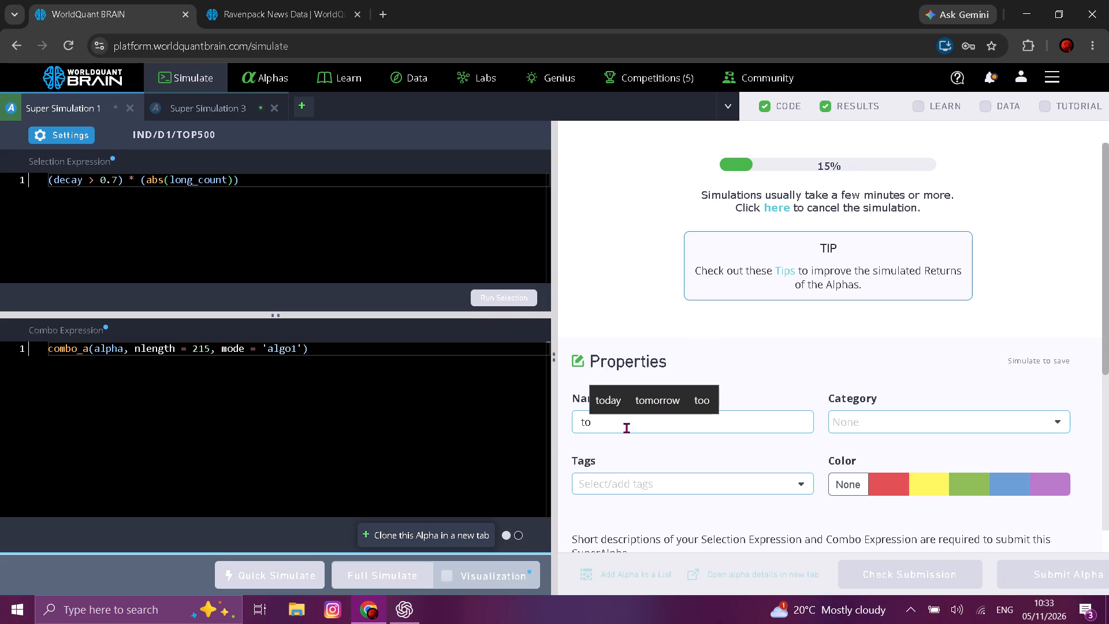
key("t")
type("iii")
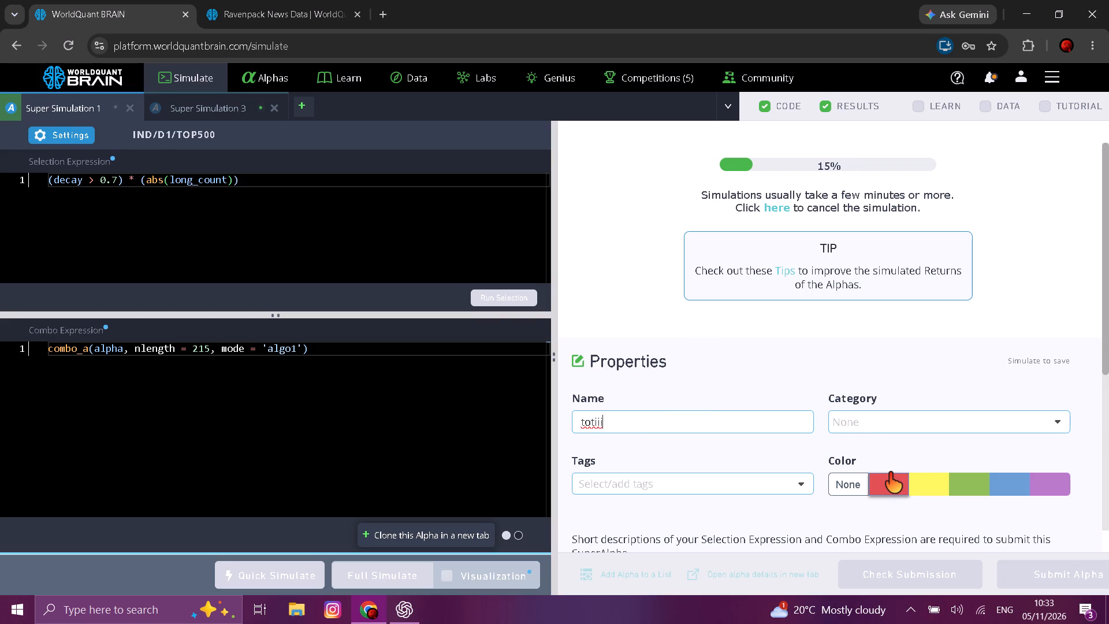
left_click(1053, 486)
scroll(729, 359, "down", 1)
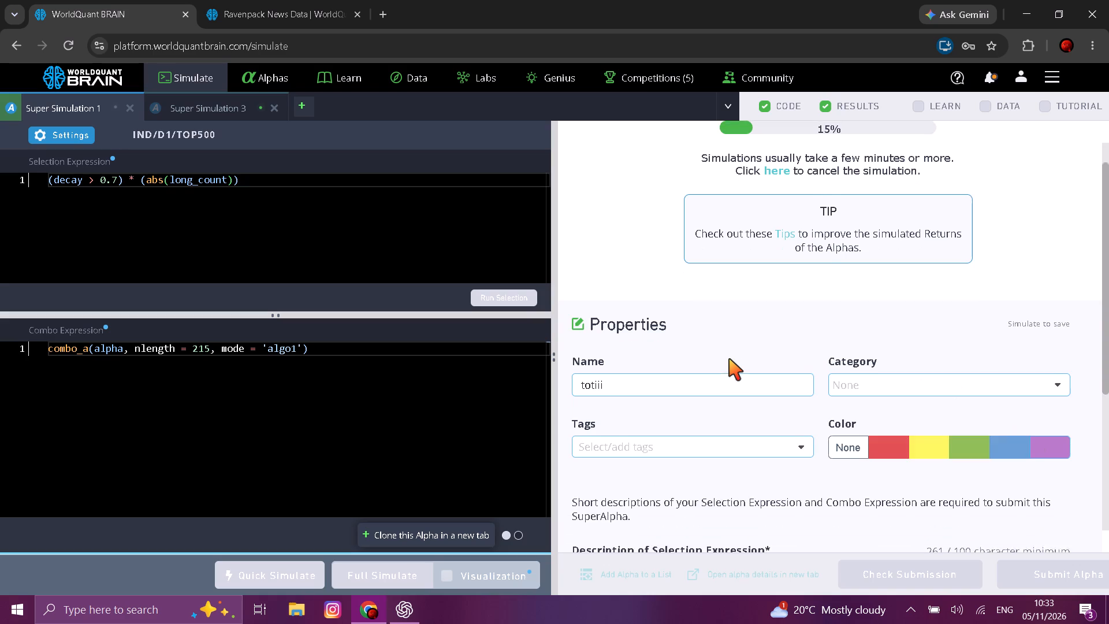
scroll(729, 359, "down", 4)
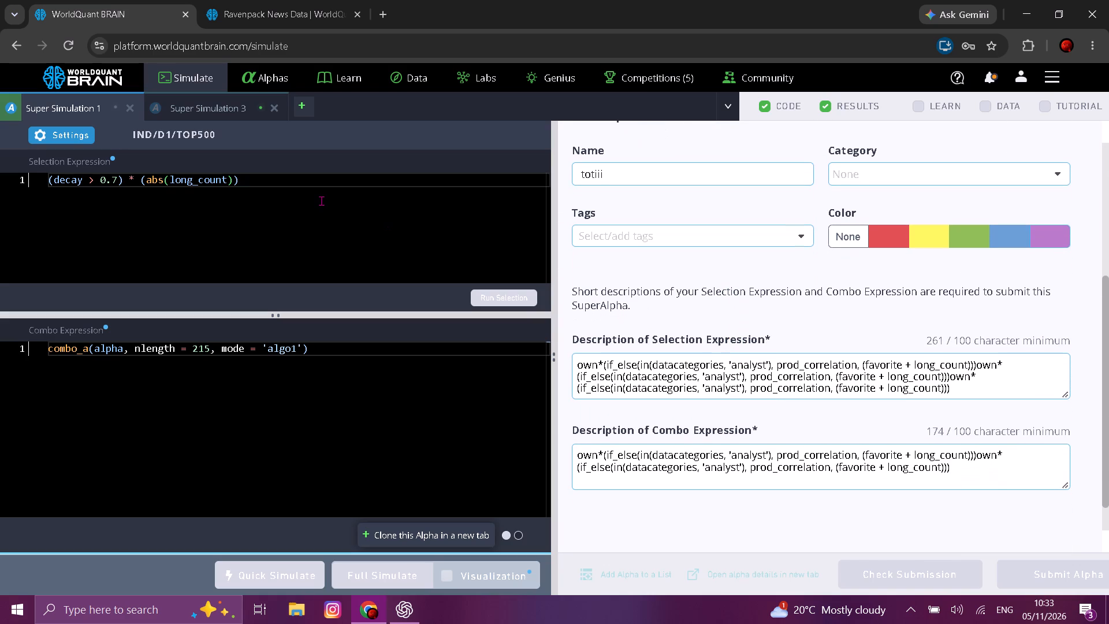
Switch to Super Simulation 3.
left_click(232, 104)
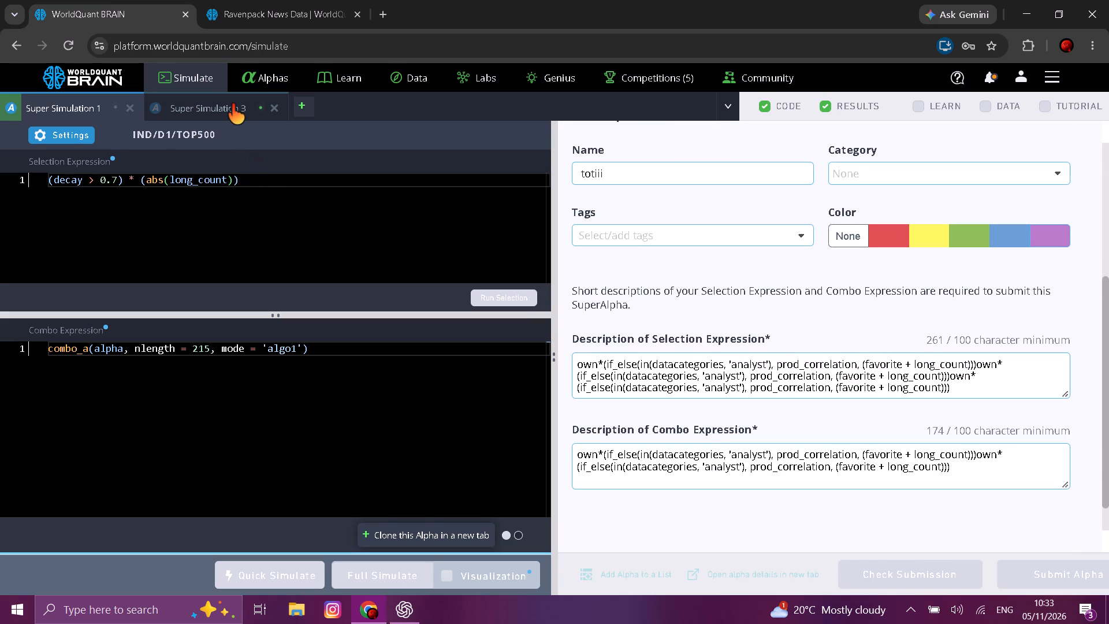